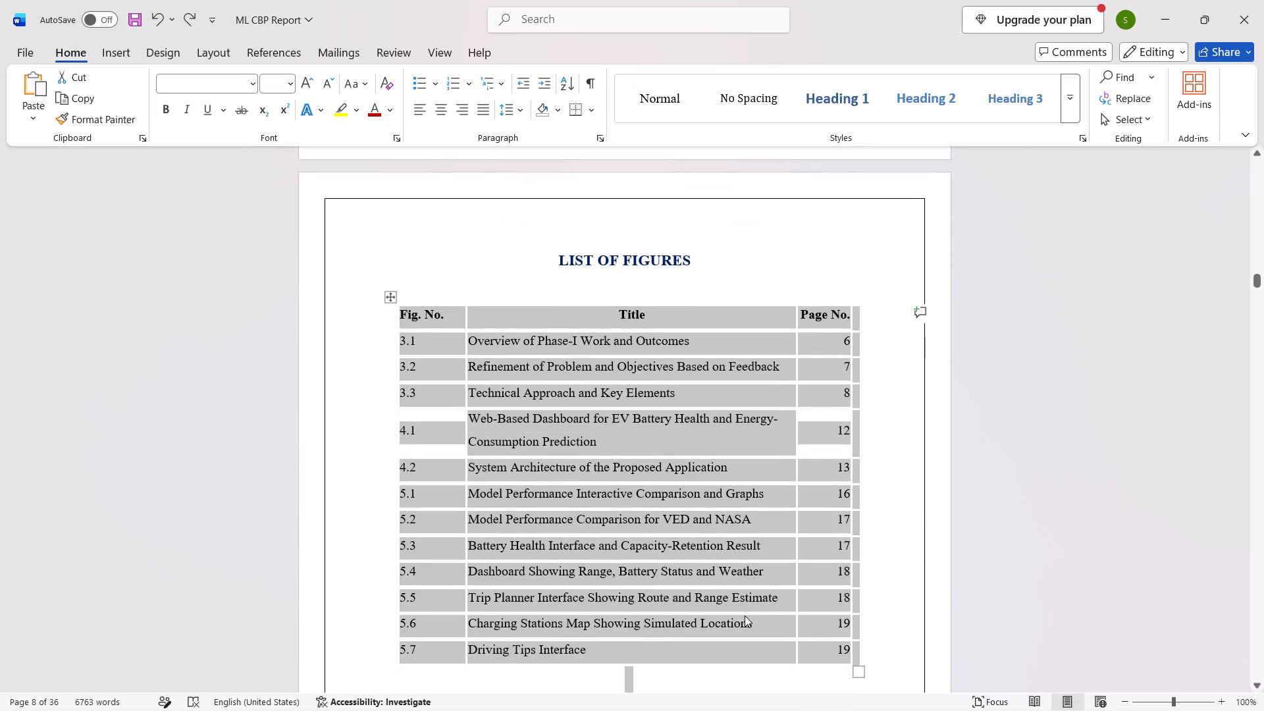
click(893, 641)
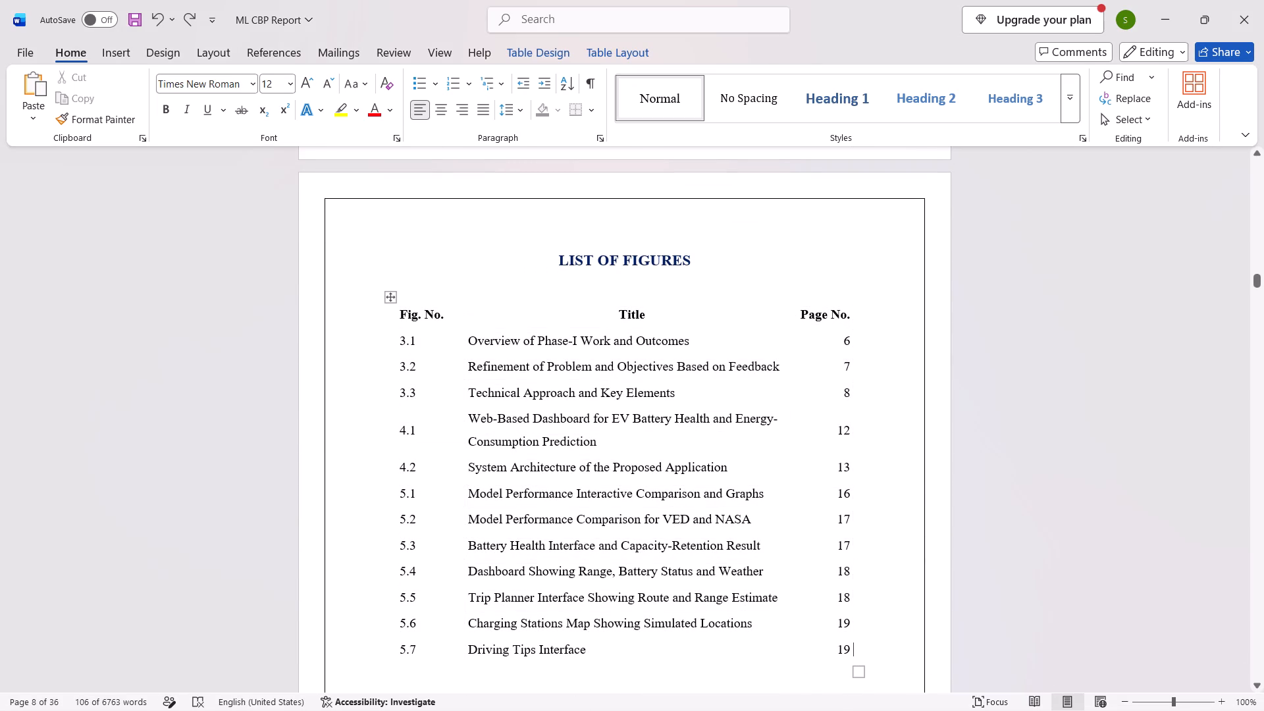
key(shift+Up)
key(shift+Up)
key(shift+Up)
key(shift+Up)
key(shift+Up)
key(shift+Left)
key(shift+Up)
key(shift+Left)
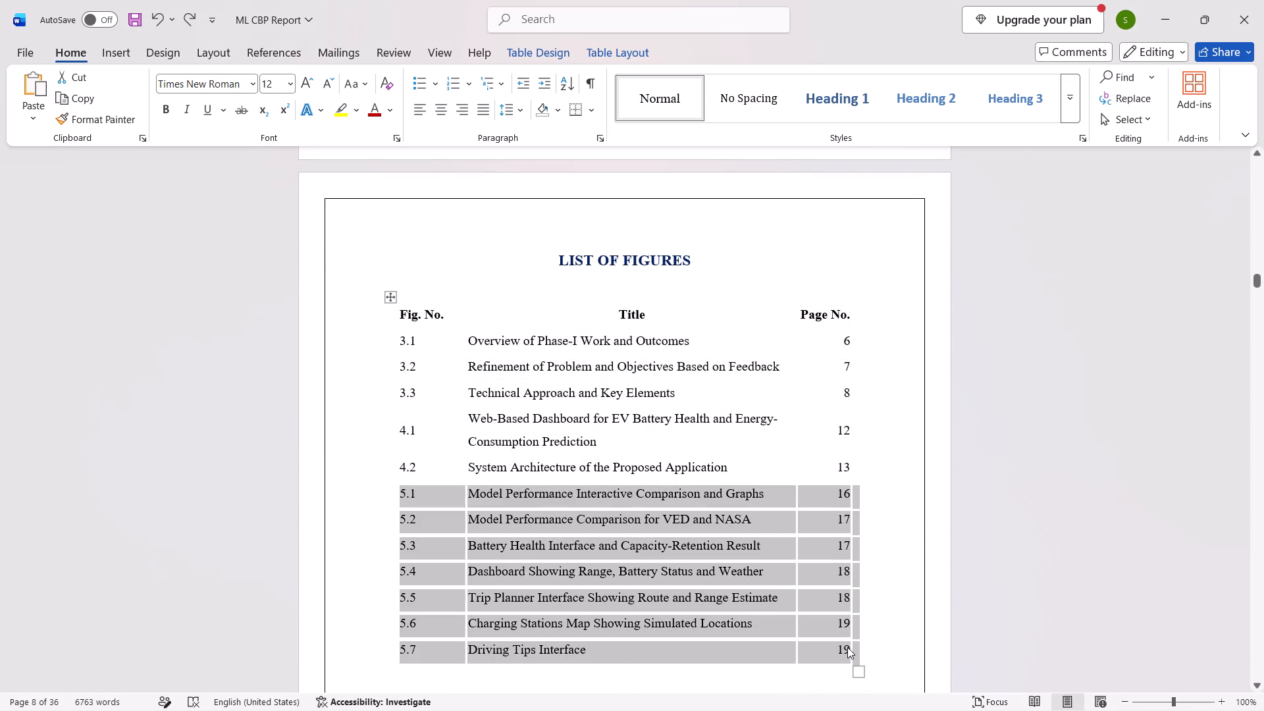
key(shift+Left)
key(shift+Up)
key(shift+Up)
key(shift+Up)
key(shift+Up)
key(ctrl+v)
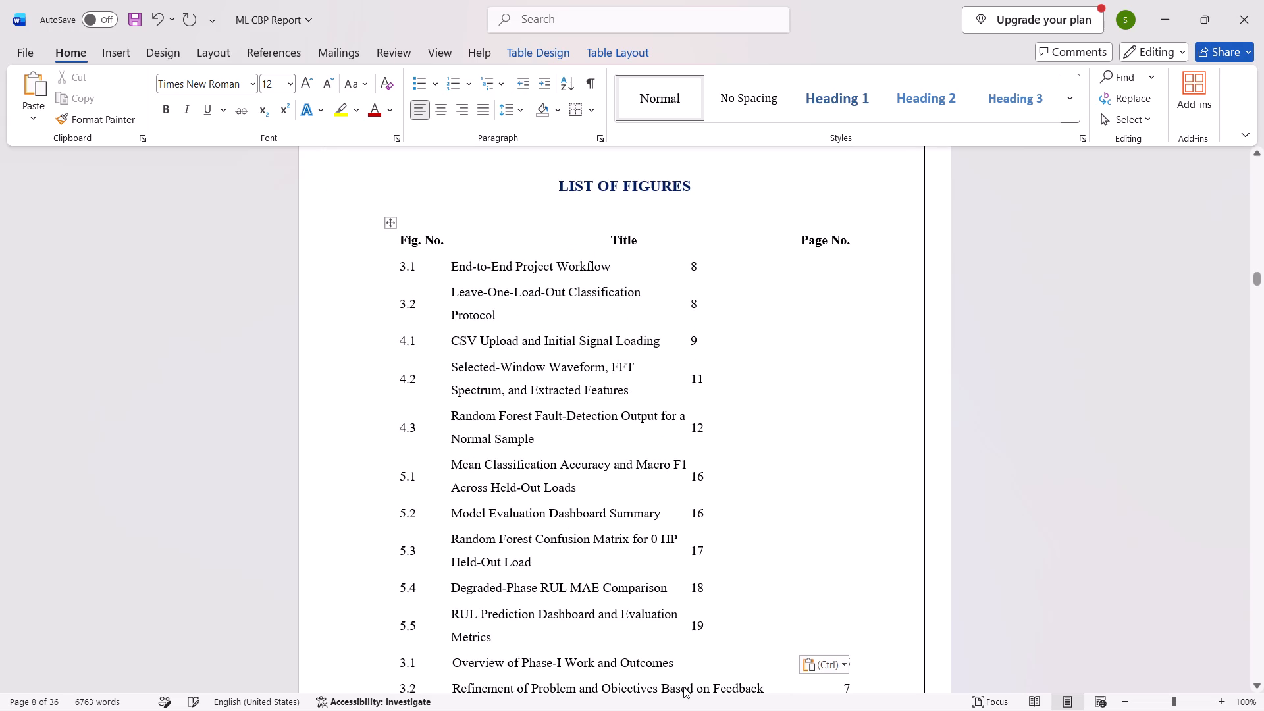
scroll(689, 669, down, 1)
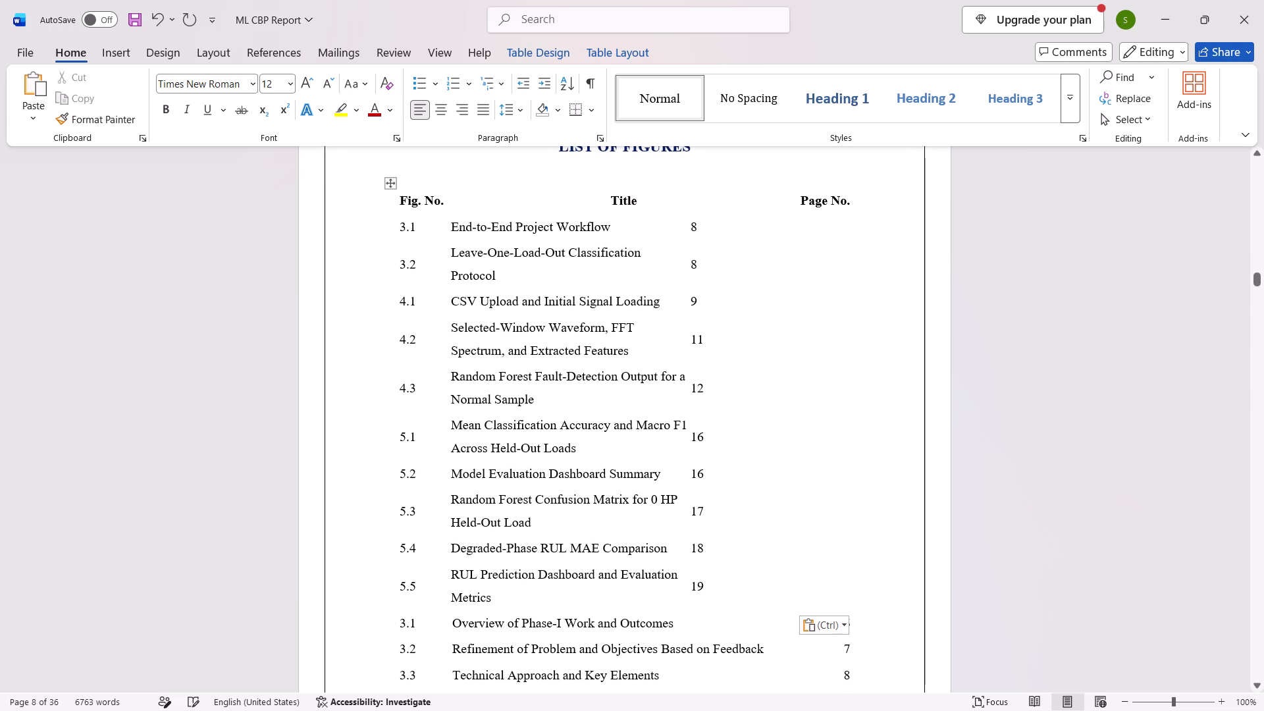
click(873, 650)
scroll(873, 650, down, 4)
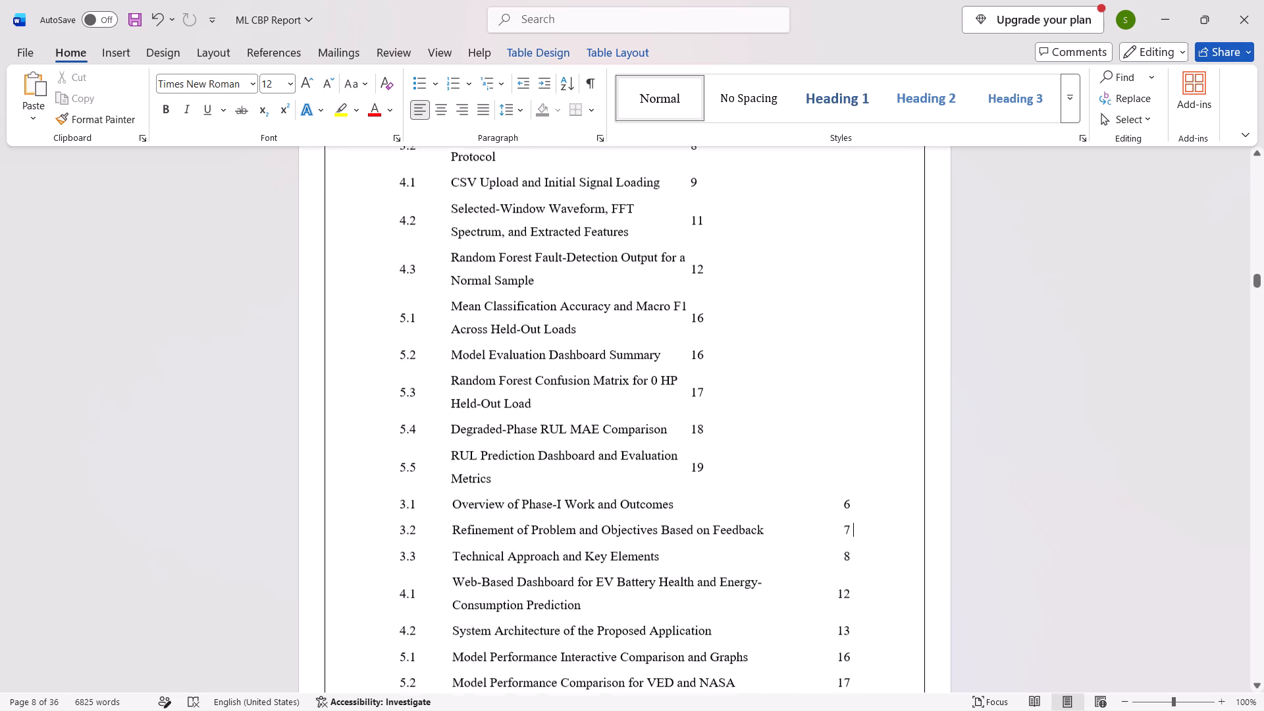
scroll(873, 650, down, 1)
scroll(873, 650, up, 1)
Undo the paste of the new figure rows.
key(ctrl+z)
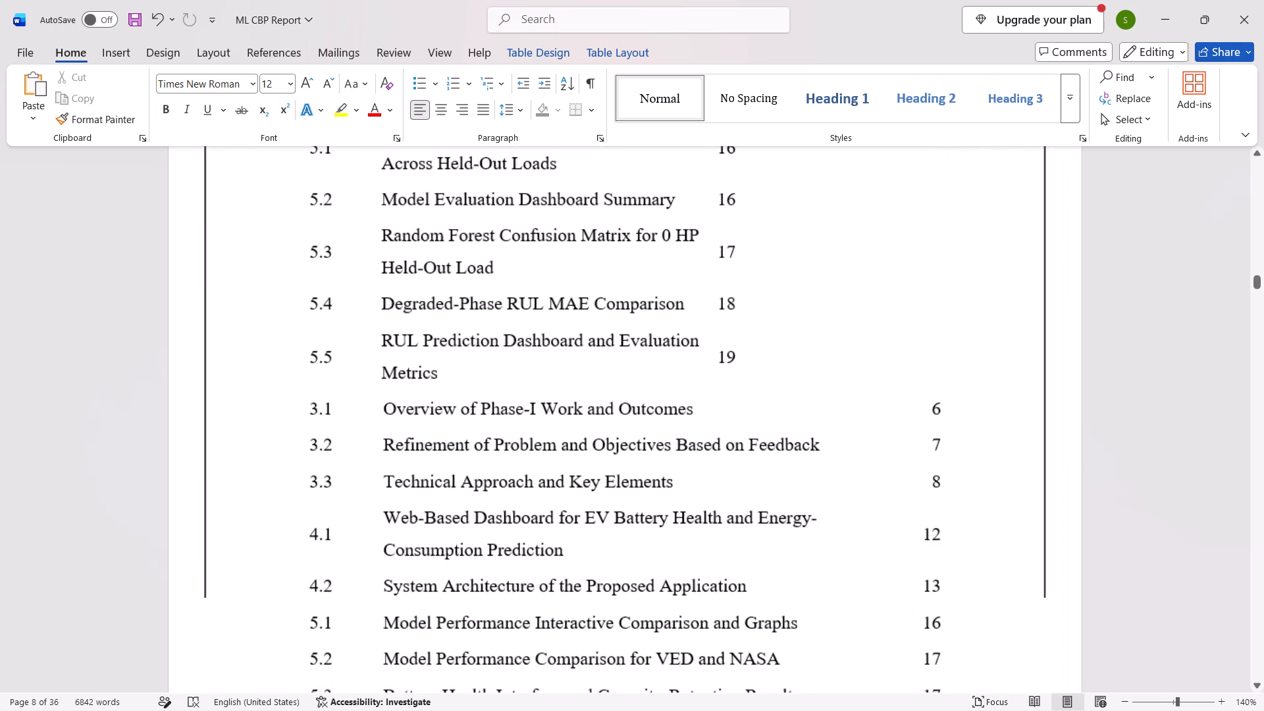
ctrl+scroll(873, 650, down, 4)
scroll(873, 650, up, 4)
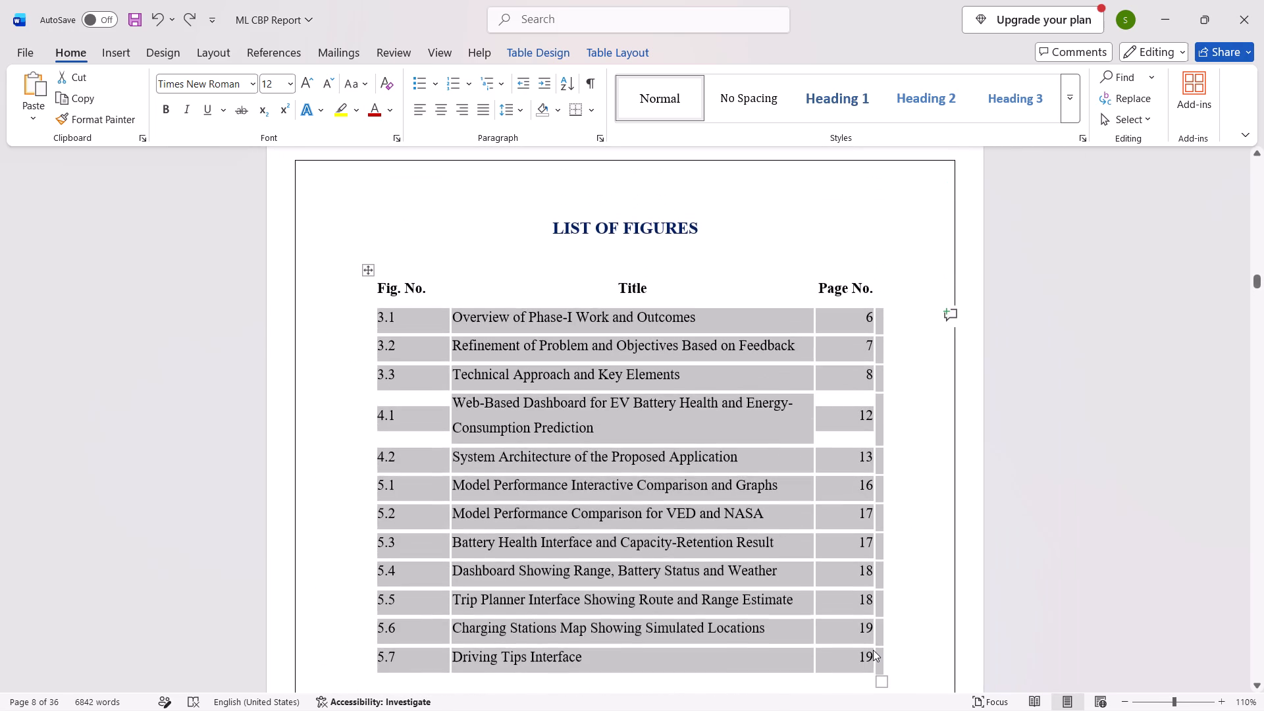
Delete the selected old figure rows 3.1 to 5.7 and paste the copied rows 3.1 to 5.5 under the header row.
key(BackSpace)
key(ctrl+v)
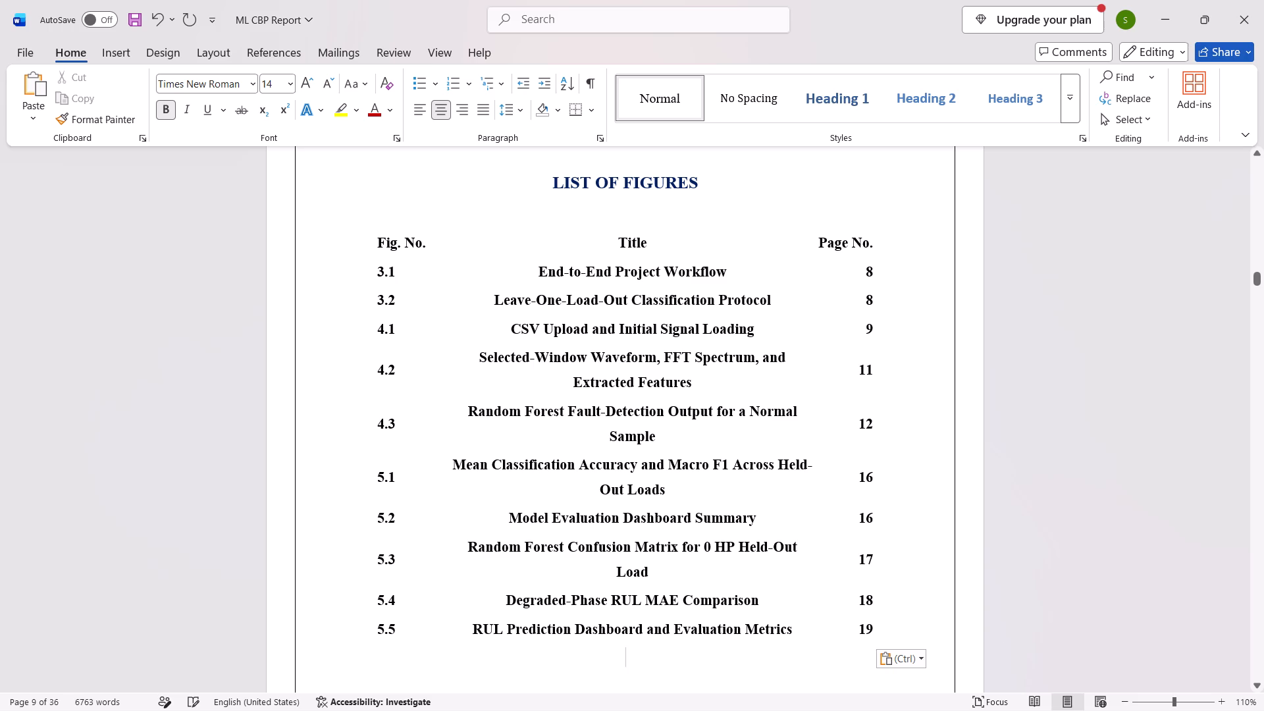
Remove the bold formatting from the pasted figure rows 3.1 to 5.5.
drag(893, 624, 312, 282)
key(ctrl+b)
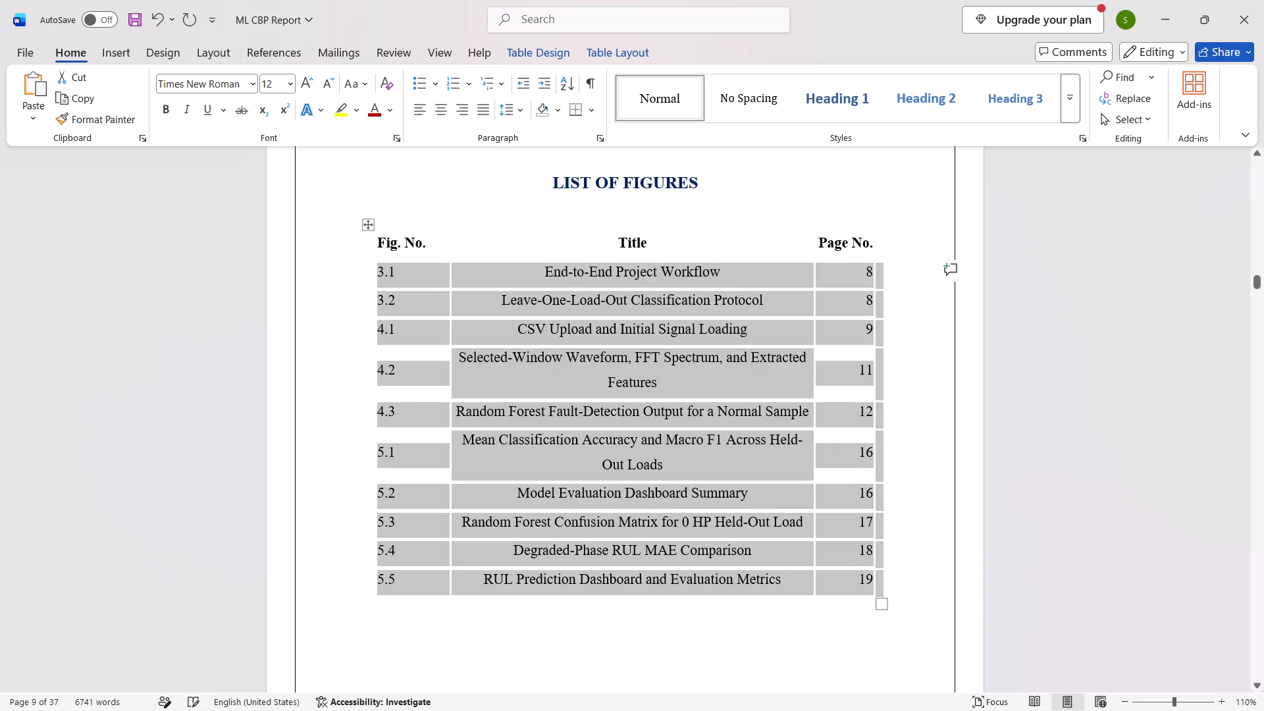
Align the cells of figure rows 3.1 to 5.5 to the left and vertically centred.
click(610, 55)
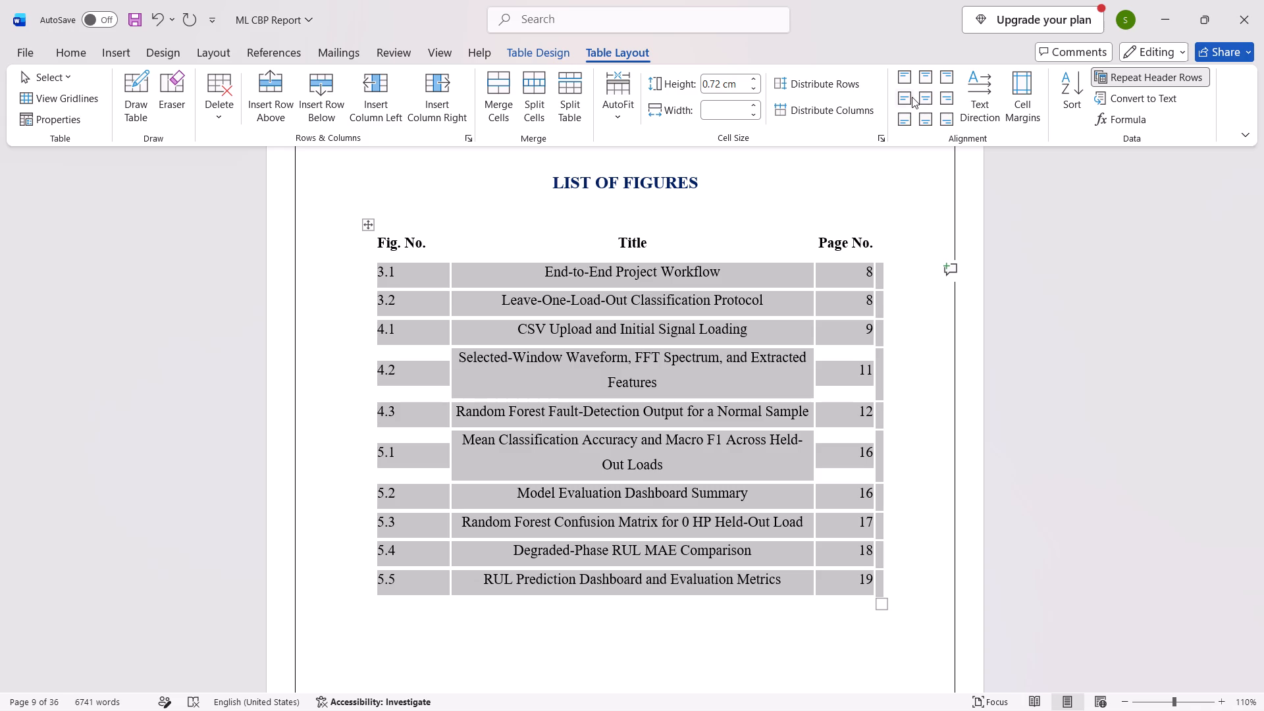
click(910, 97)
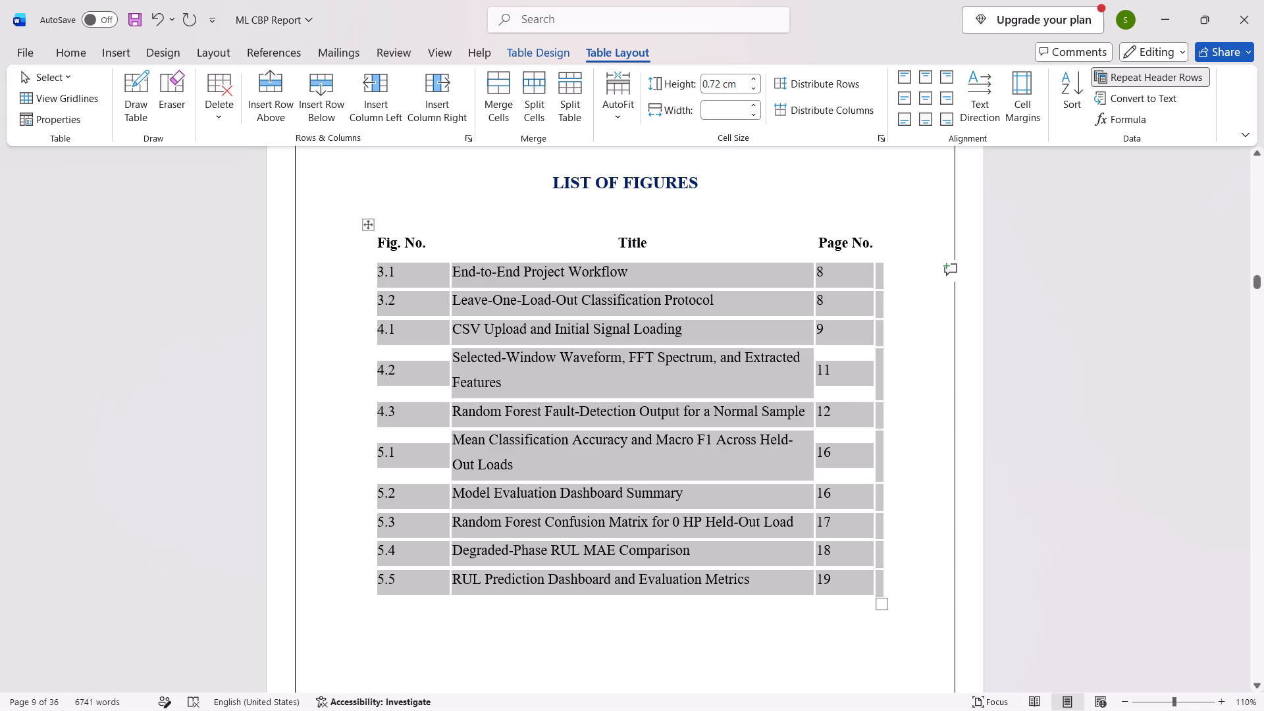
click(958, 440)
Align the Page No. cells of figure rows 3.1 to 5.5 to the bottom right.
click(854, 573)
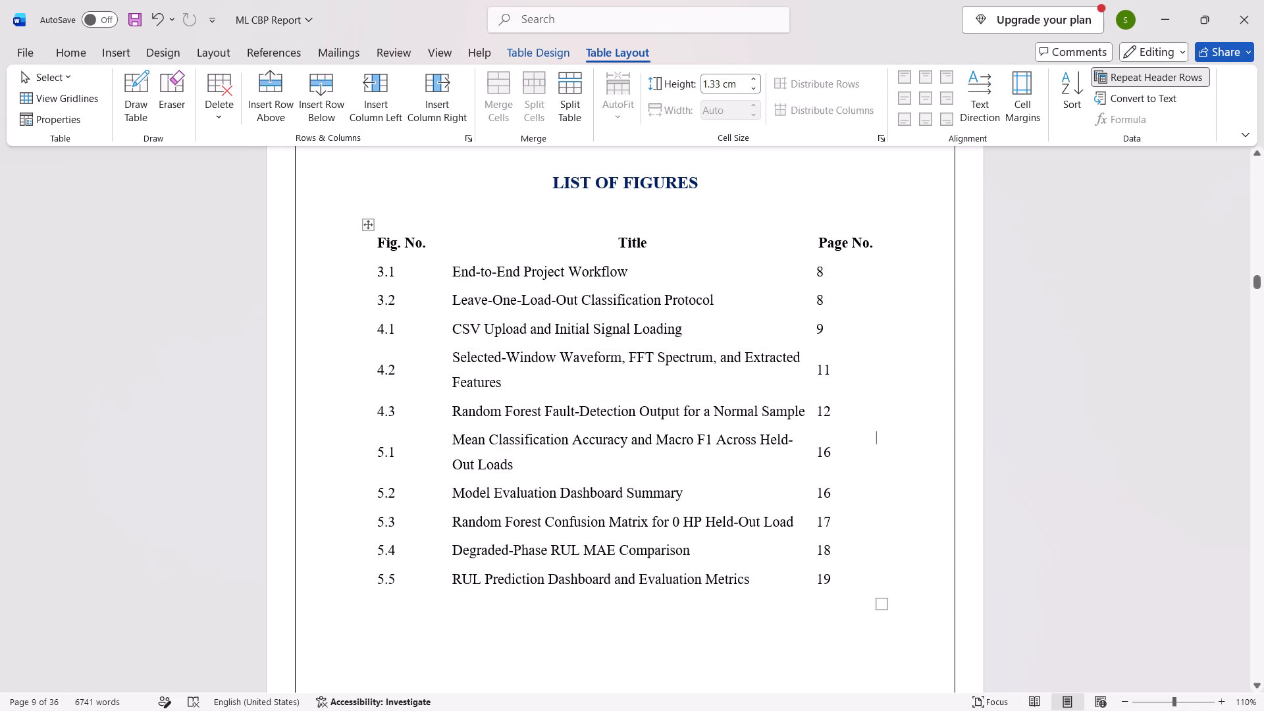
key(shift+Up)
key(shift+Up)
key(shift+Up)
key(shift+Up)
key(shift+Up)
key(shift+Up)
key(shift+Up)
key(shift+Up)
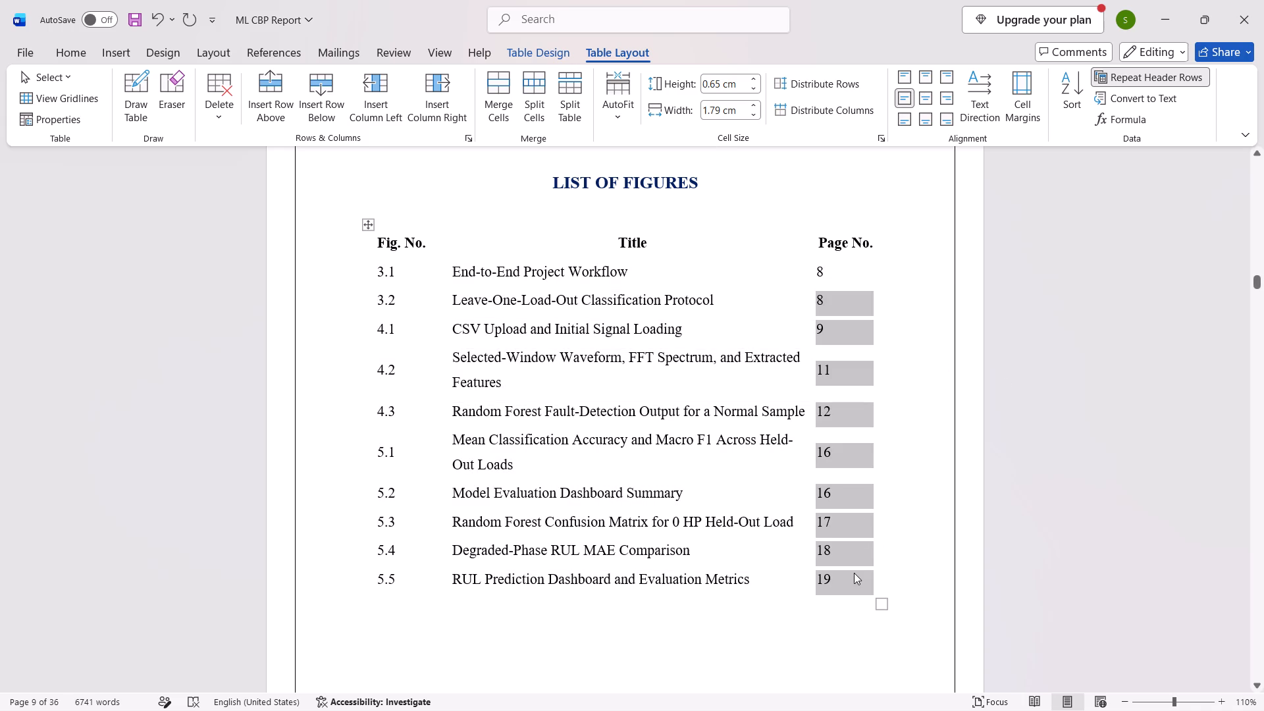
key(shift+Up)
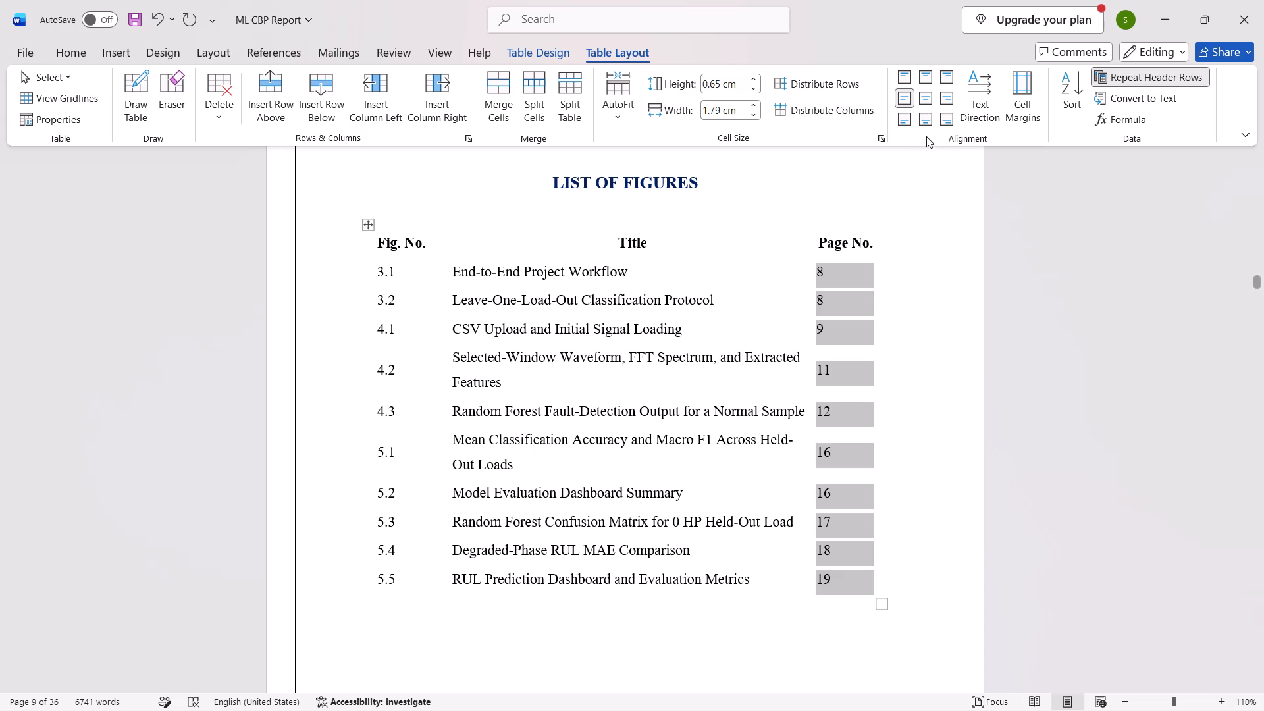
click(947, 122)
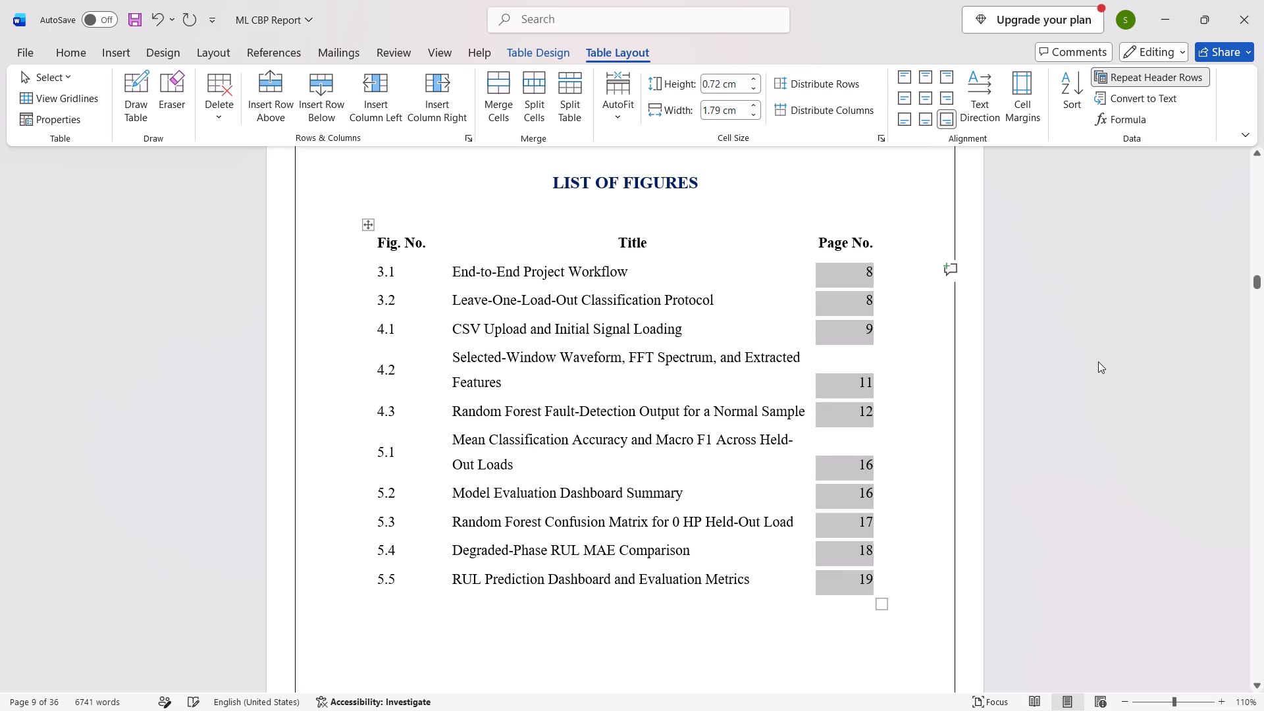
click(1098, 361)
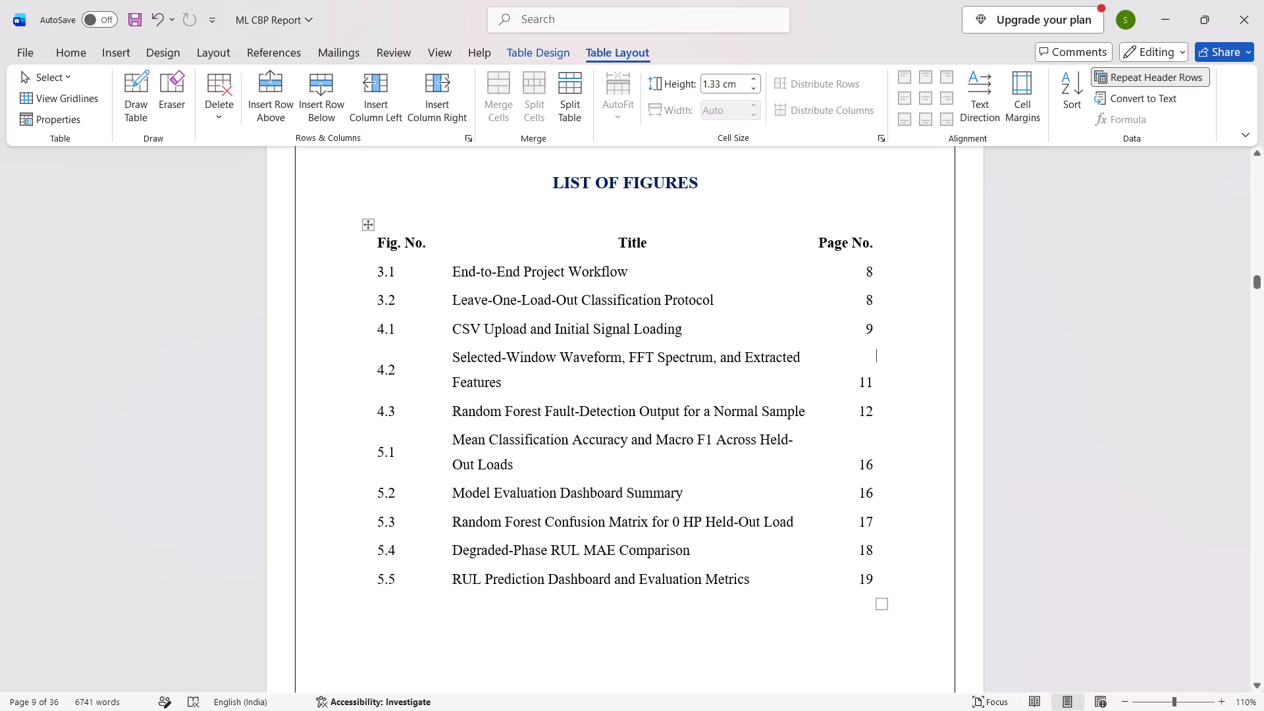
Align the Page No. cells of figure rows 3.1 to 5.5 to the right and vertically centred.
click(880, 577)
key(shift+Up)
key(shift+Up)
key(shift+Up)
key(shift+Up)
key(shift+Up)
key(shift+Up)
key(shift+Up)
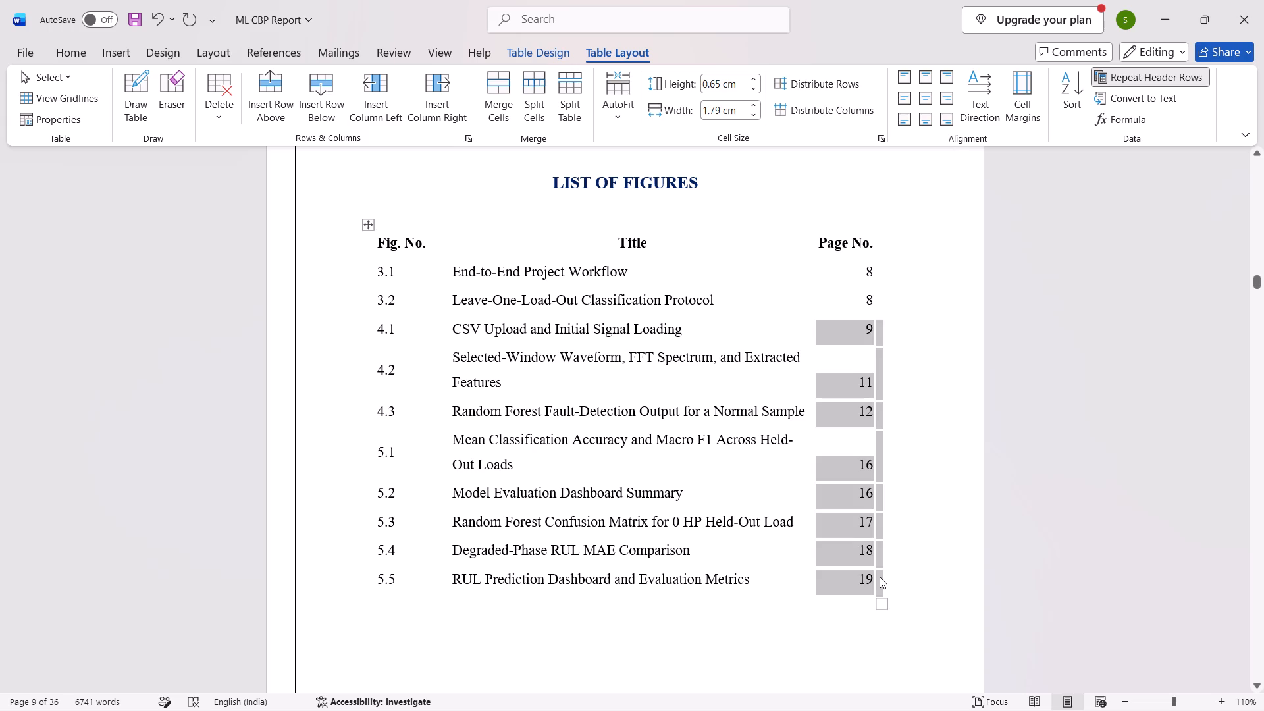
key(shift+Up)
key(shift+Up)
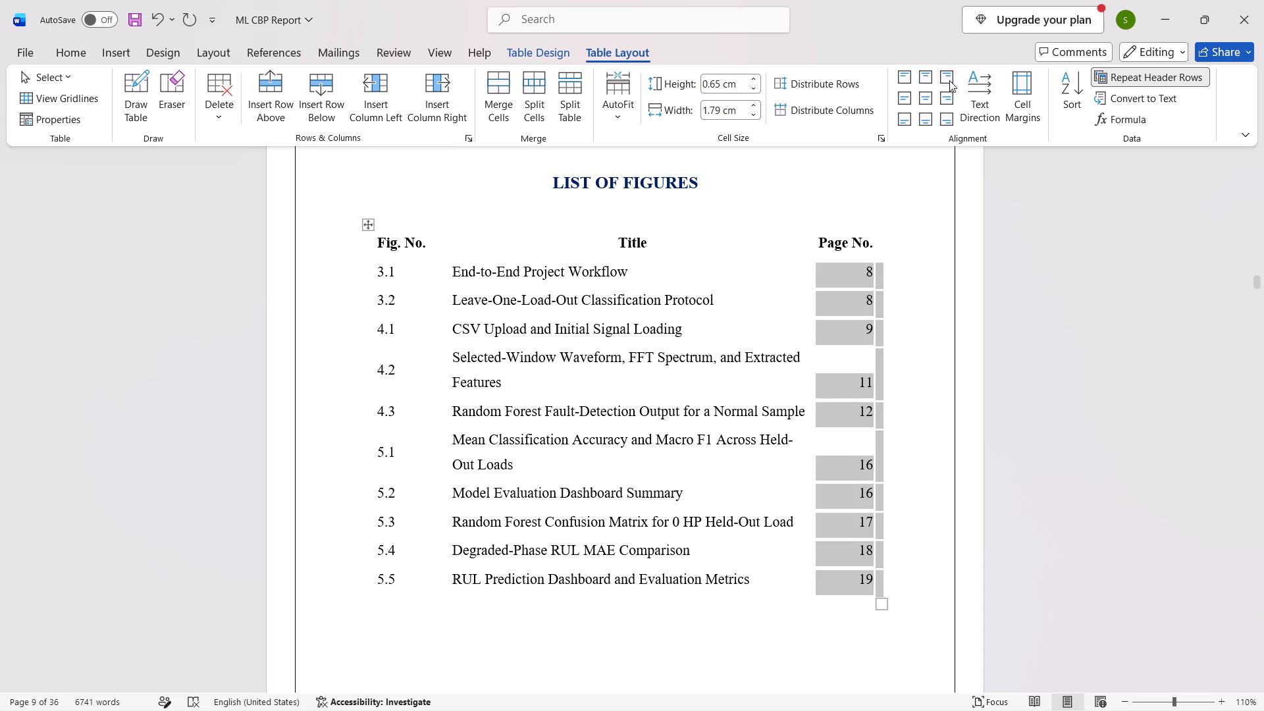
click(948, 90)
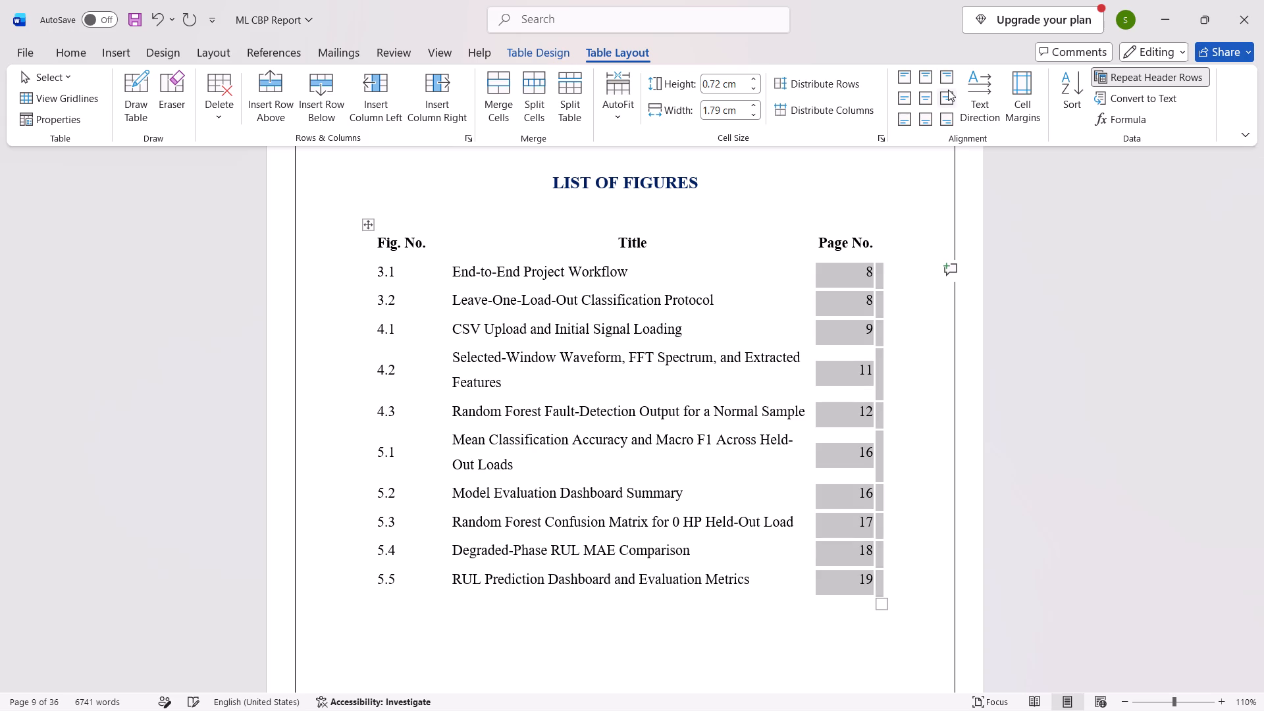
click(1046, 313)
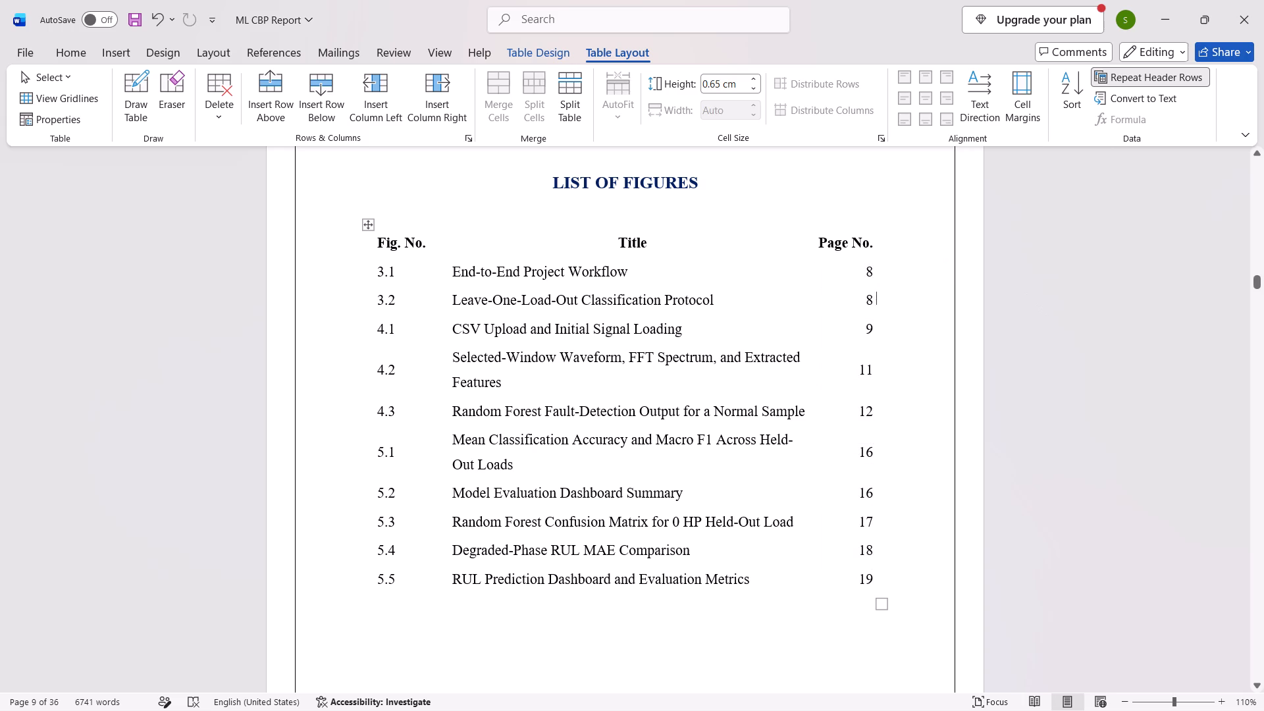
Align the Fig. No. cells of figure rows 3.1 to 5.5 to the top left.
click(413, 592)
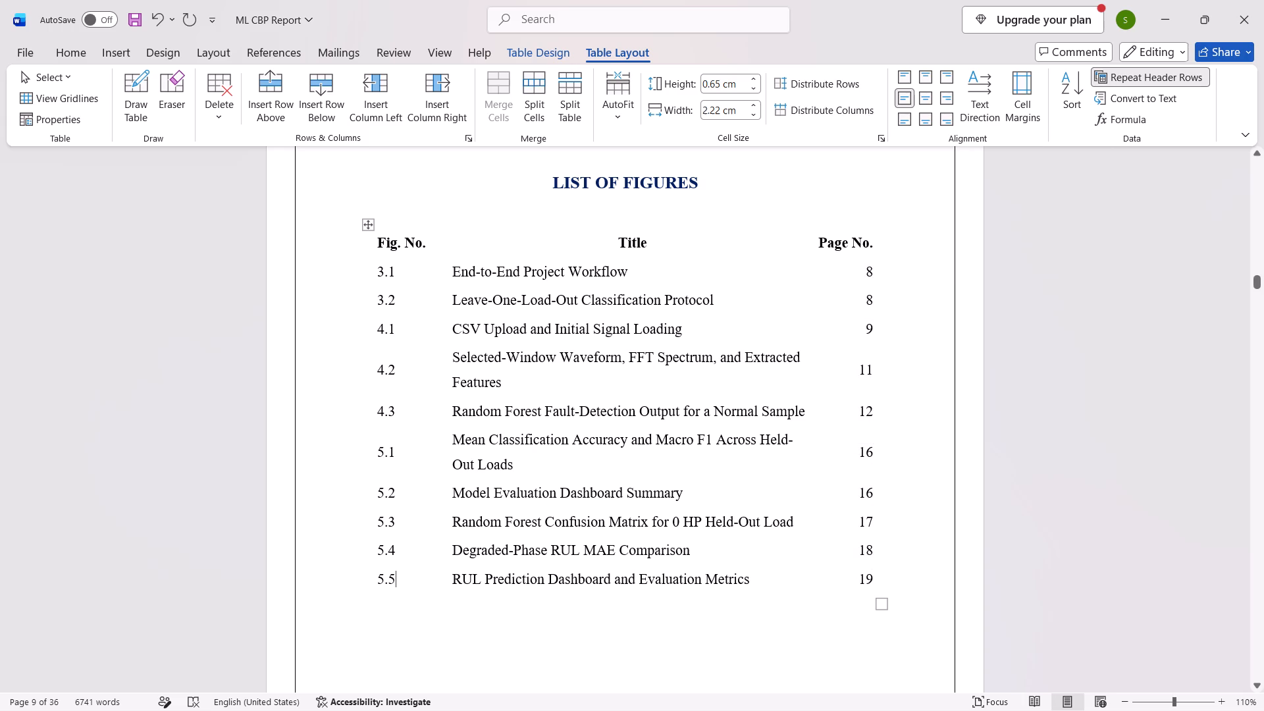
drag(413, 592, 390, 273)
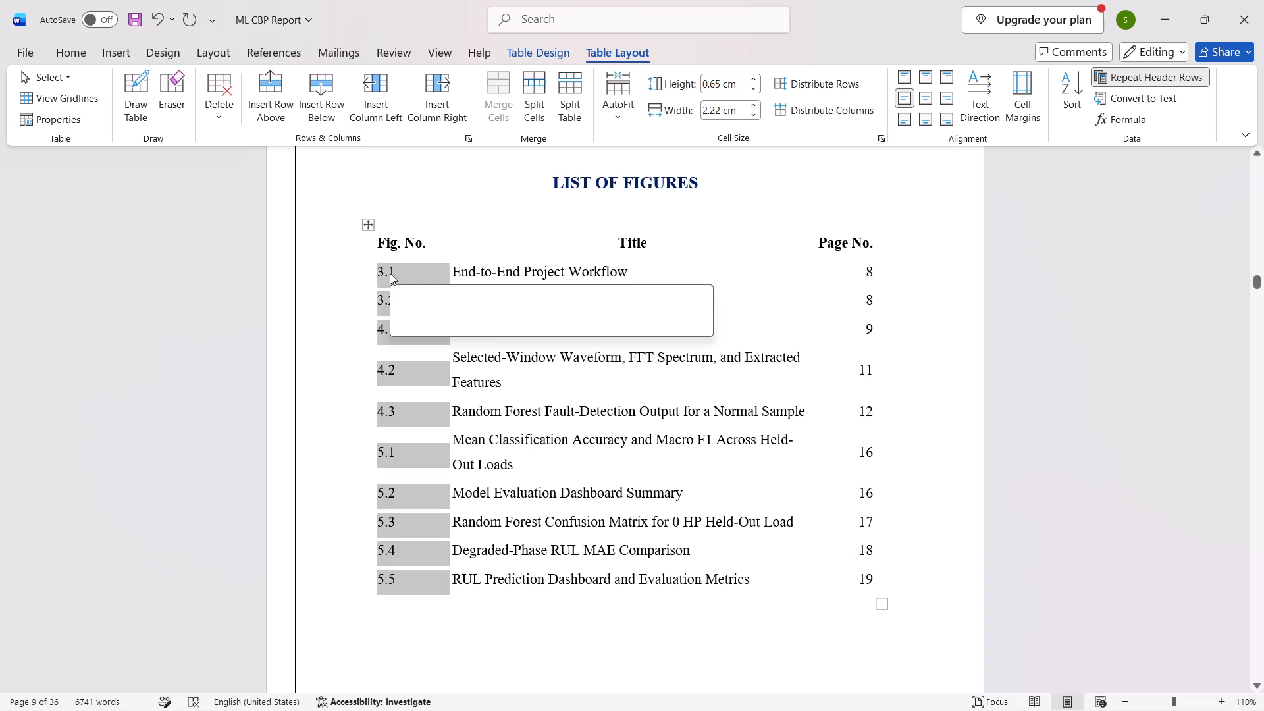
click(905, 72)
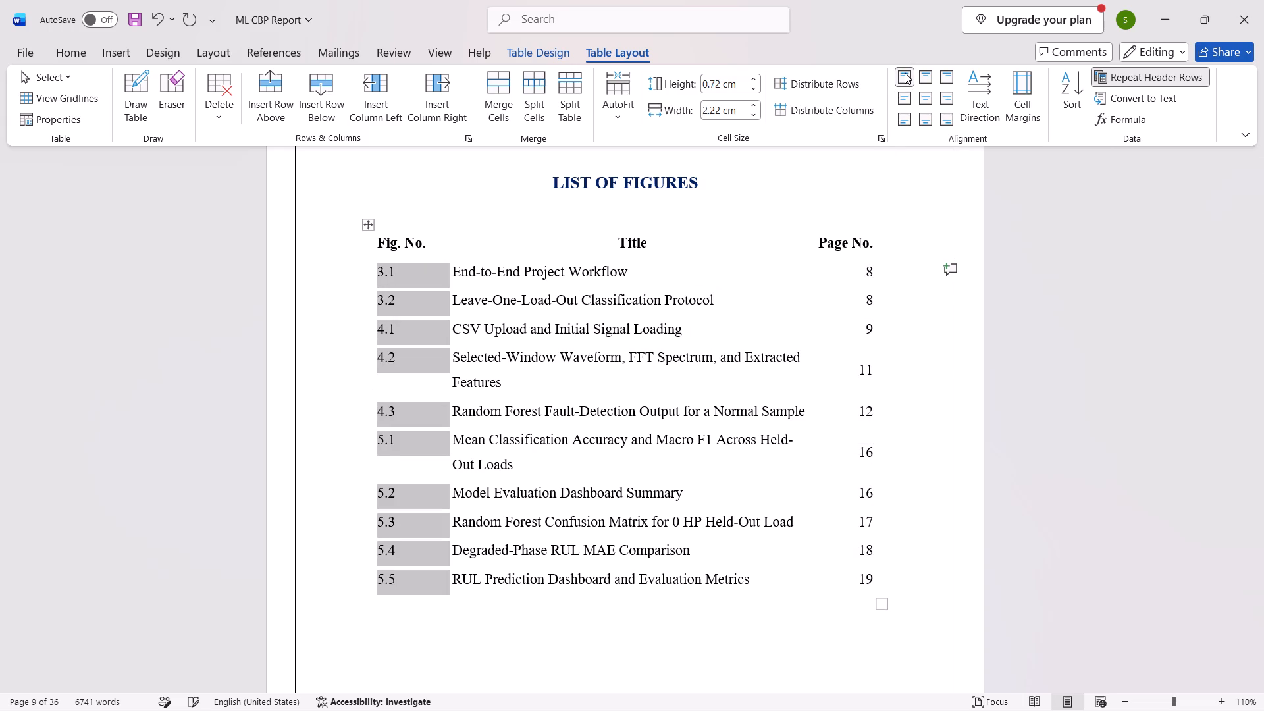
click(1040, 244)
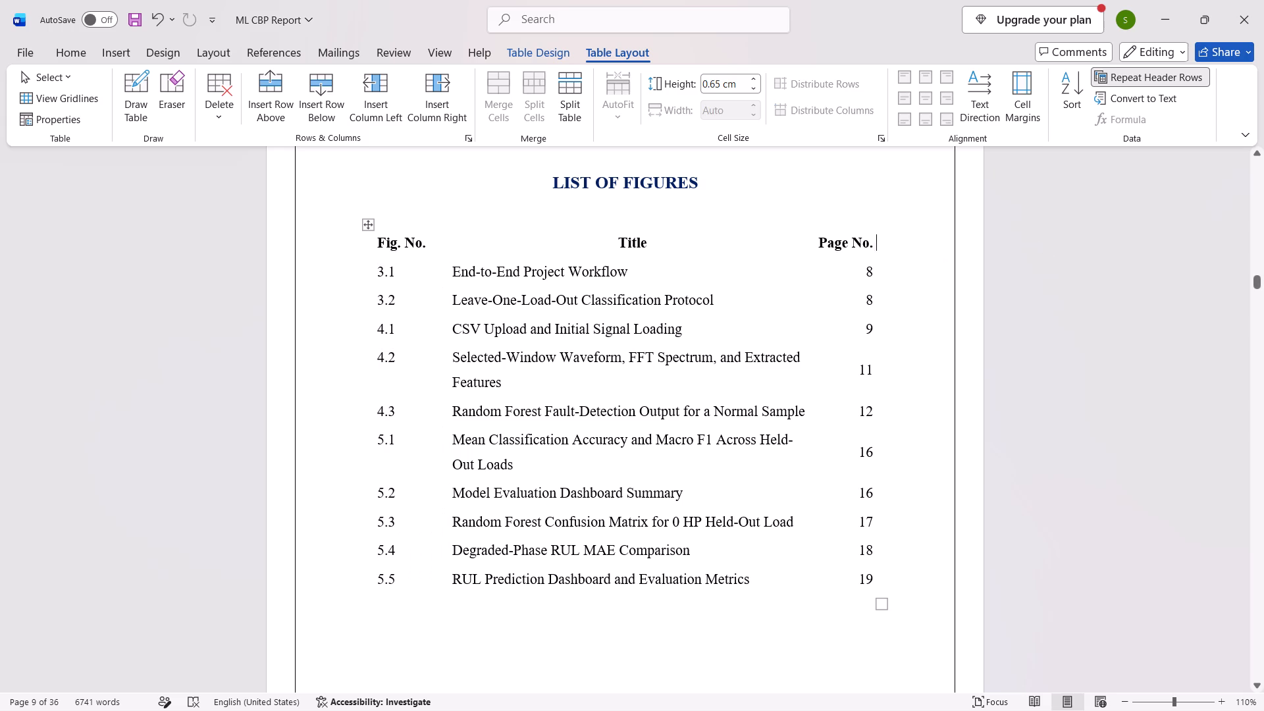
Insert a blank line before the LIST OF TABLES heading to push it onto the page with its table.
scroll(767, 381, down, 1)
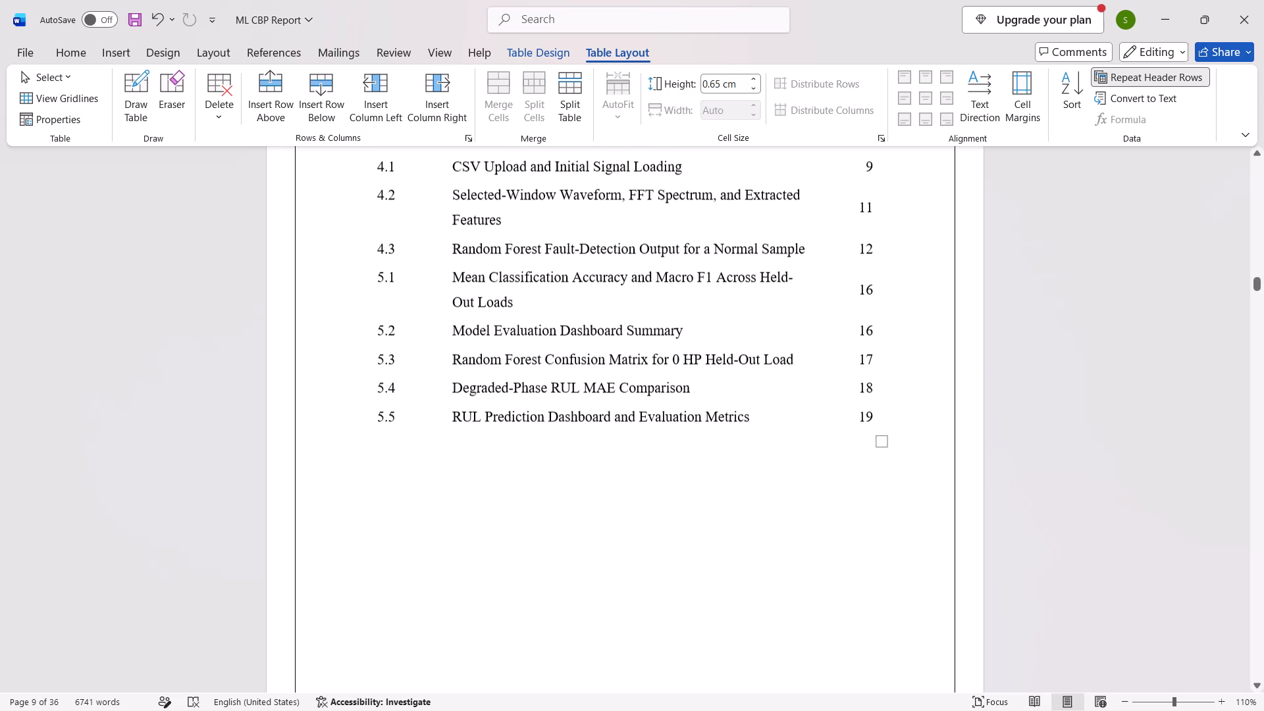
scroll(767, 381, down, 1)
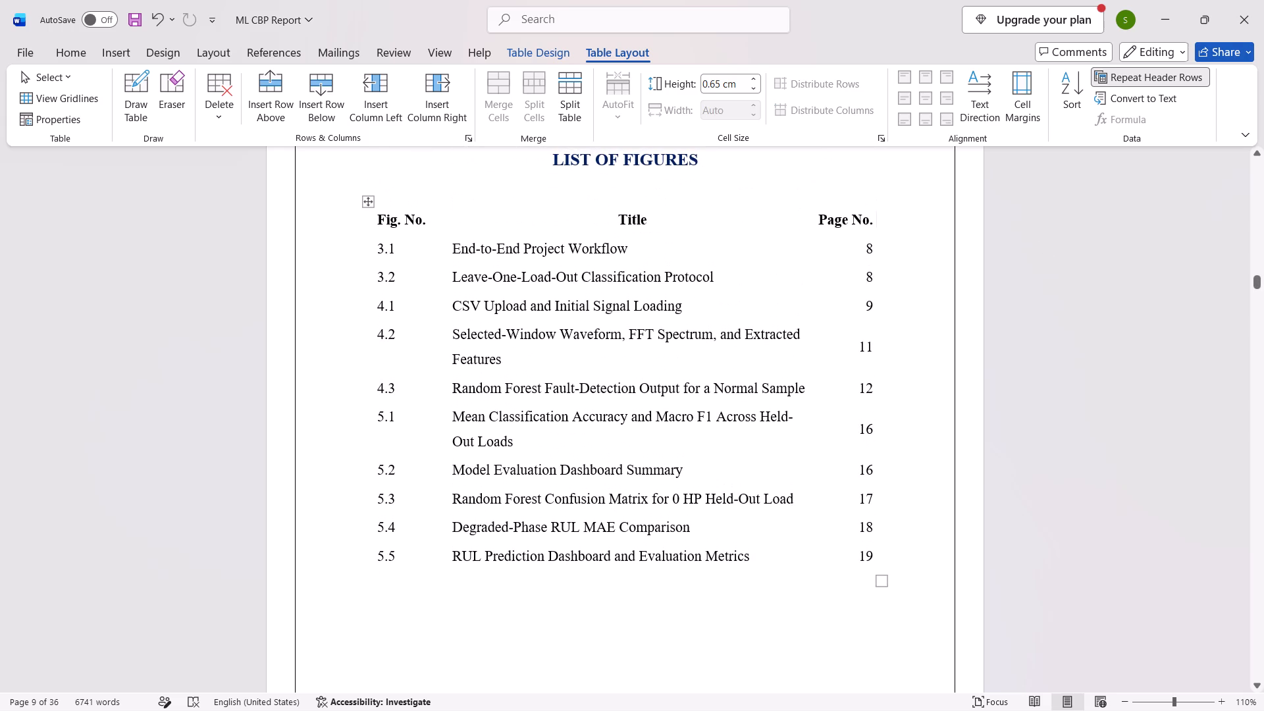
scroll(767, 381, down, 9)
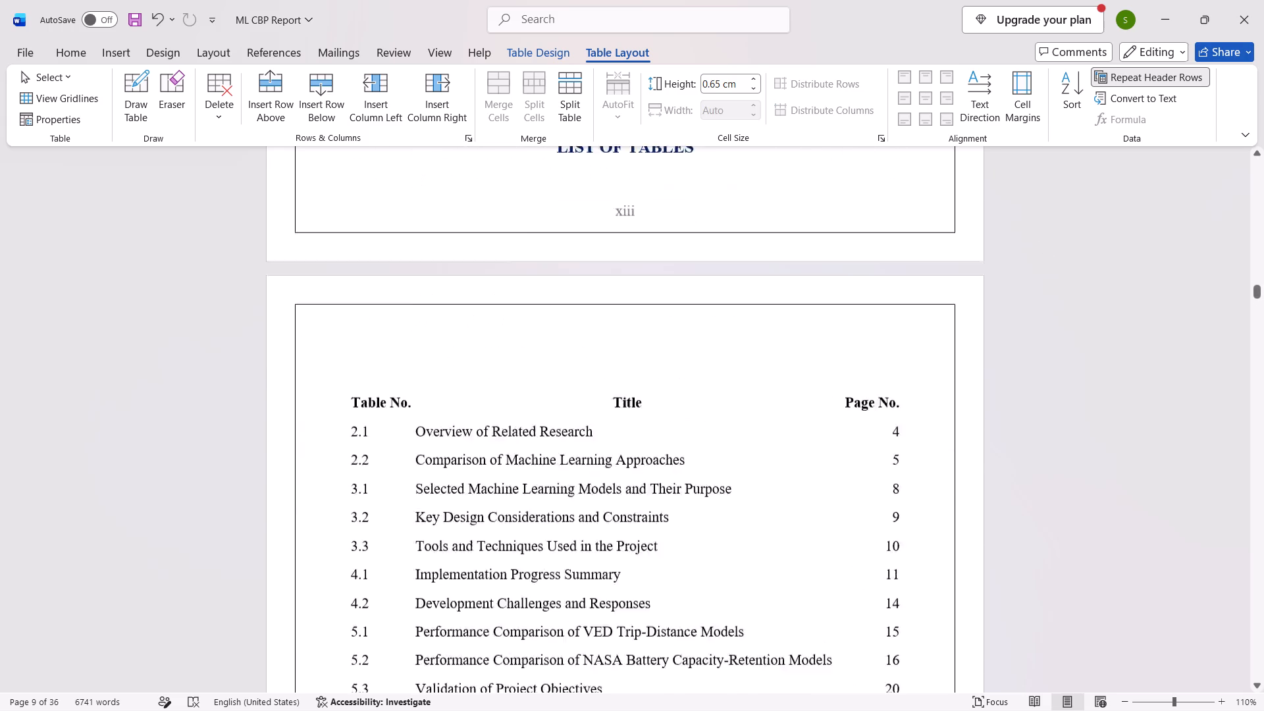
click(557, 338)
key(Return)
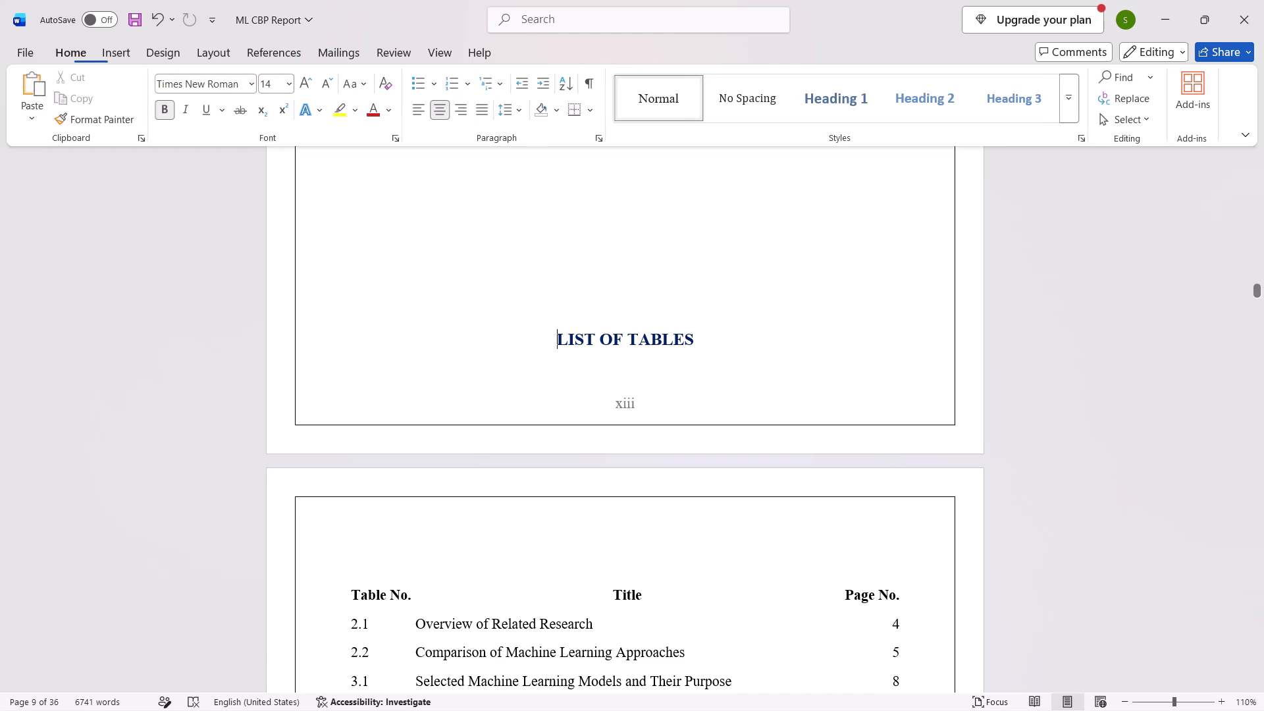
scroll(557, 338, down, 5)
scroll(557, 338, up, 1)
scroll(557, 338, down, 1)
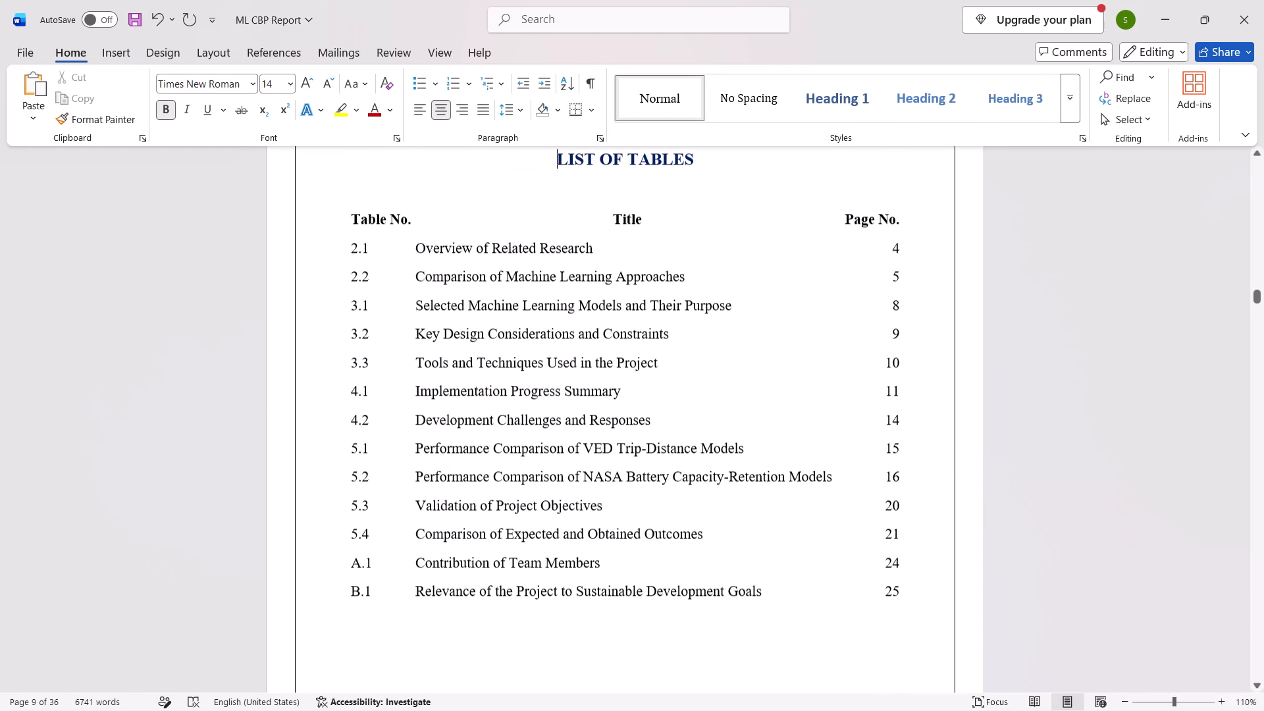
scroll(557, 338, down, 1)
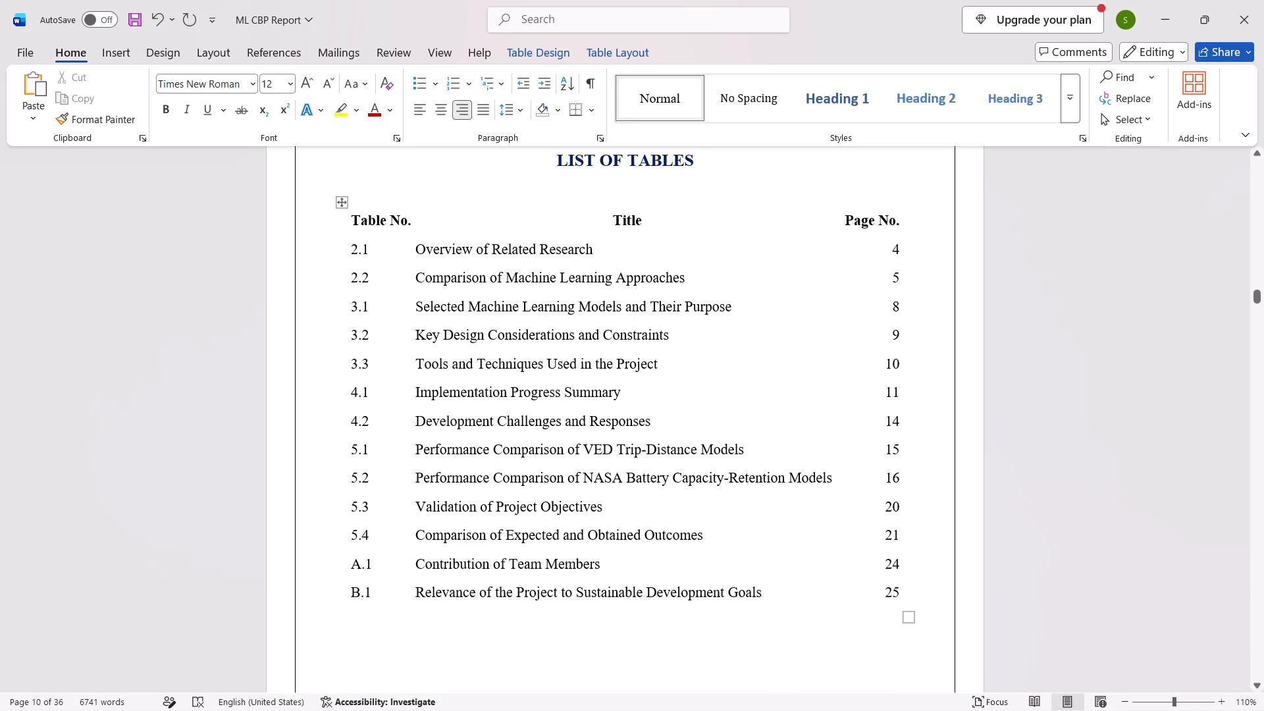
Replace rows 2.1 to B.1 of the List of Tables, below the header row, with the copied rows.
key(shift+Left)
key(shift+Left)
key(shift+Up)
key(shift+Up)
key(shift+Up)
key(shift+Up)
key(shift+Left)
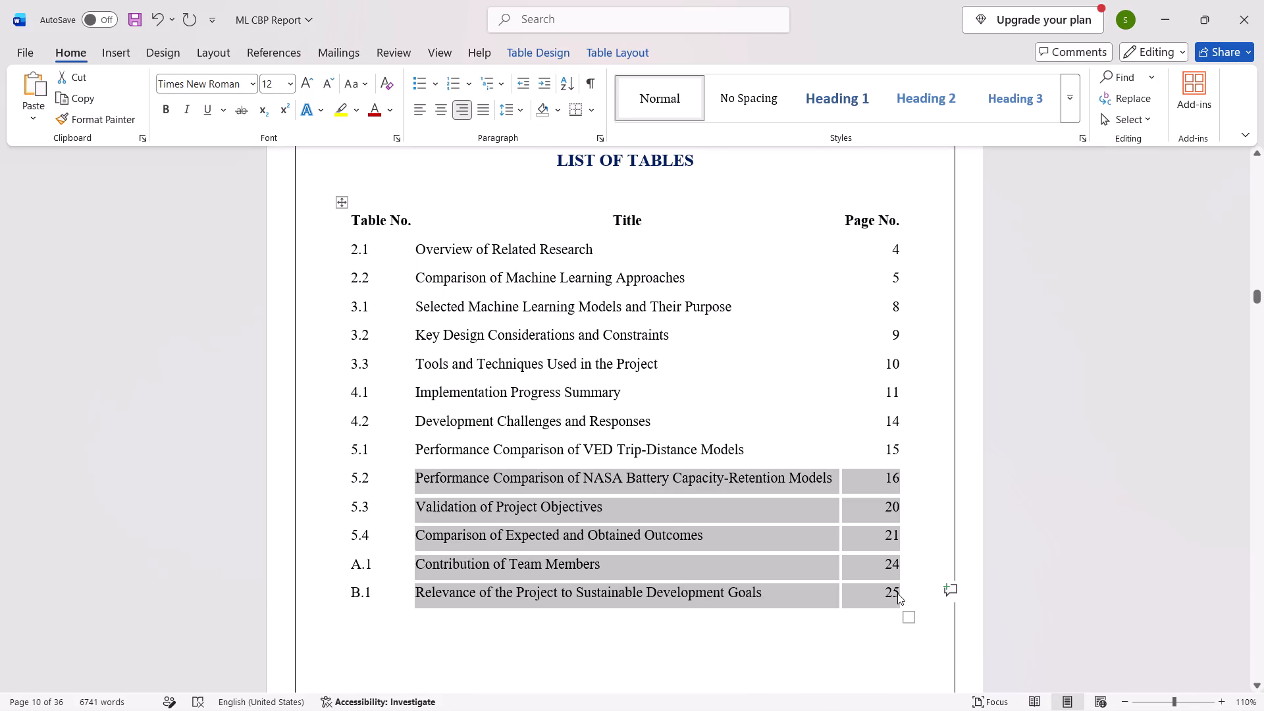
key(shift+Left)
key(shift+Up)
key(shift+Up)
key(shift+Up)
key(shift+Up)
key(shift+Up)
key(shift+Up)
key(shift+Up)
key(shift+Up)
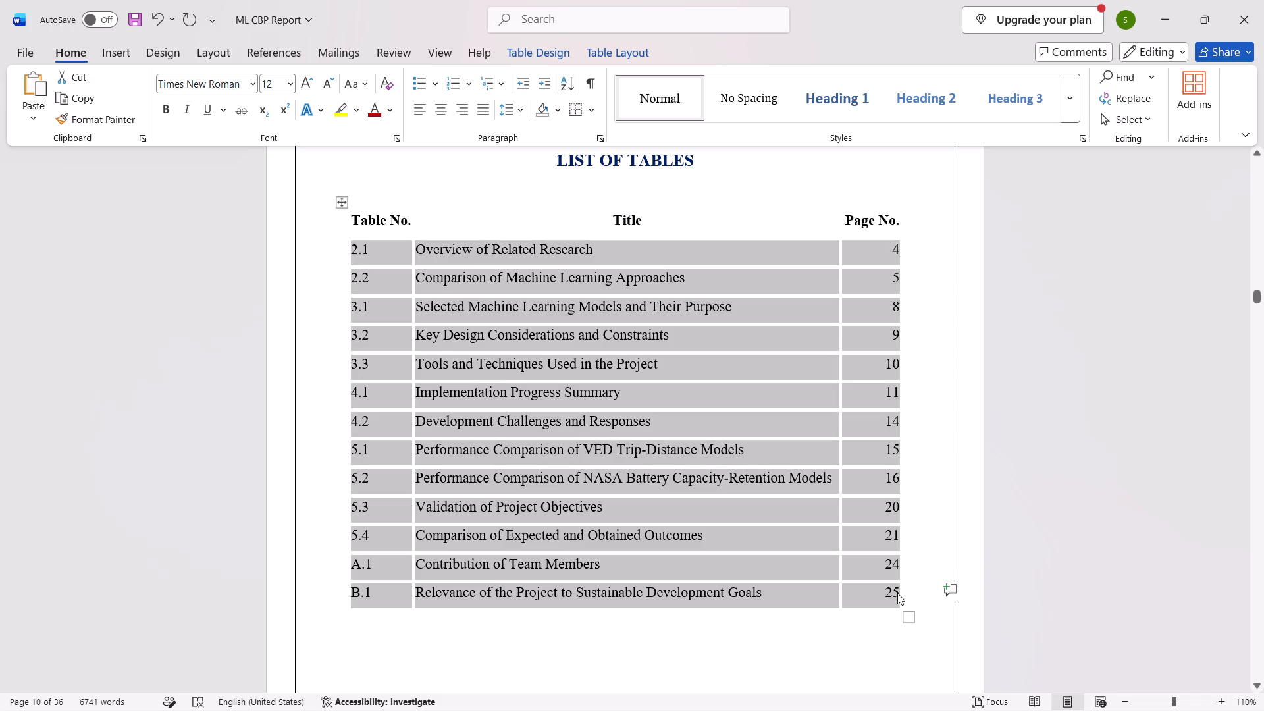
key(ctrl+v)
click(897, 593)
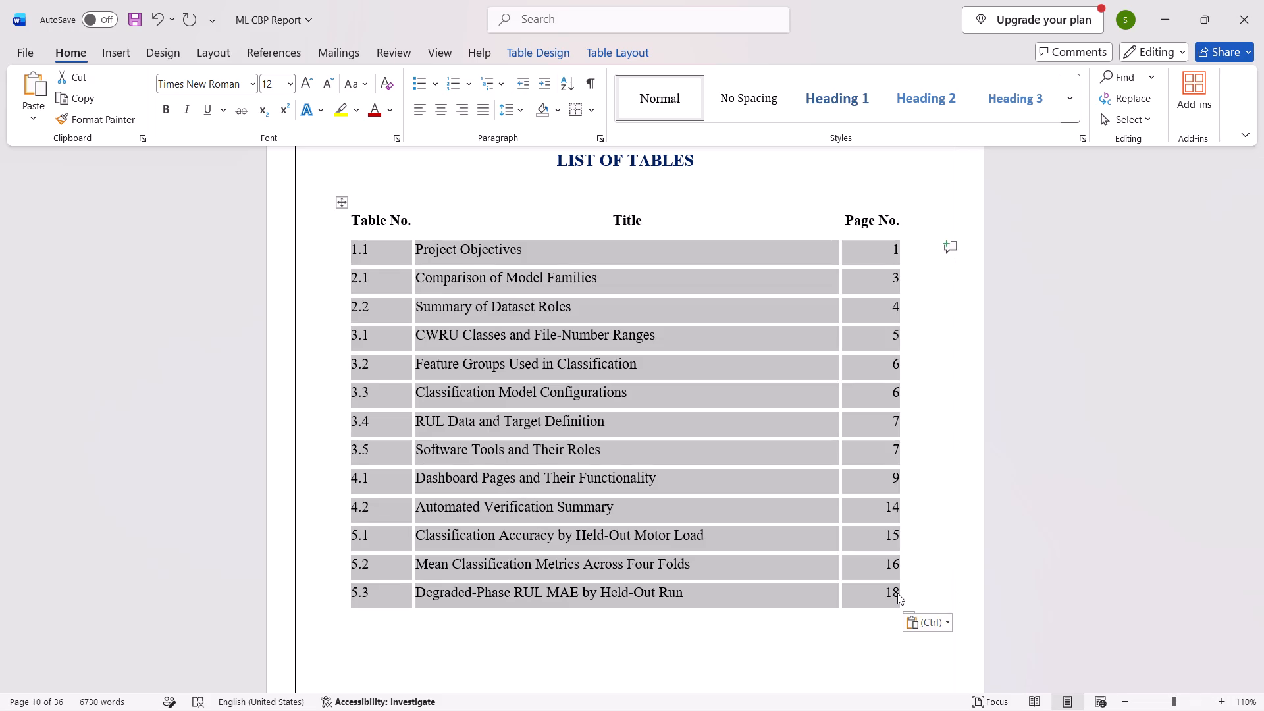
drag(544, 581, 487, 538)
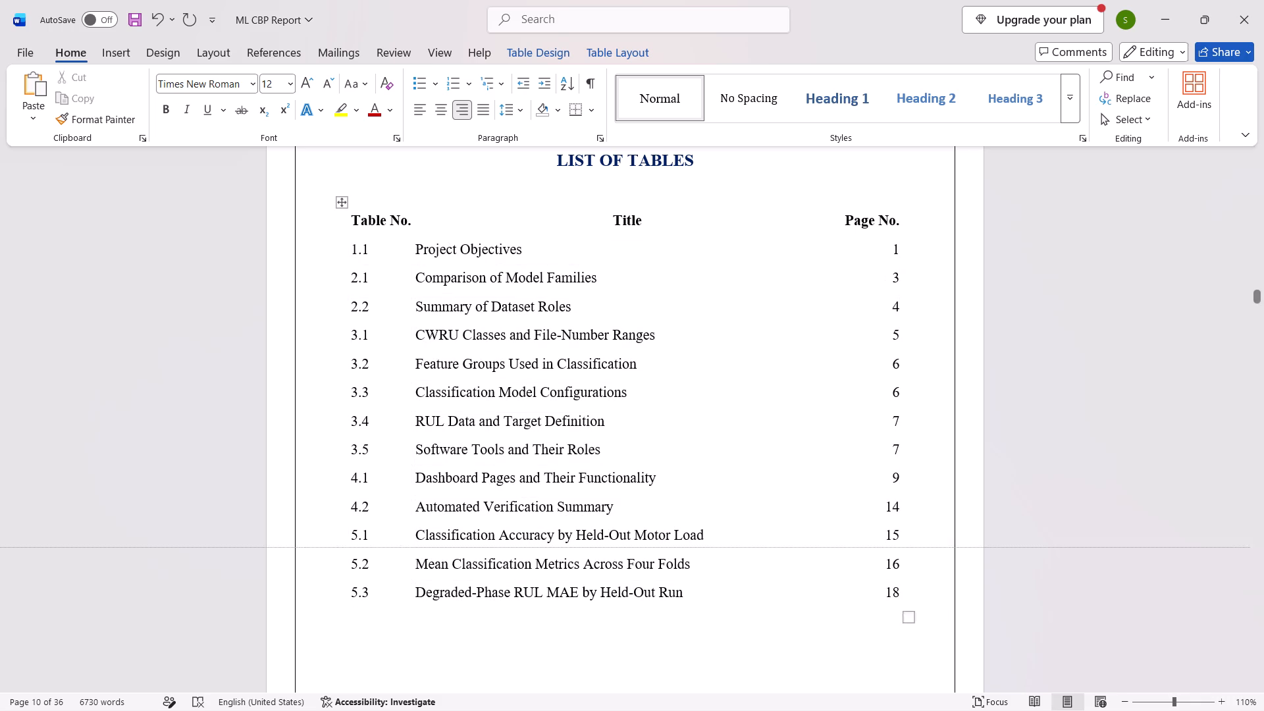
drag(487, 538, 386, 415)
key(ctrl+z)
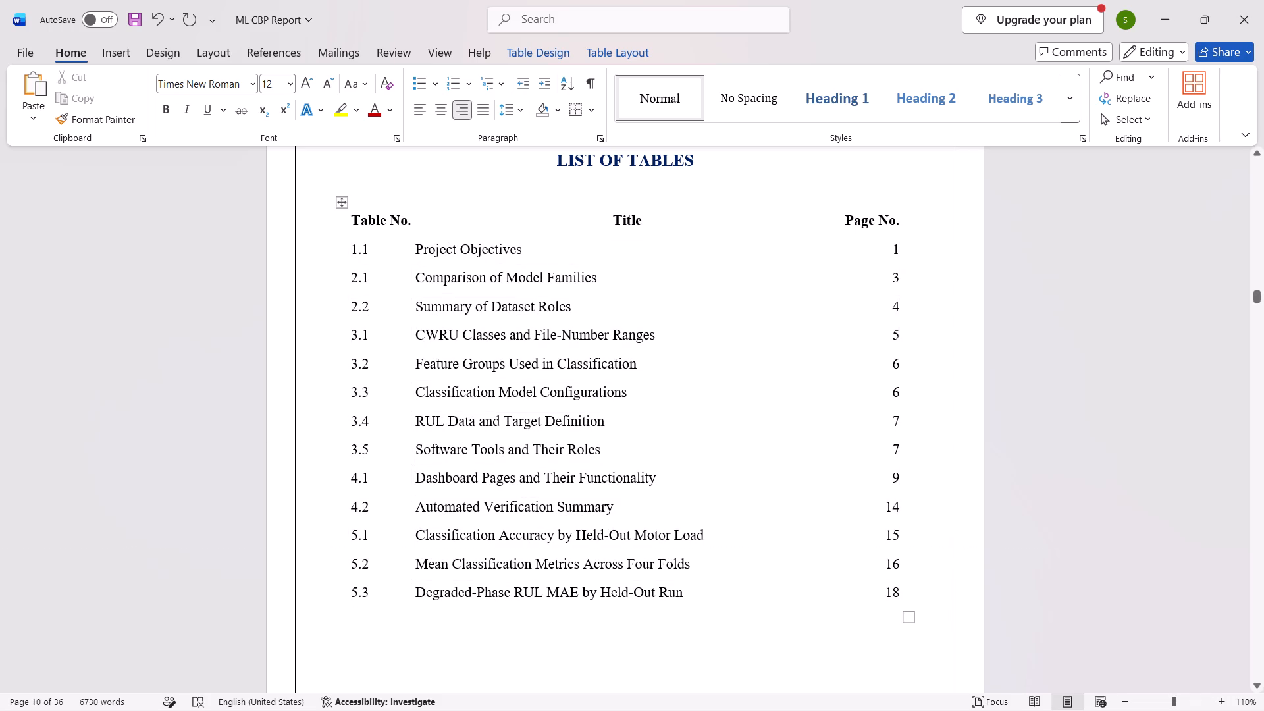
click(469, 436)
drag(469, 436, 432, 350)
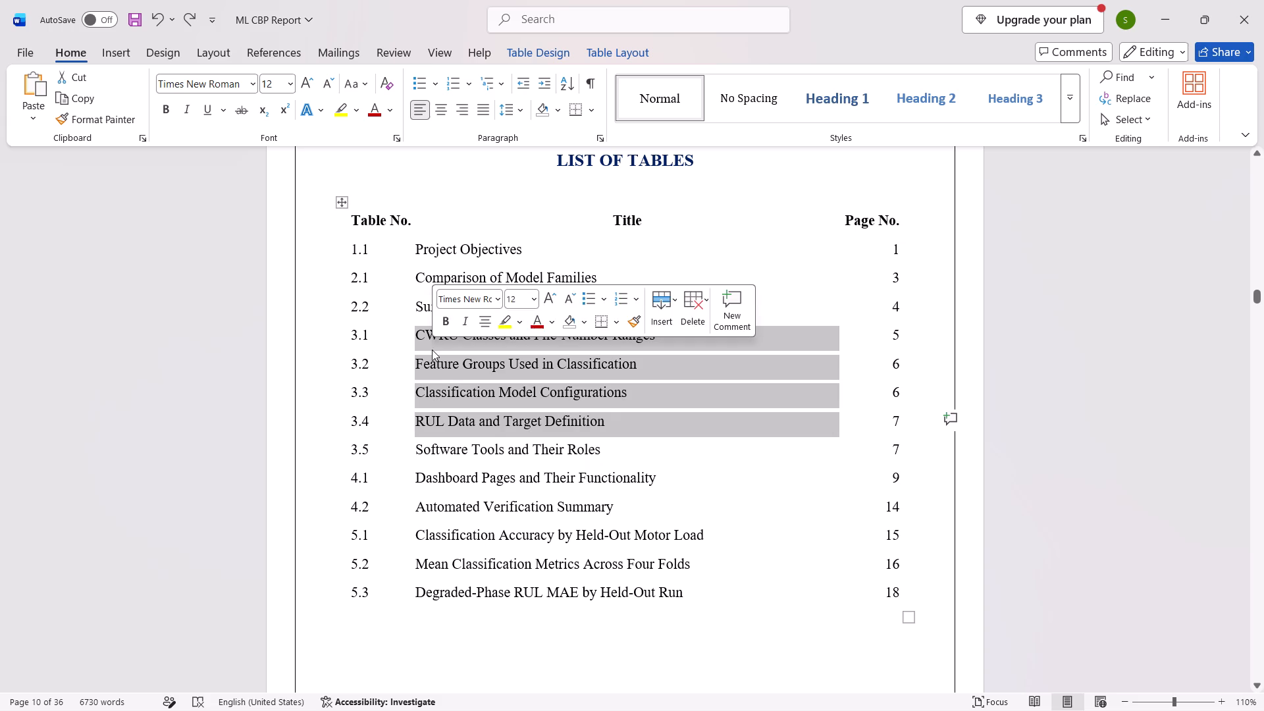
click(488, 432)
Review the List of Tables page and the abbreviations list that follows it.
scroll(488, 432, up, 7)
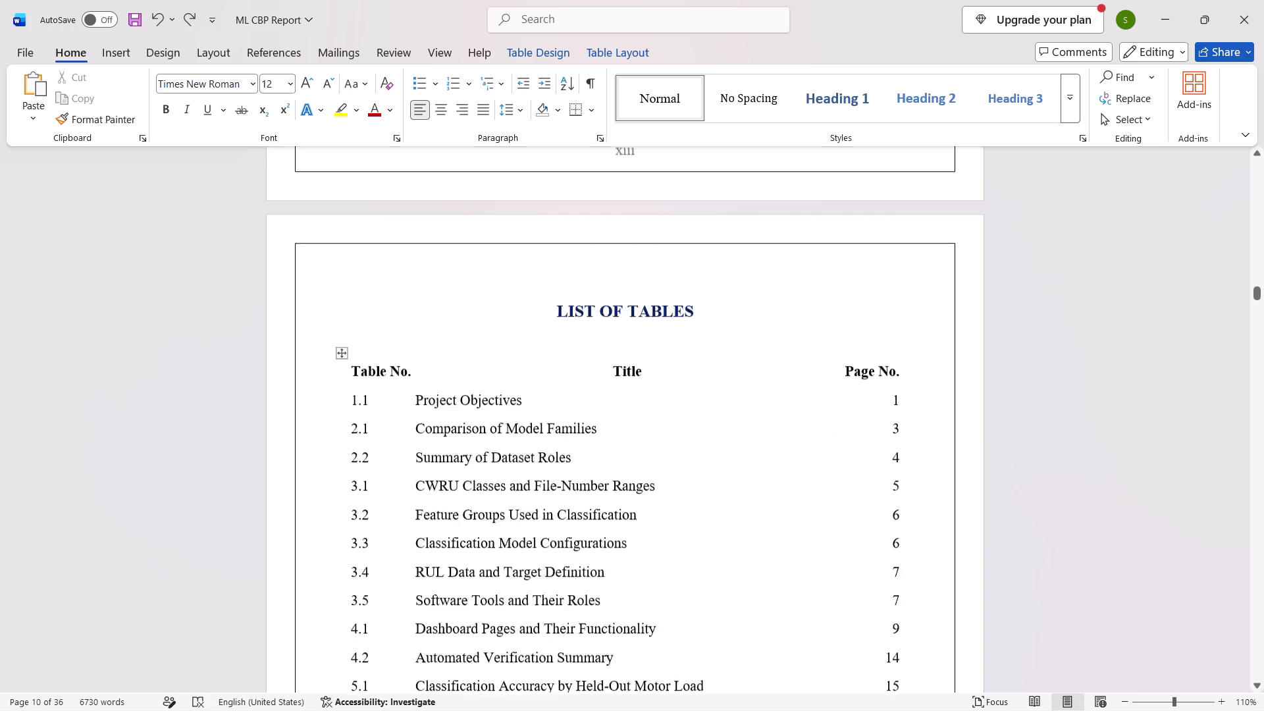
scroll(488, 432, up, 6)
scroll(488, 432, down, 4)
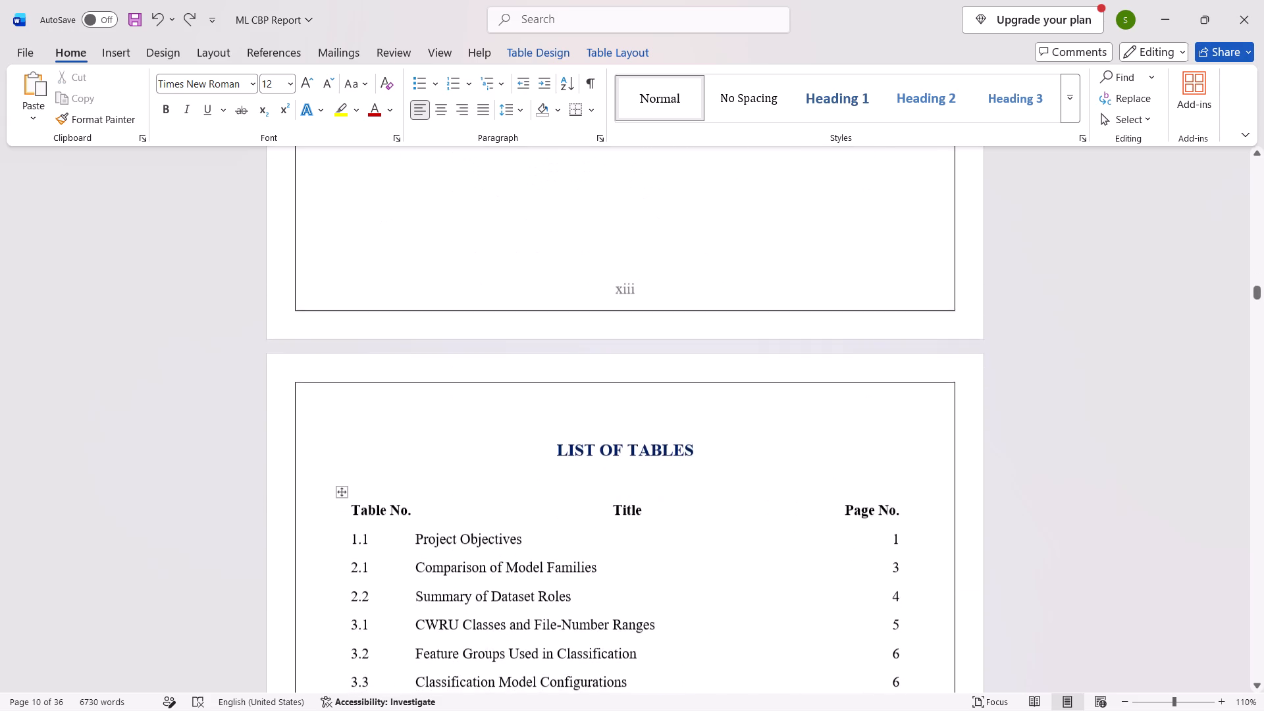
scroll(488, 432, down, 14)
scroll(488, 432, up, 1)
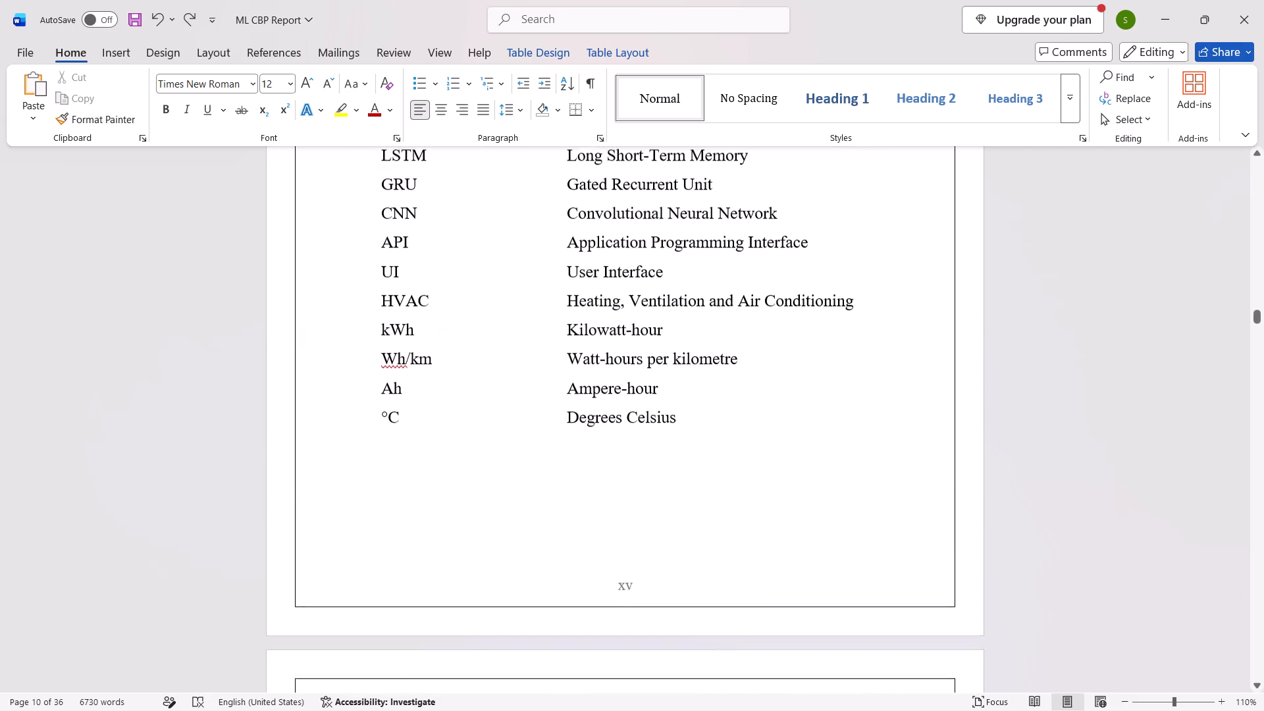
scroll(488, 432, up, 1)
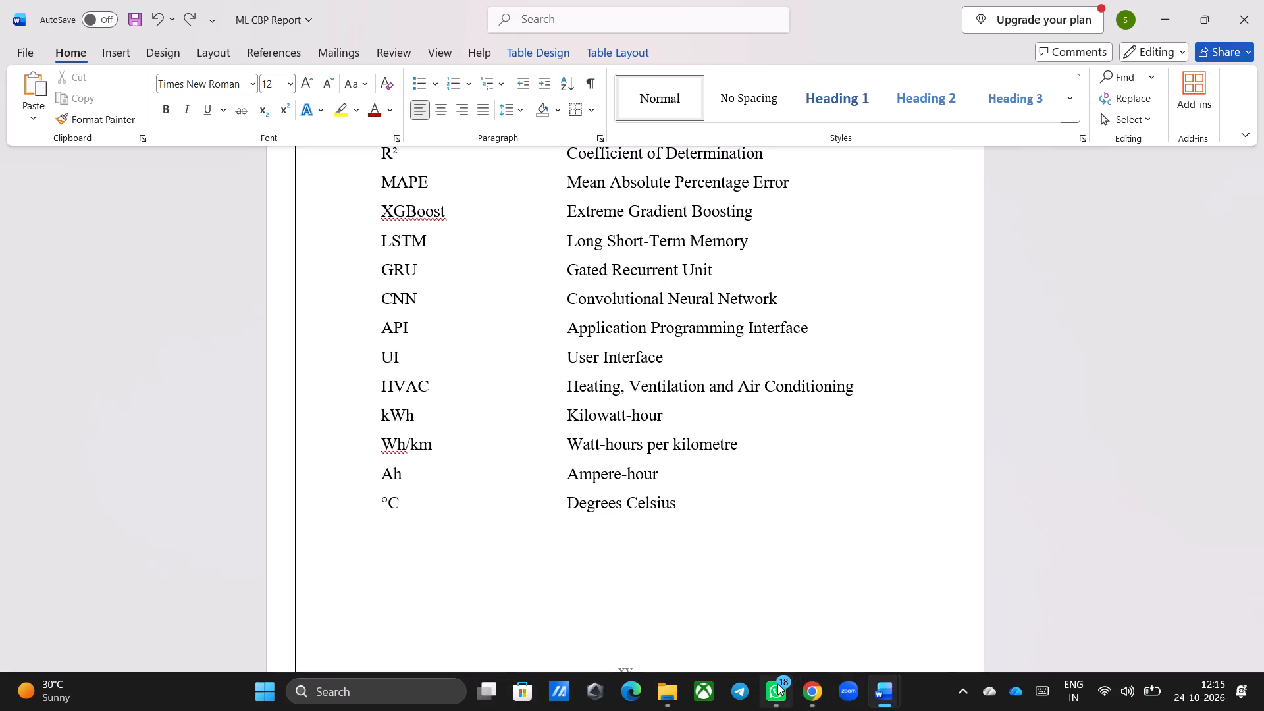
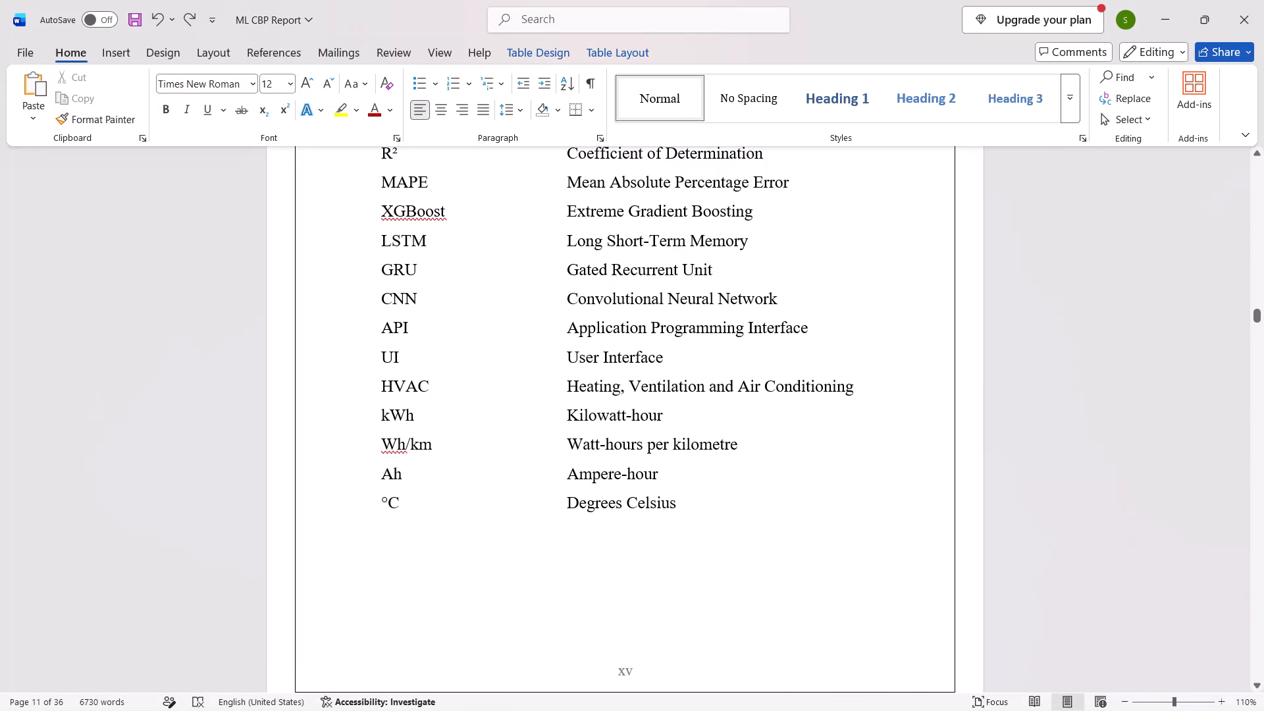
Select the Abbreviation / Symbol cells in the Nomenclature table, starting at EV and extending down through SOH.
click(691, 495)
scroll(691, 495, up, 6)
scroll(691, 495, down, 1)
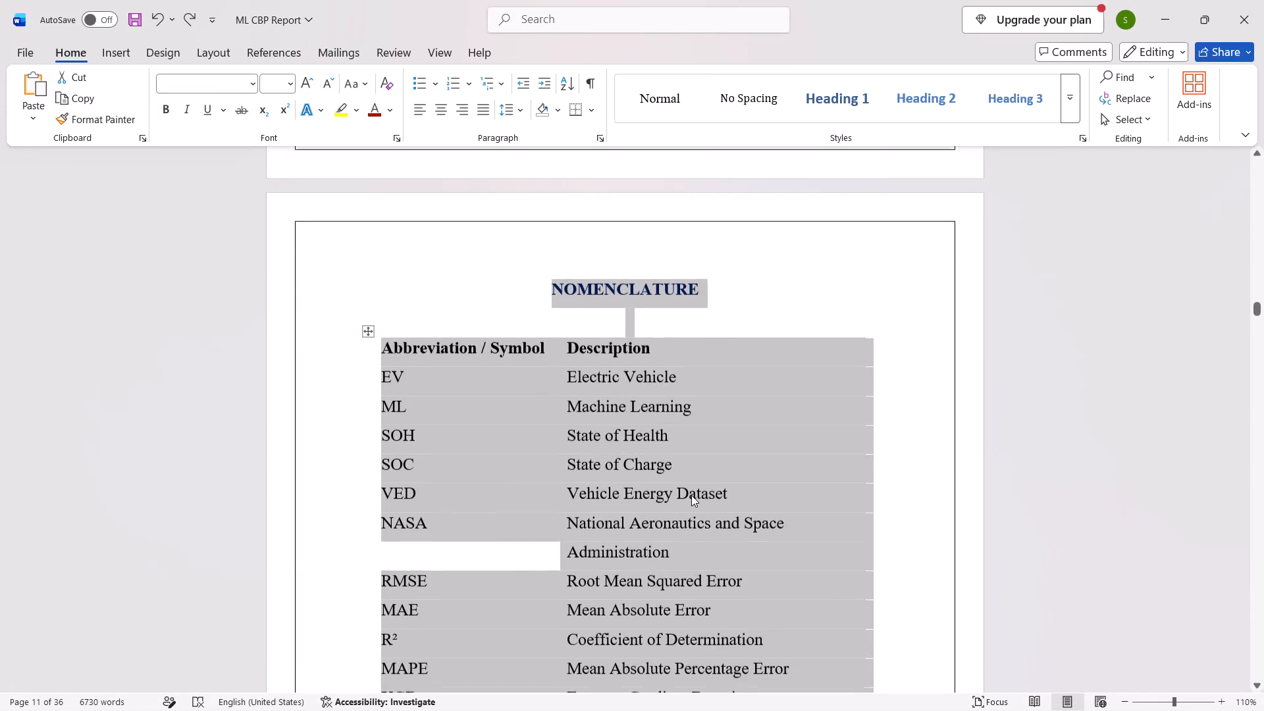
scroll(691, 495, down, 1)
click(691, 495)
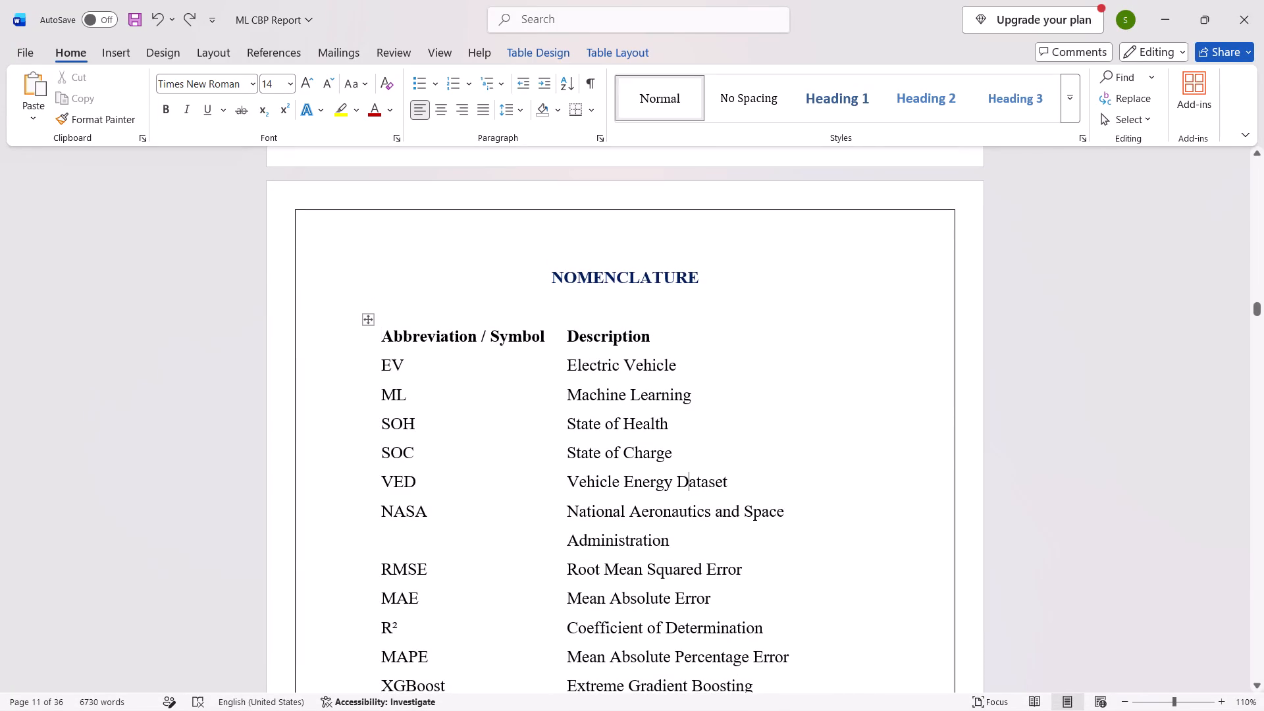
click(384, 367)
key(shift+Down)
key(shift+Down)
key(Up)
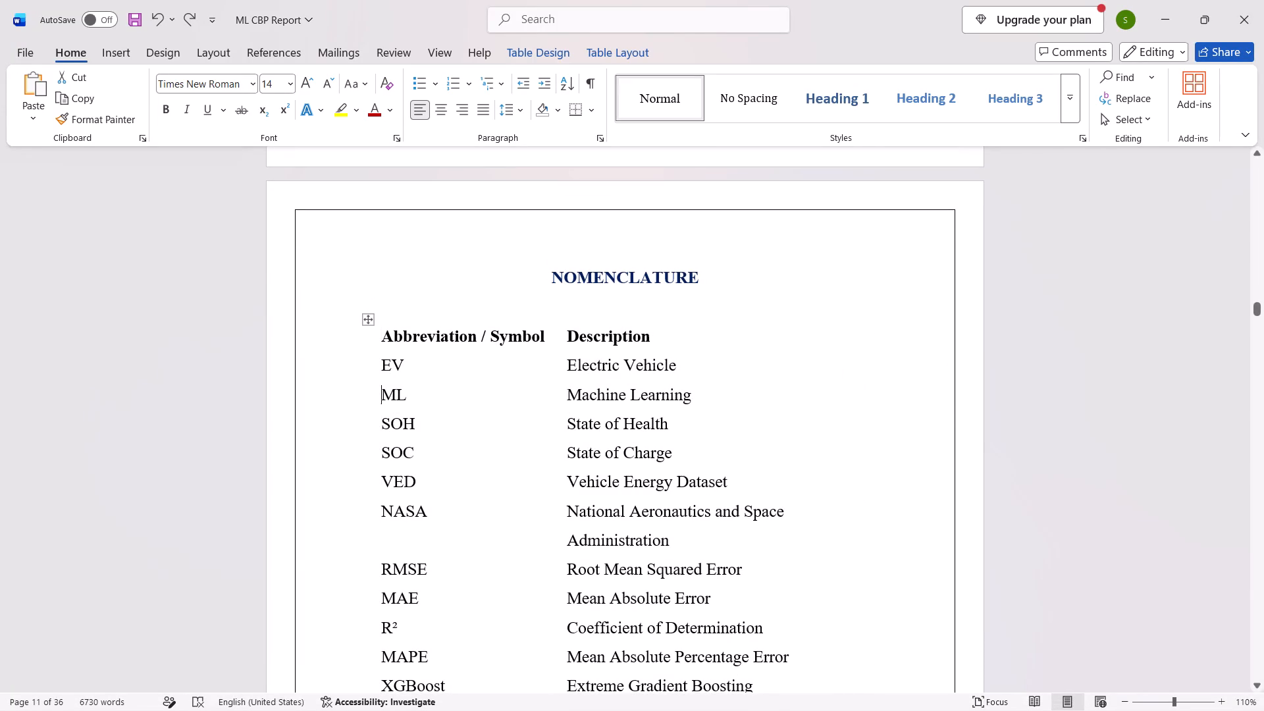
click(384, 367)
key(shift+Down)
key(shift+Down)
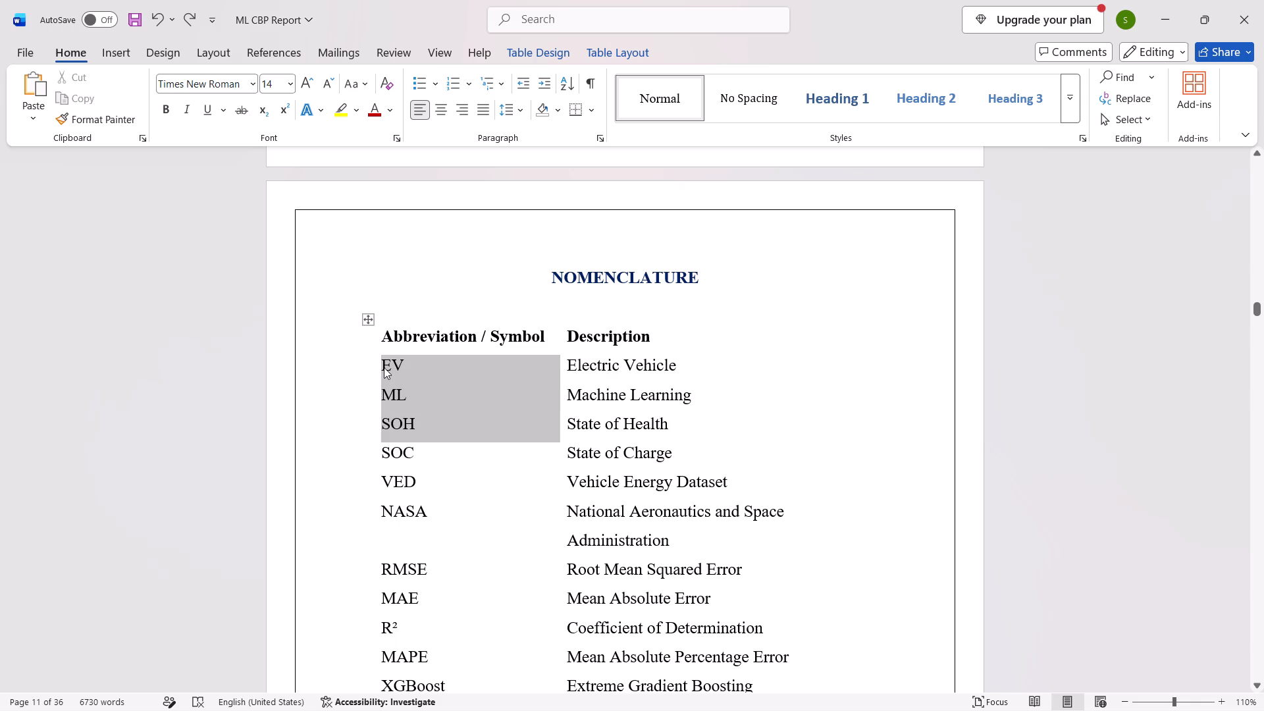
Replace the Nomenclature table rows from EV to °C, in both columns, with the abbreviation list copied from ChatGPT.
key(shift+Right)
key(shift+Down)
key(shift+Down)
key(shift+Down)
key(shift+Down)
key(shift+Down)
key(shift+Down)
key(shift+Down)
key(shift+Down)
key(shift+Down)
key(shift+Down)
key(shift+Down)
key(shift+Down)
key(shift+Down)
key(shift+Down)
key(shift+Down)
key(shift+Down)
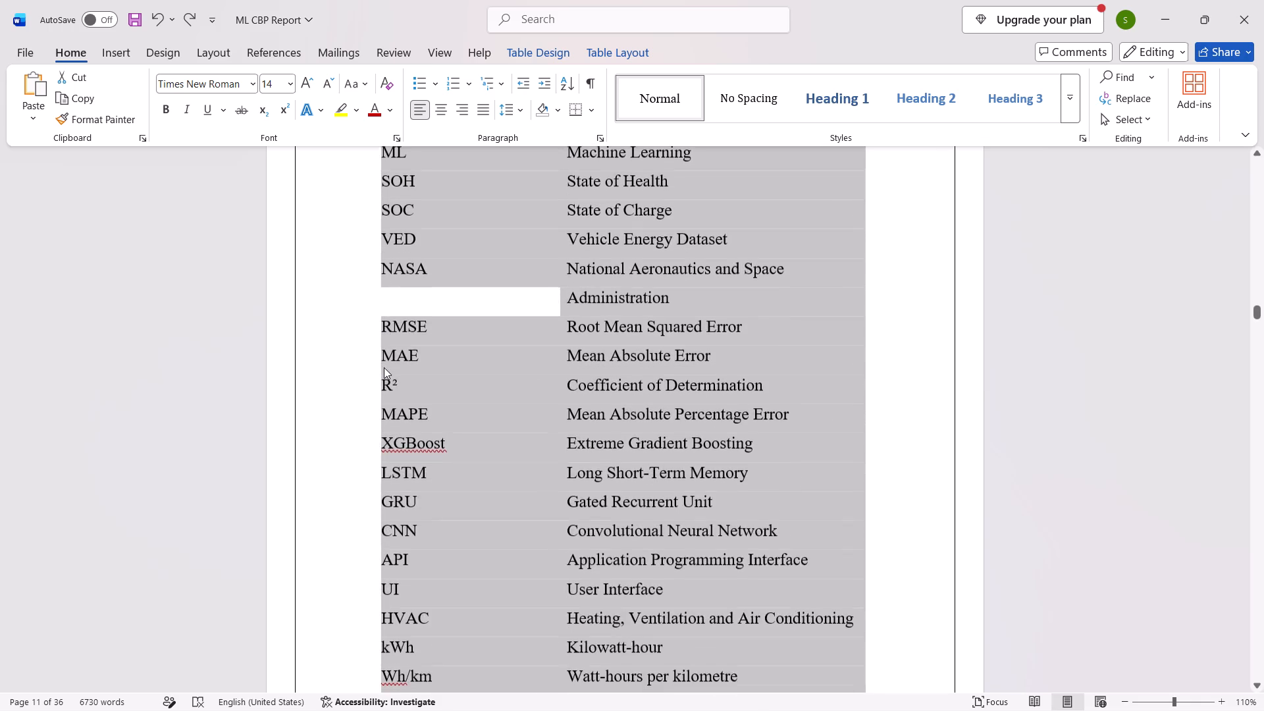
key(shift+Down)
key(shift+Down)
key(shift+Down)
key(shift+Up)
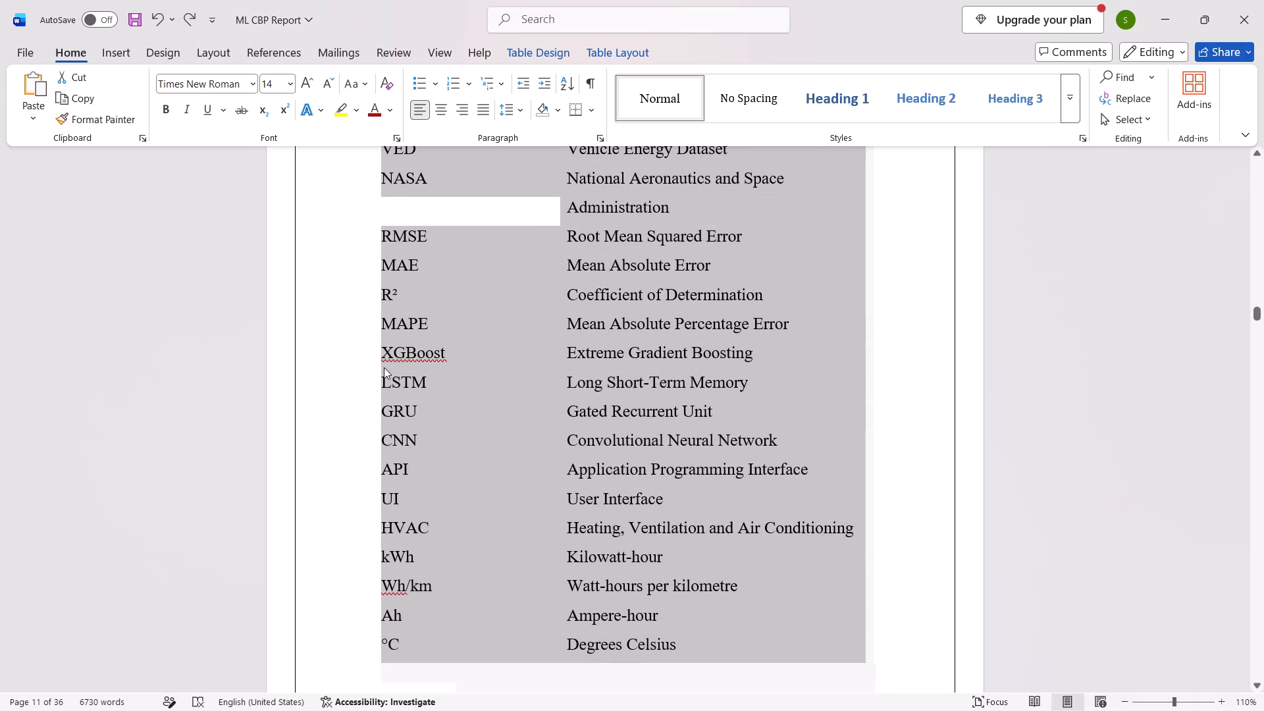
key(ctrl+v)
scroll(384, 367, up, 2)
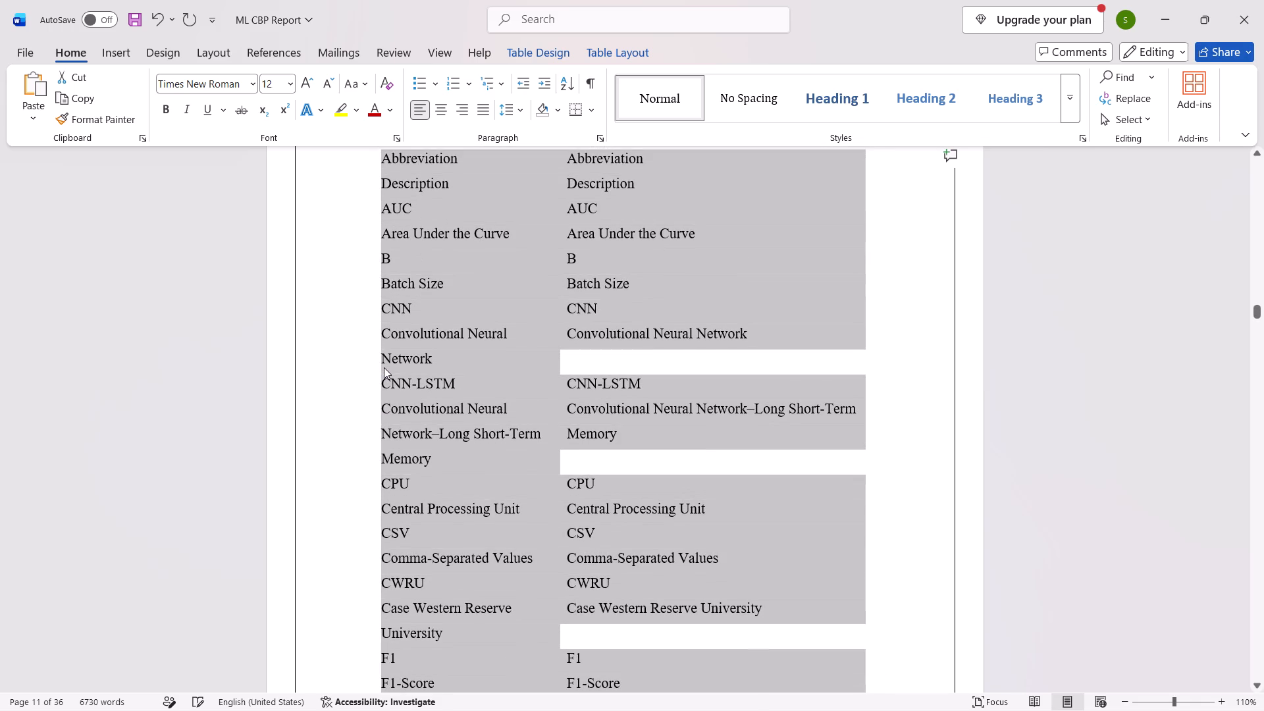
scroll(384, 367, up, 1)
click(384, 367)
scroll(384, 367, down, 2)
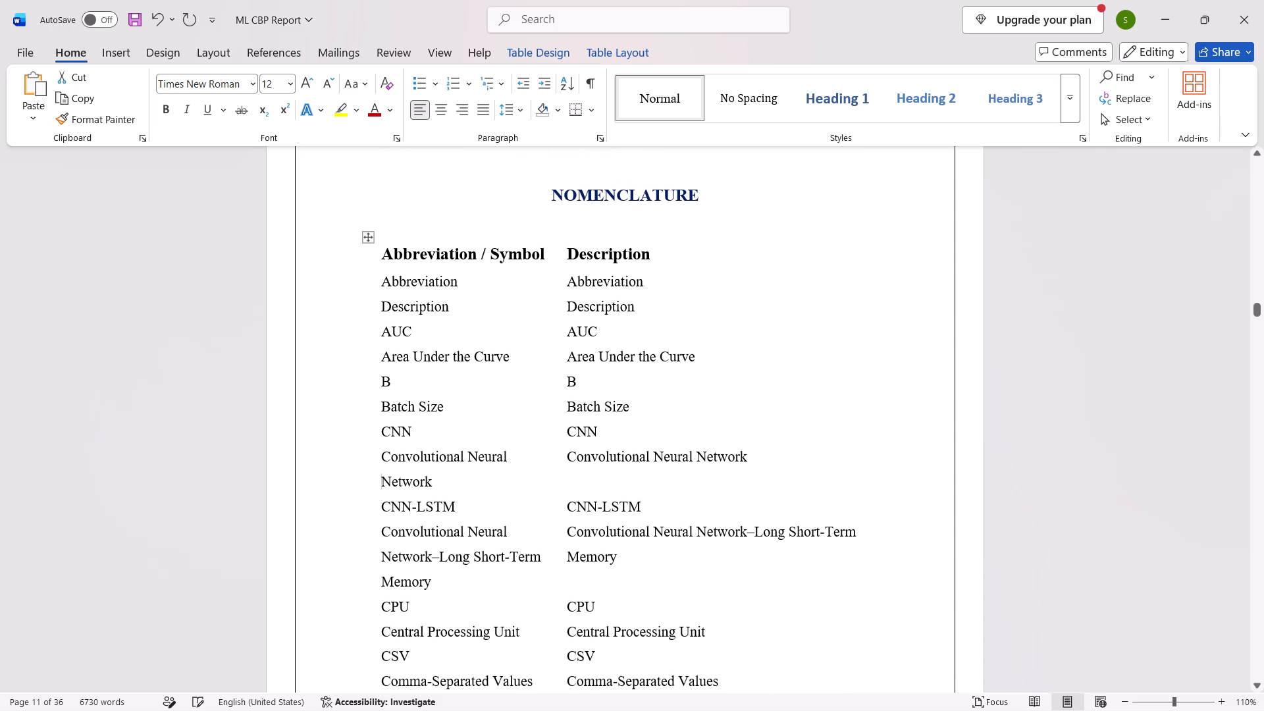
scroll(384, 367, down, 2)
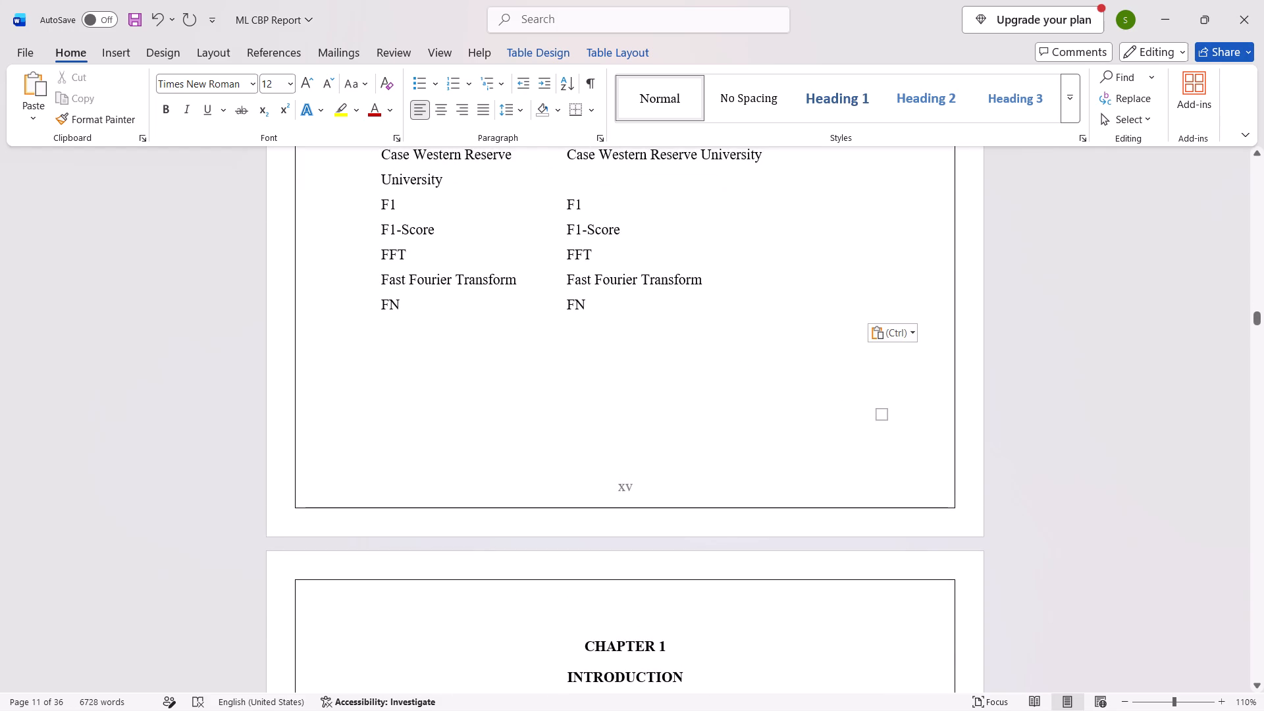
Clear the FN entry from both columns of the last Nomenclature row.
click(606, 293)
key(Down)
text(\\)
key(BackSpace)
key(BackSpace)
key(BackSpace)
key(BackSpace)
key(BackSpace)
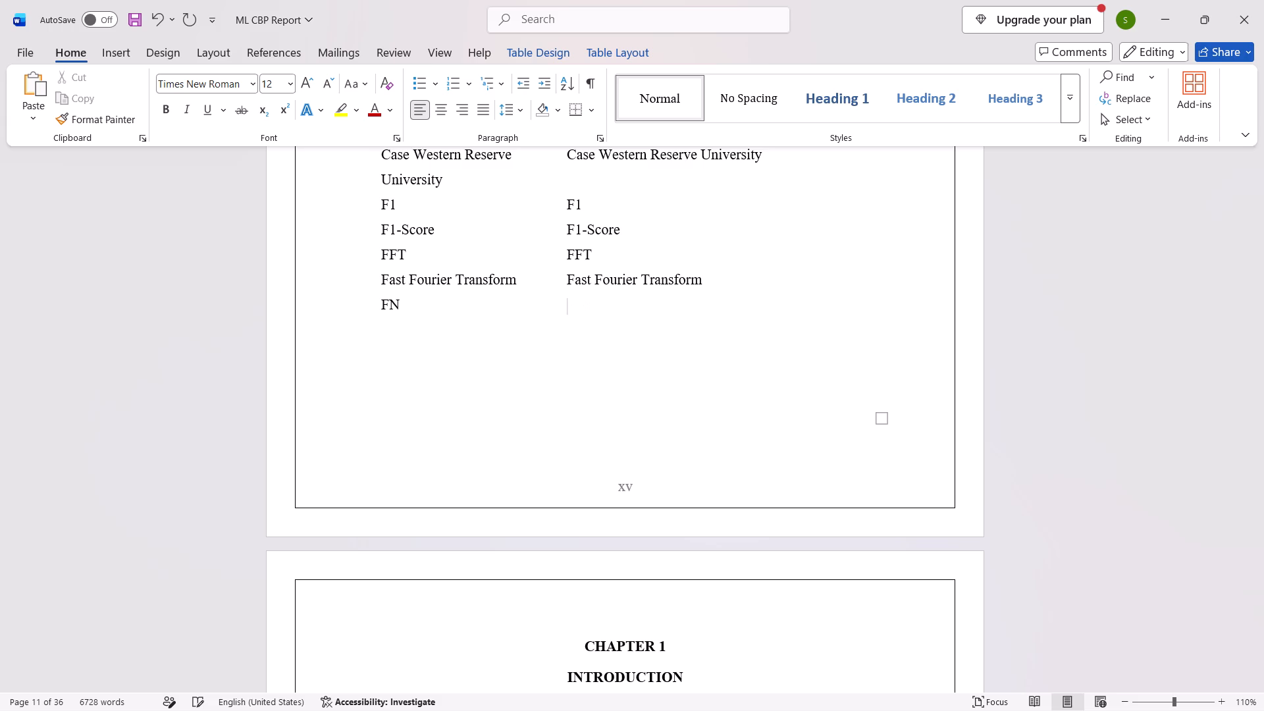
key(Left)
key(BackSpace)
key(BackSpace)
Clear the F1 entries from both columns of the Nomenclature table and delete the emptied row.
click(687, 199)
key(BackSpace)
key(BackSpace)
key(BackSpace)
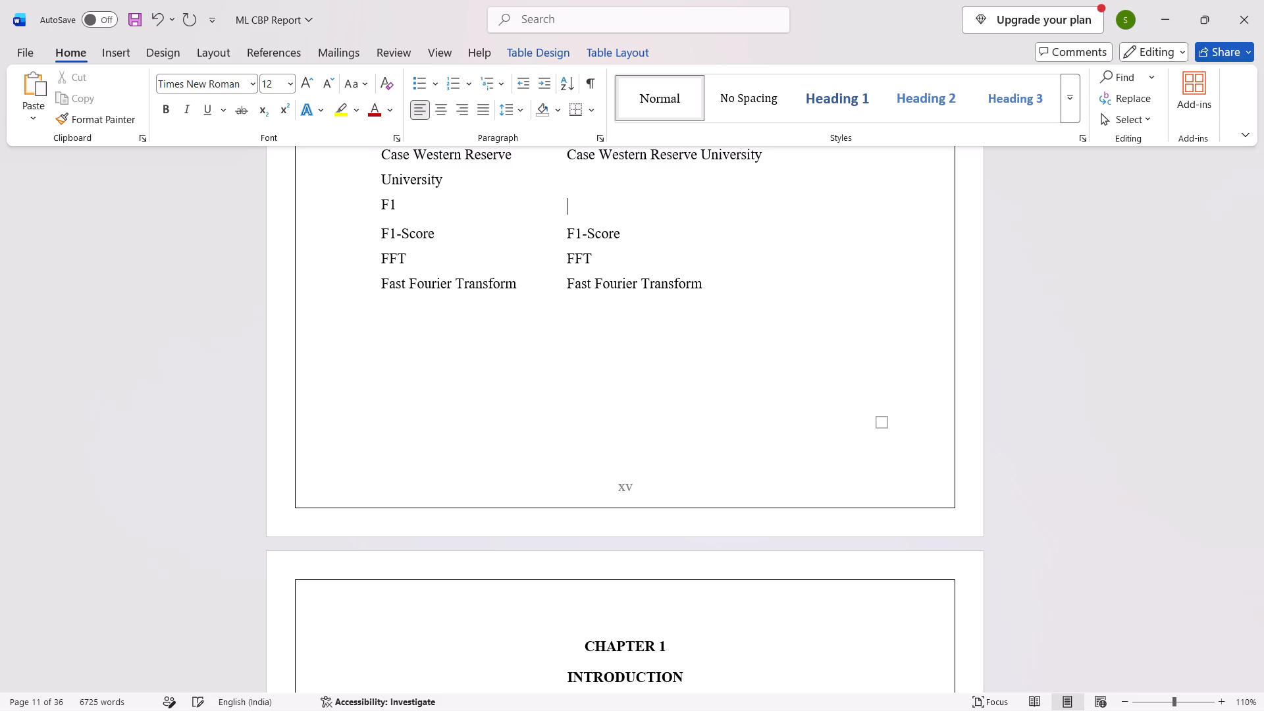
key(Left)
key(BackSpace)
key(BackSpace)
key(BackSpace)
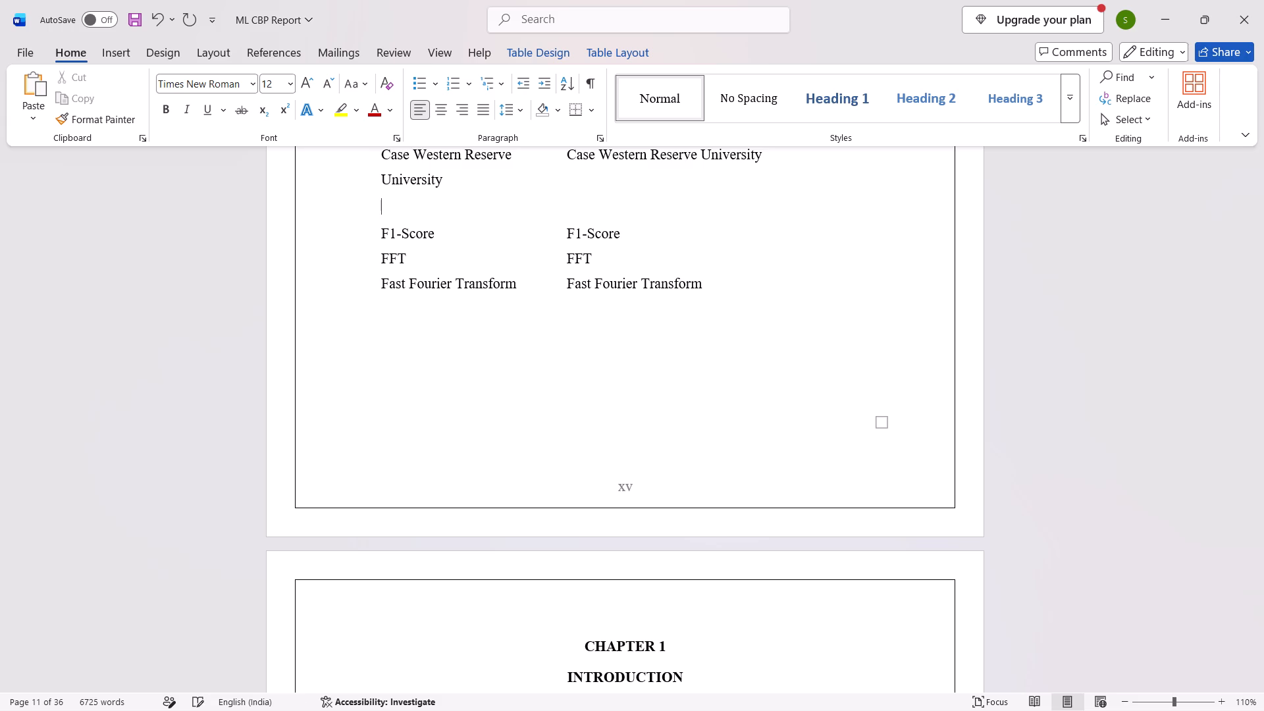
right_click(687, 199)
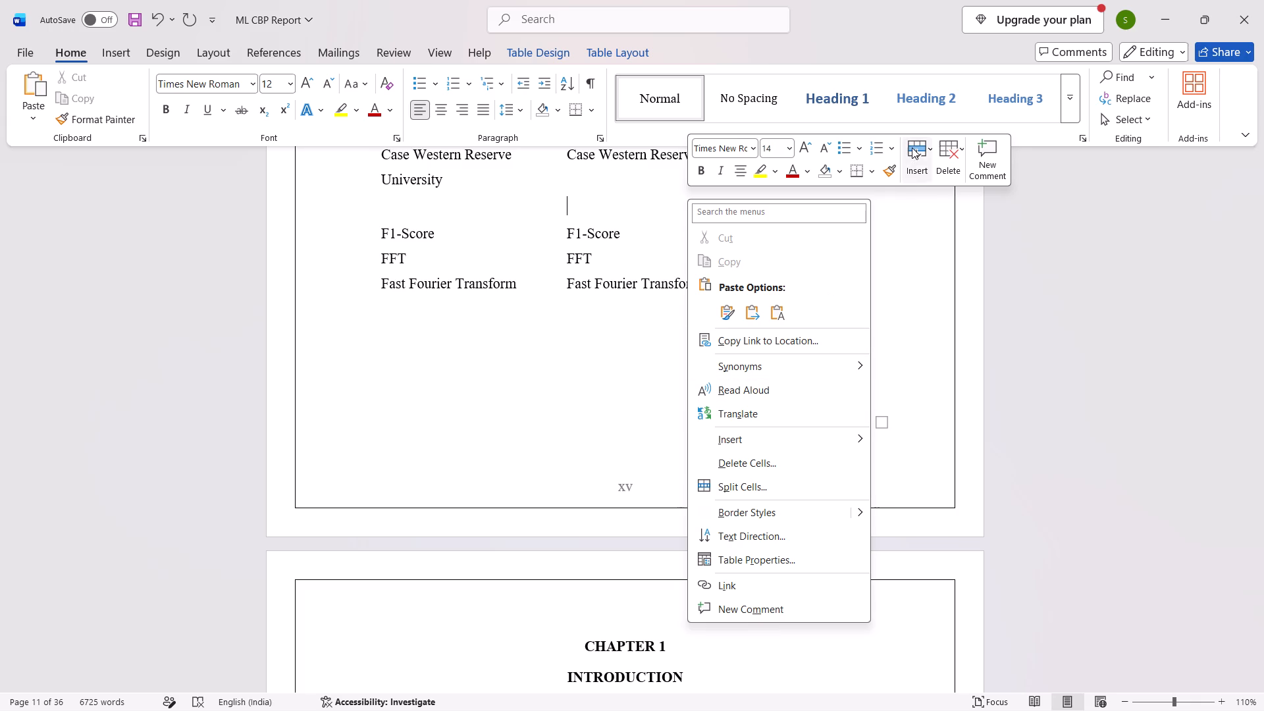
click(958, 138)
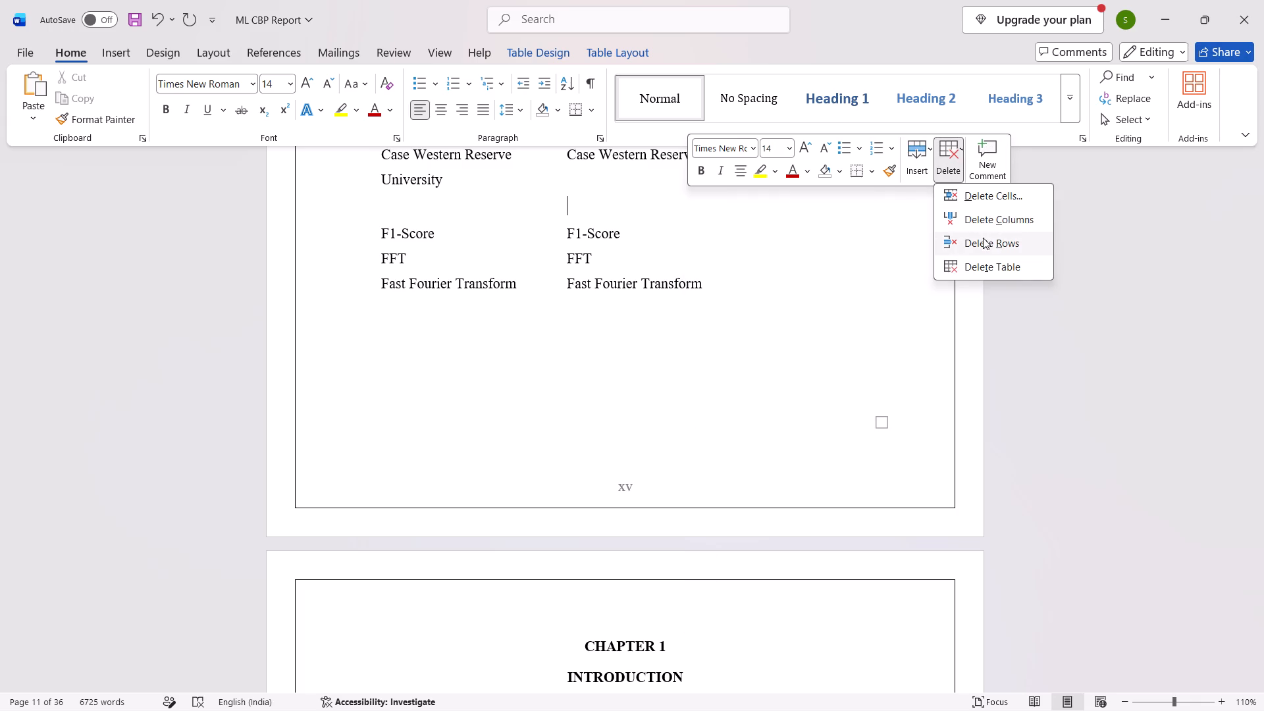
click(982, 238)
Save the report.
scroll(982, 238, down, 4)
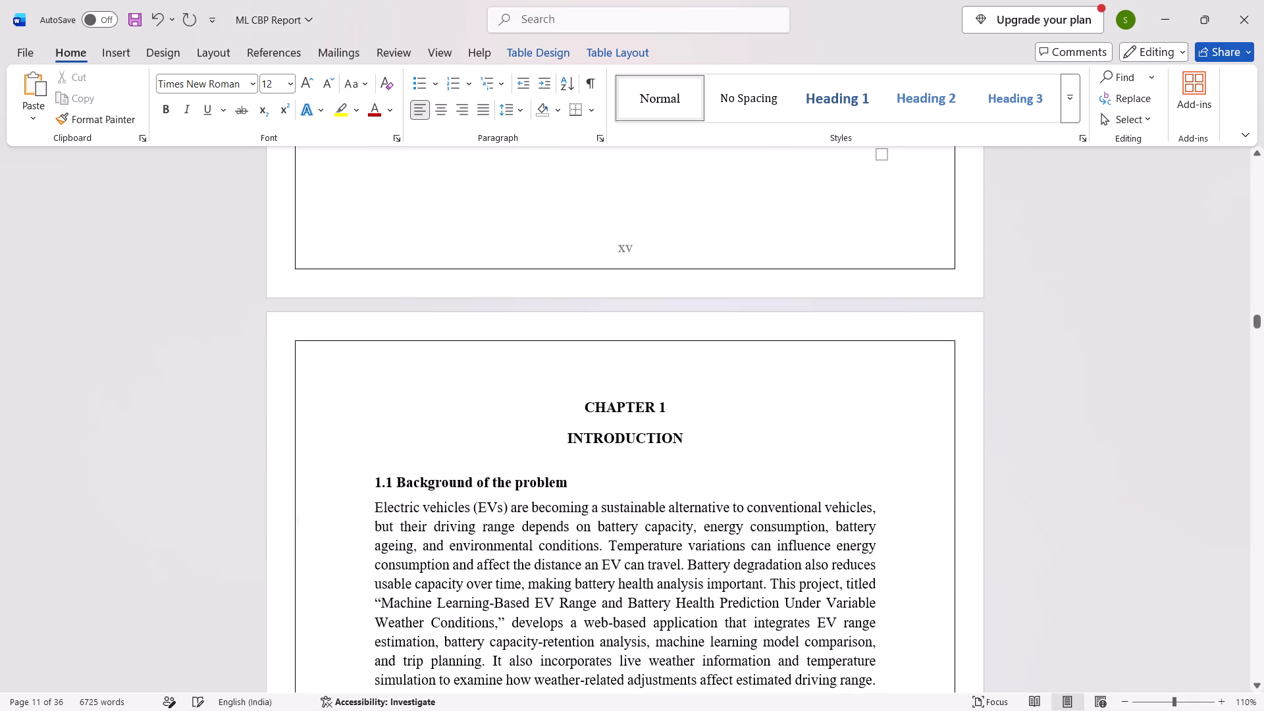
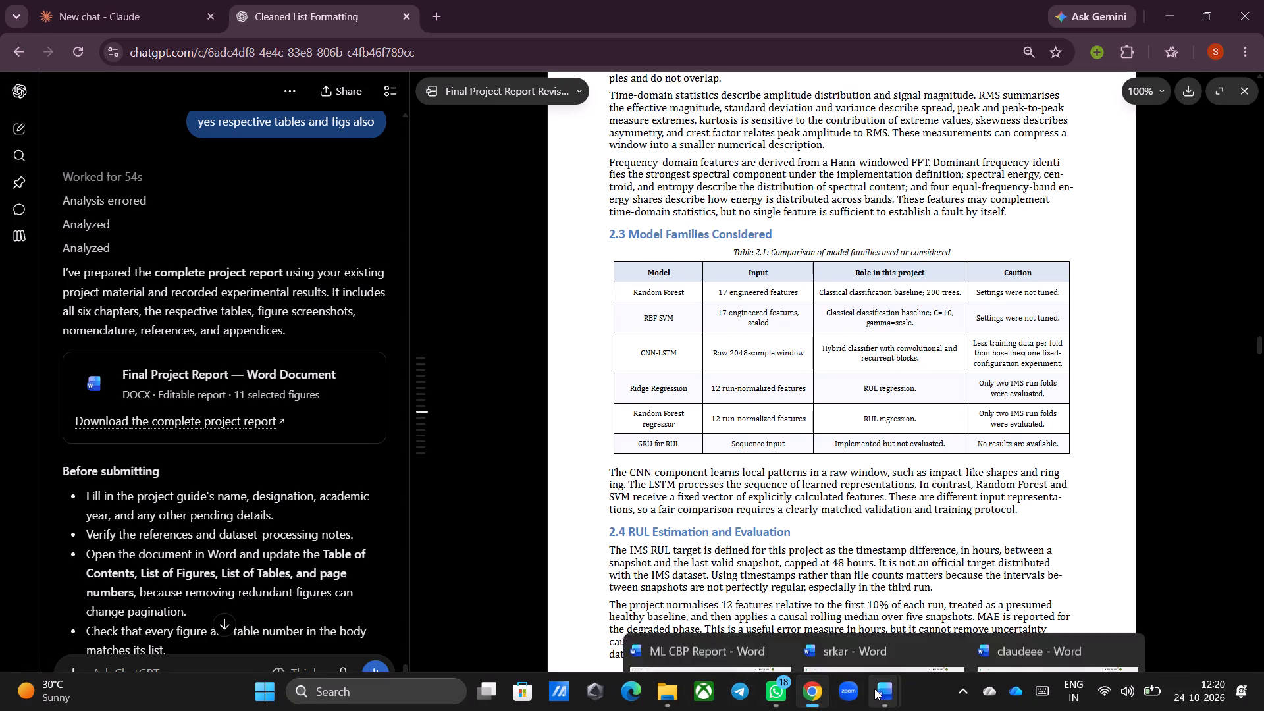
Switch to the ML CBP Report in Word and examine its contents page, List of Figures and List of Tables.
click(699, 586)
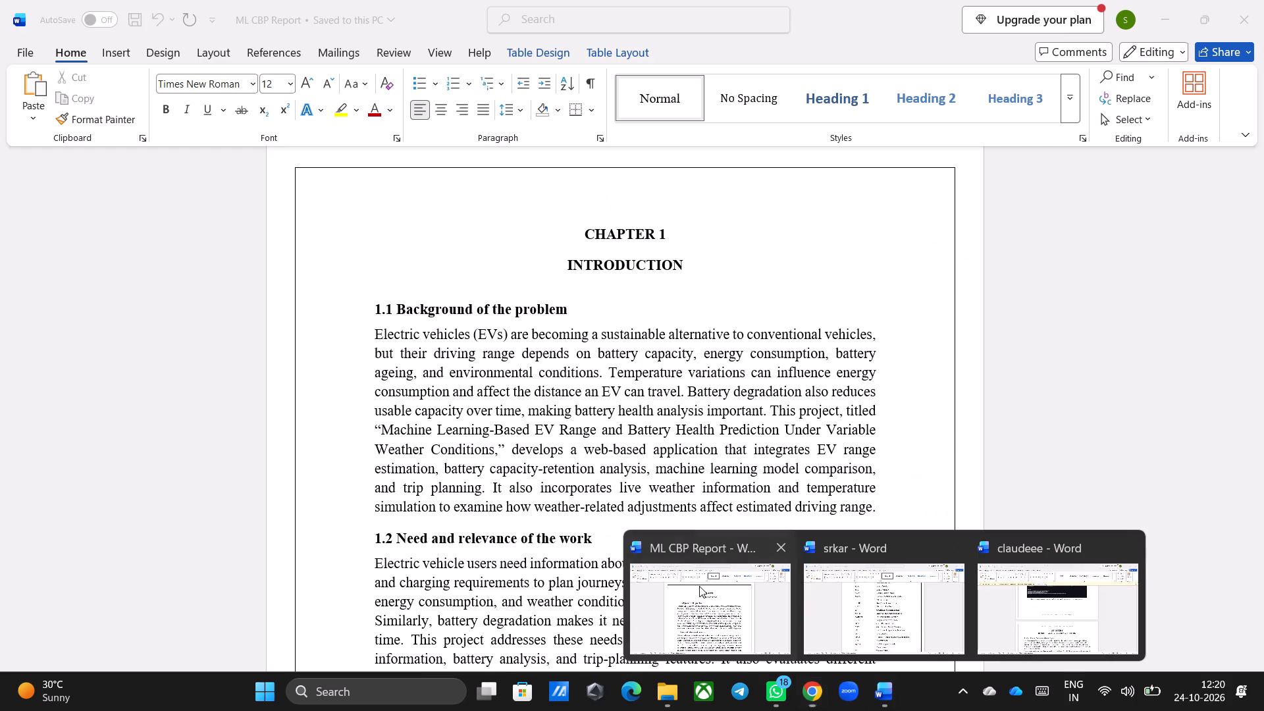
scroll(699, 586, up, 16)
scroll(699, 586, up, 5)
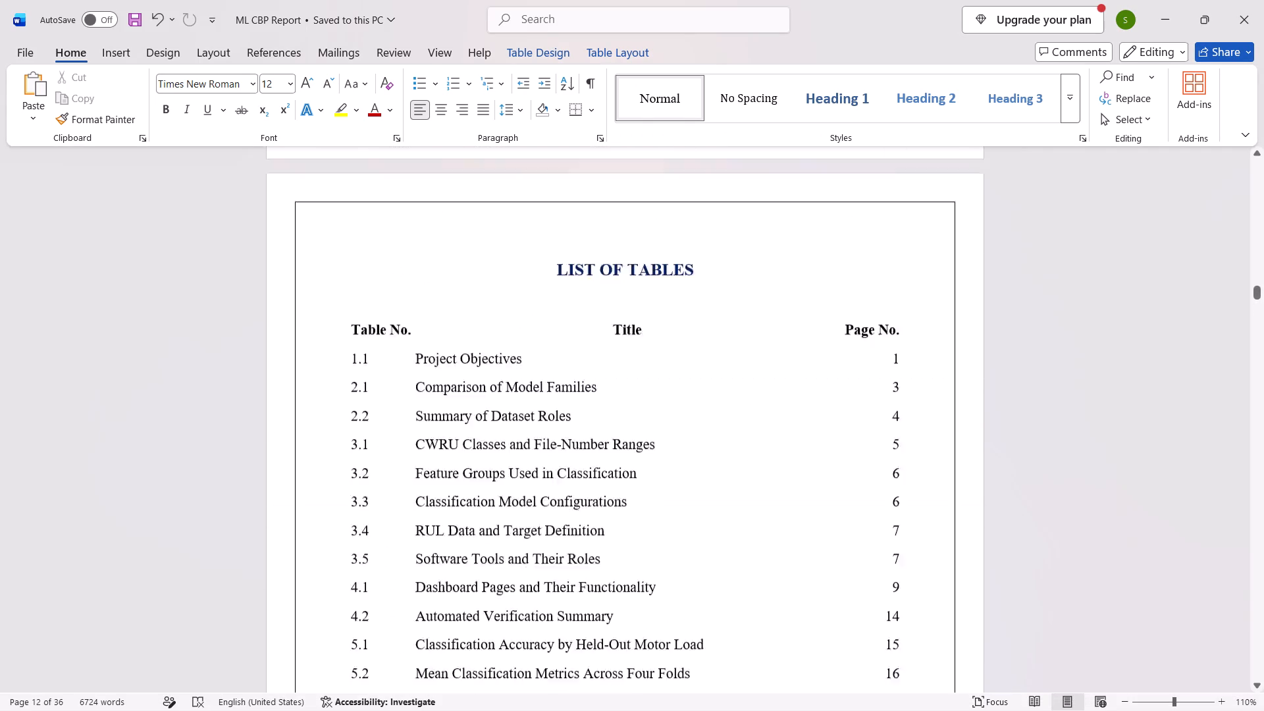
scroll(699, 586, up, 17)
scroll(699, 586, down, 12)
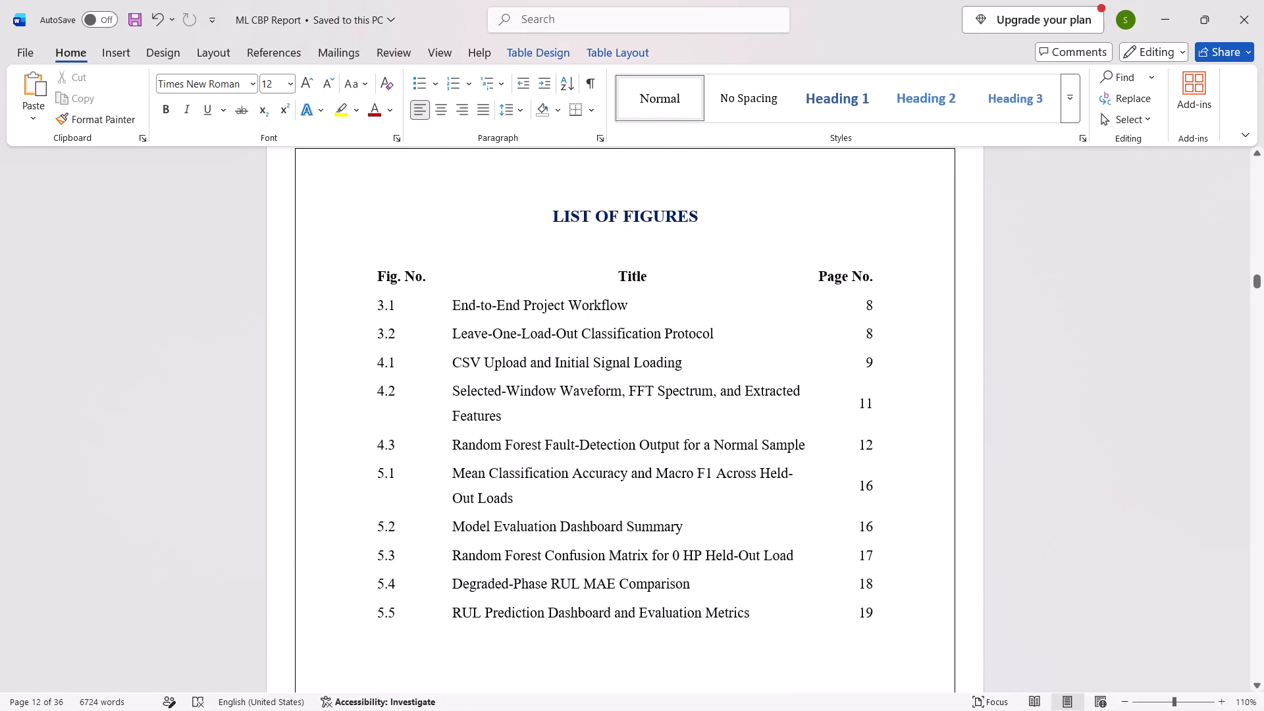
scroll(699, 586, up, 8)
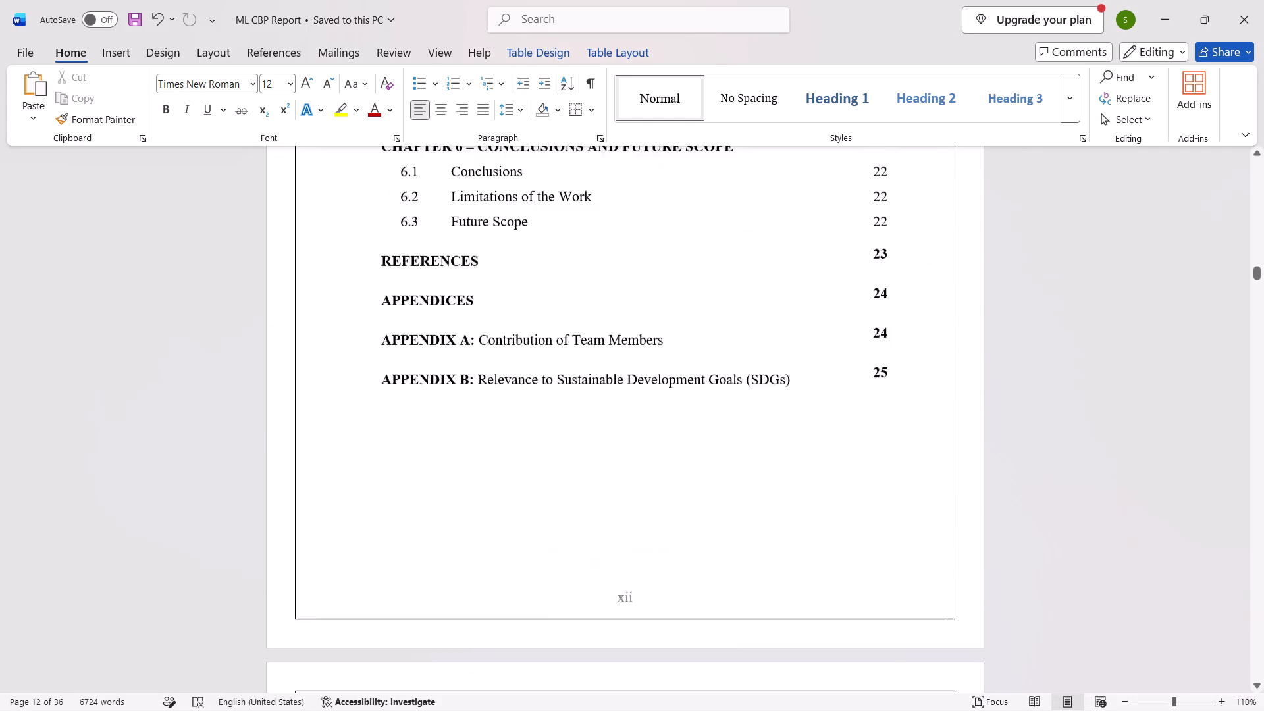
scroll(699, 586, down, 14)
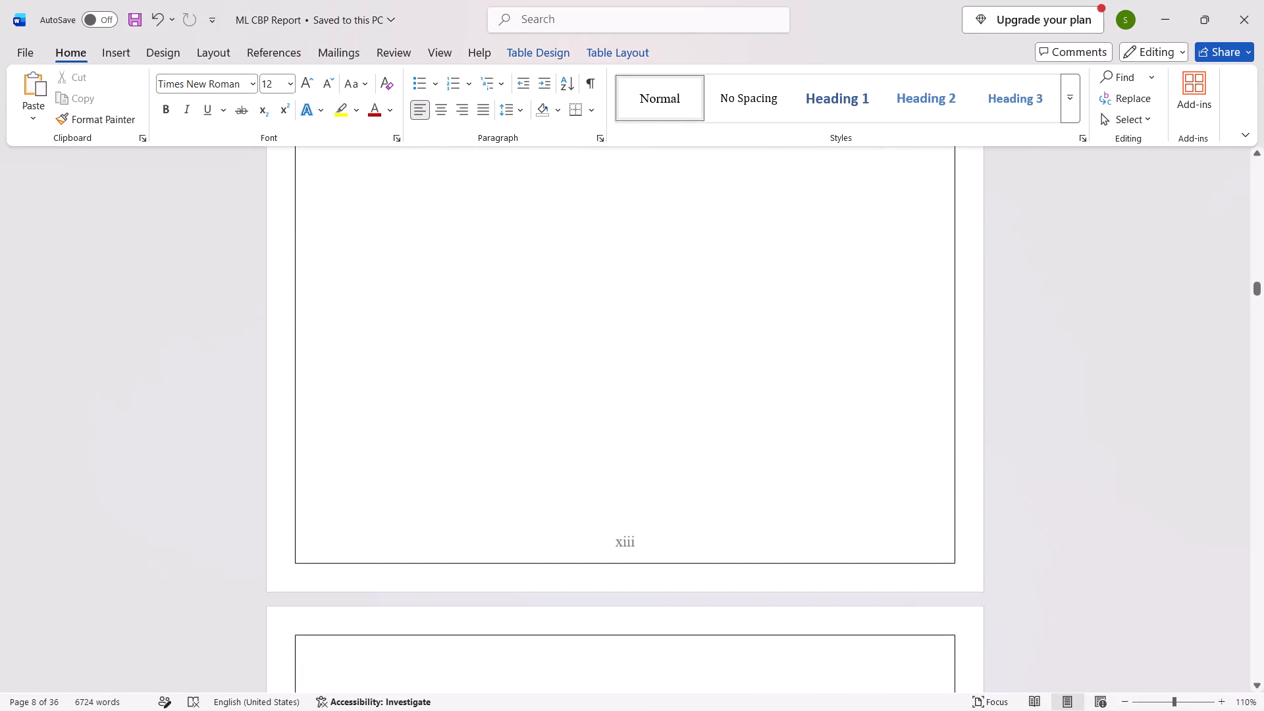
scroll(699, 586, down, 4)
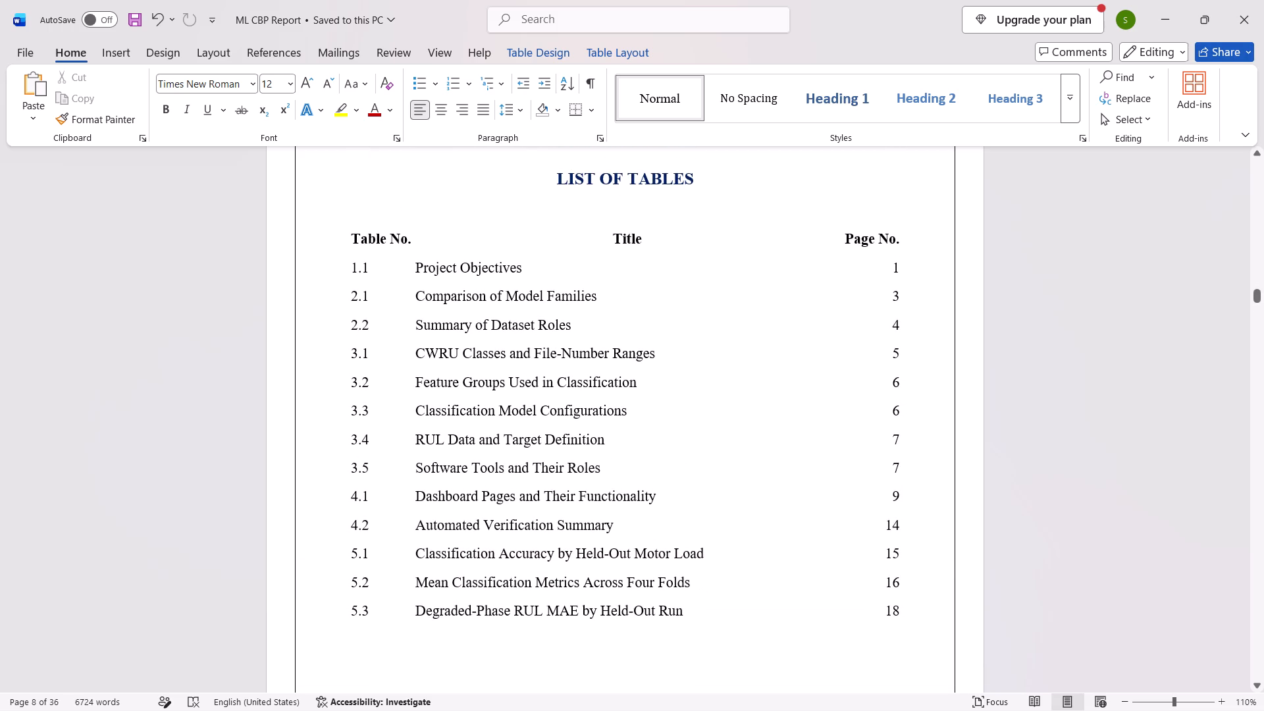
scroll(699, 586, down, 1)
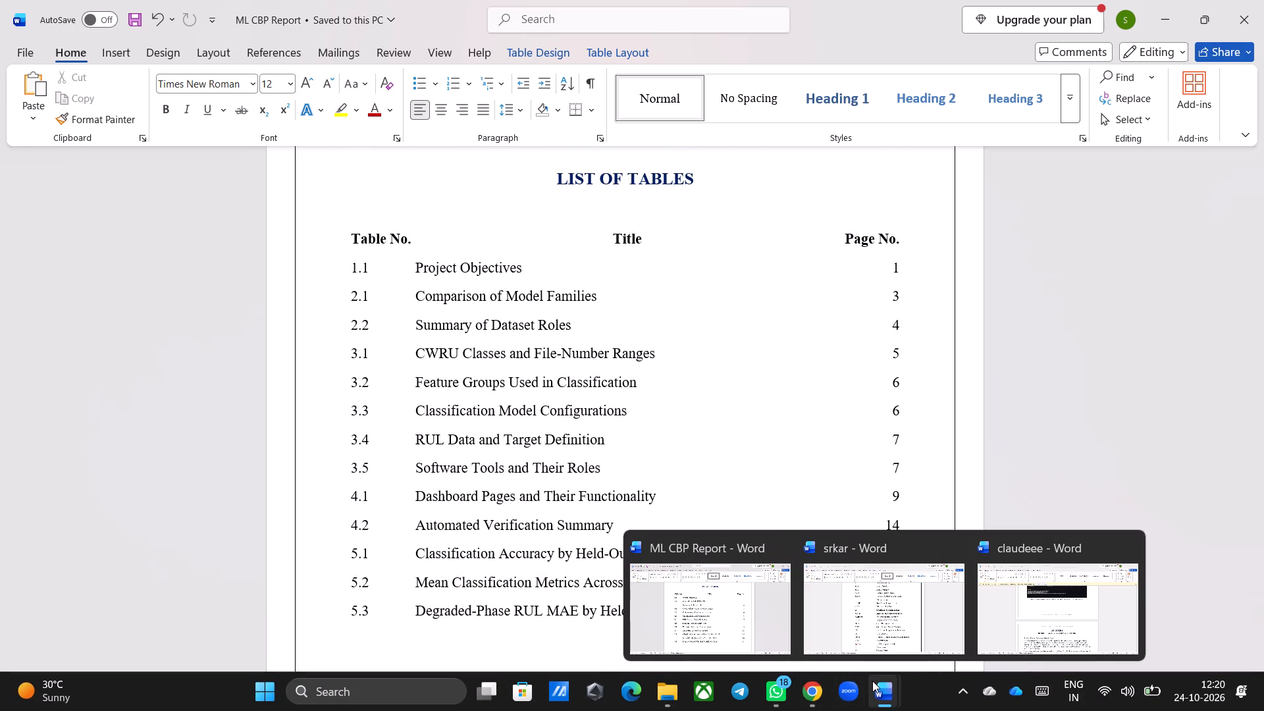
Return to the ChatGPT report preview in Chrome and examine the figures, tables and results in Chapters 3 to 5.
click(801, 700)
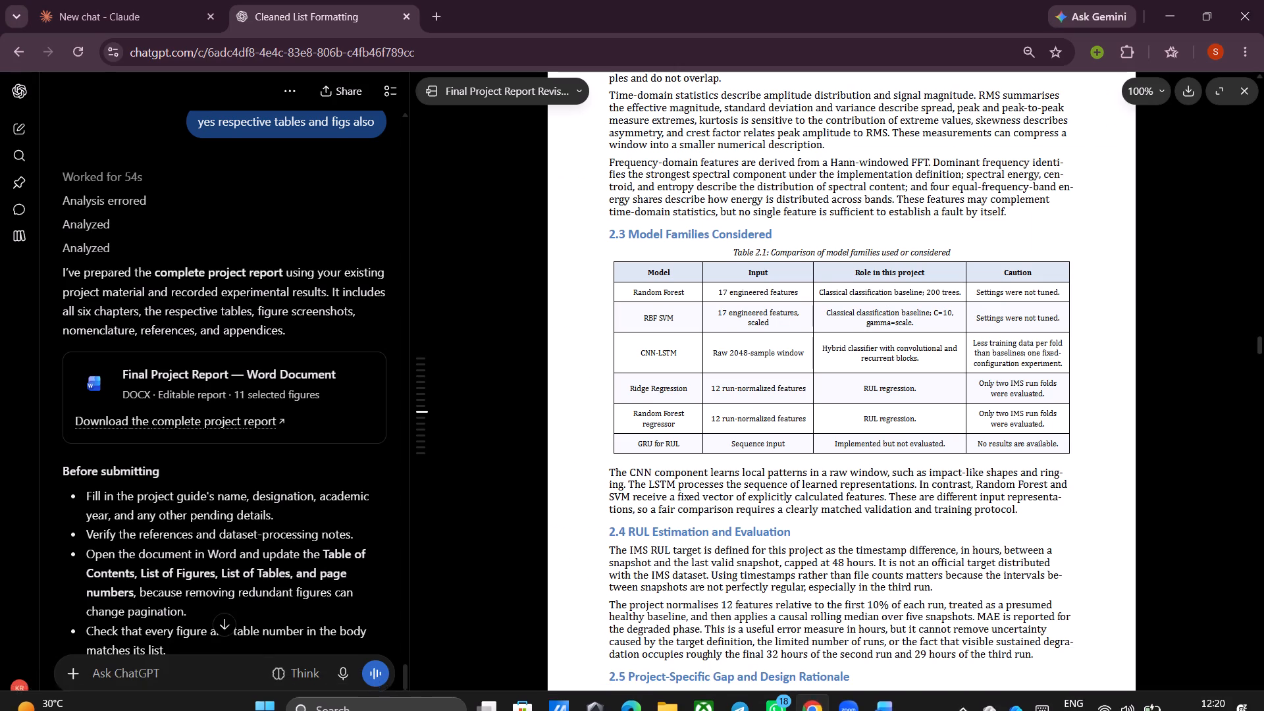
scroll(949, 471, down, 13)
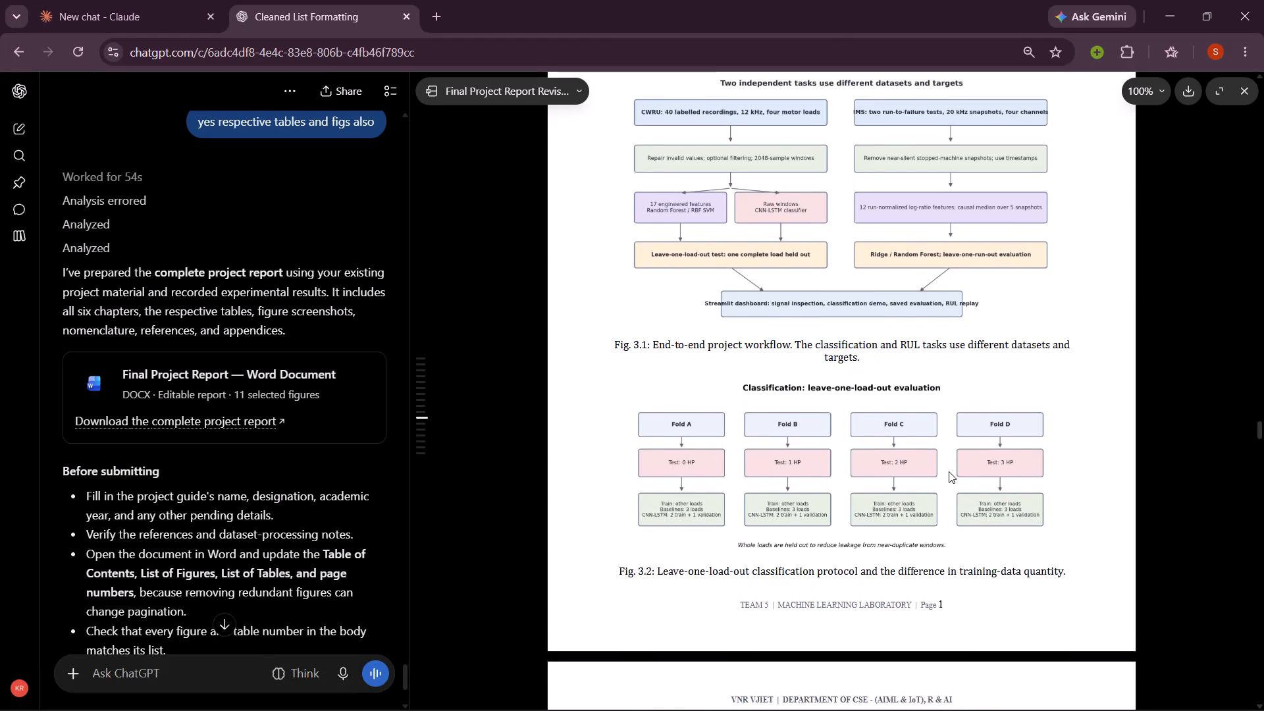
scroll(949, 471, down, 5)
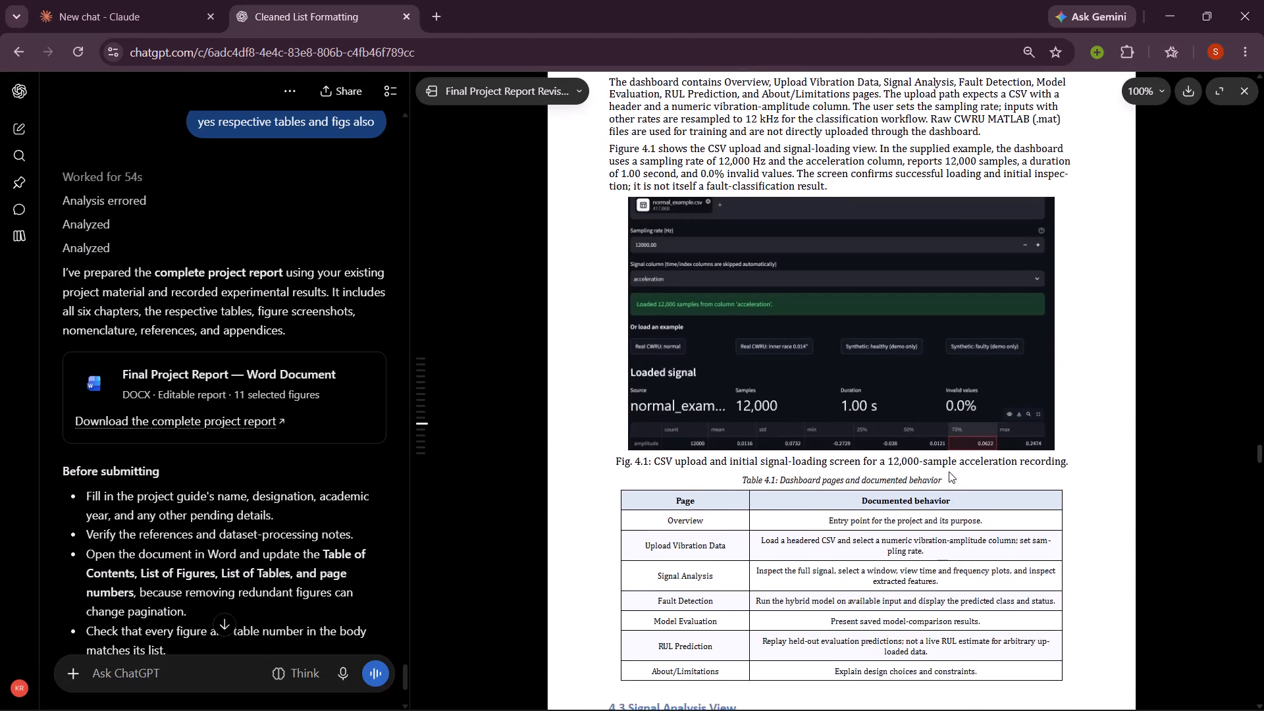
scroll(949, 471, down, 10)
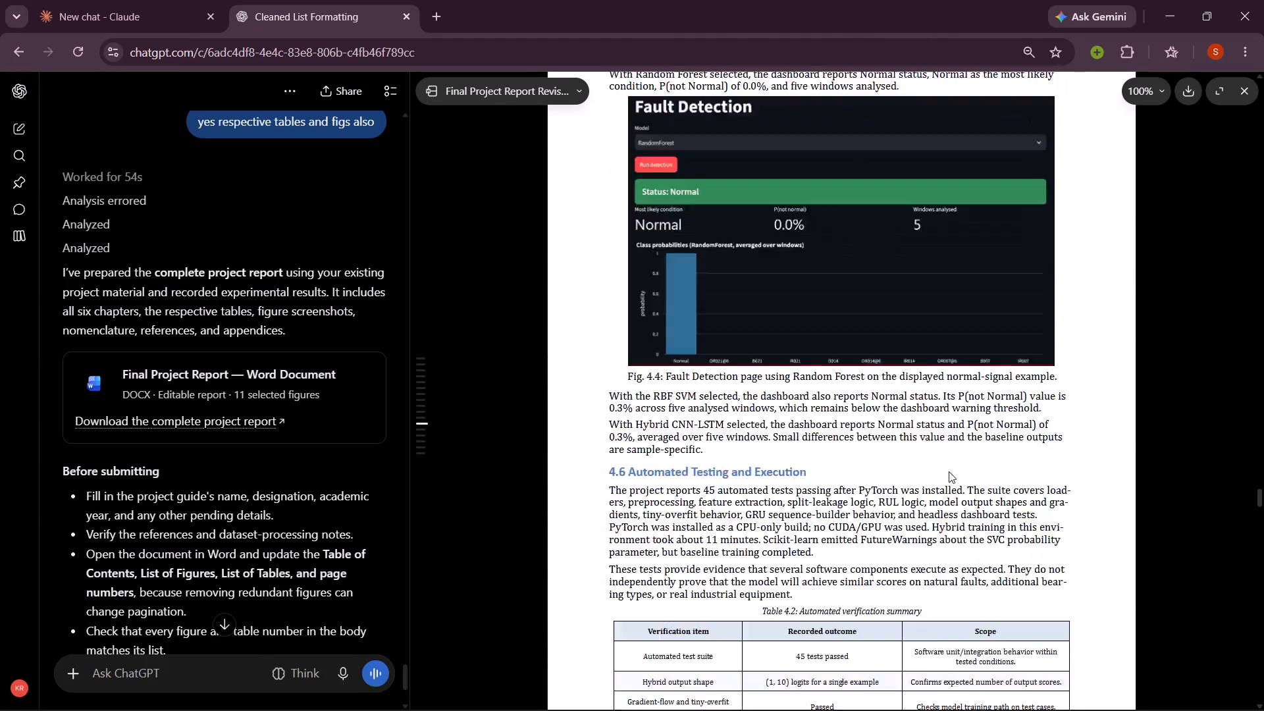
scroll(949, 471, down, 3)
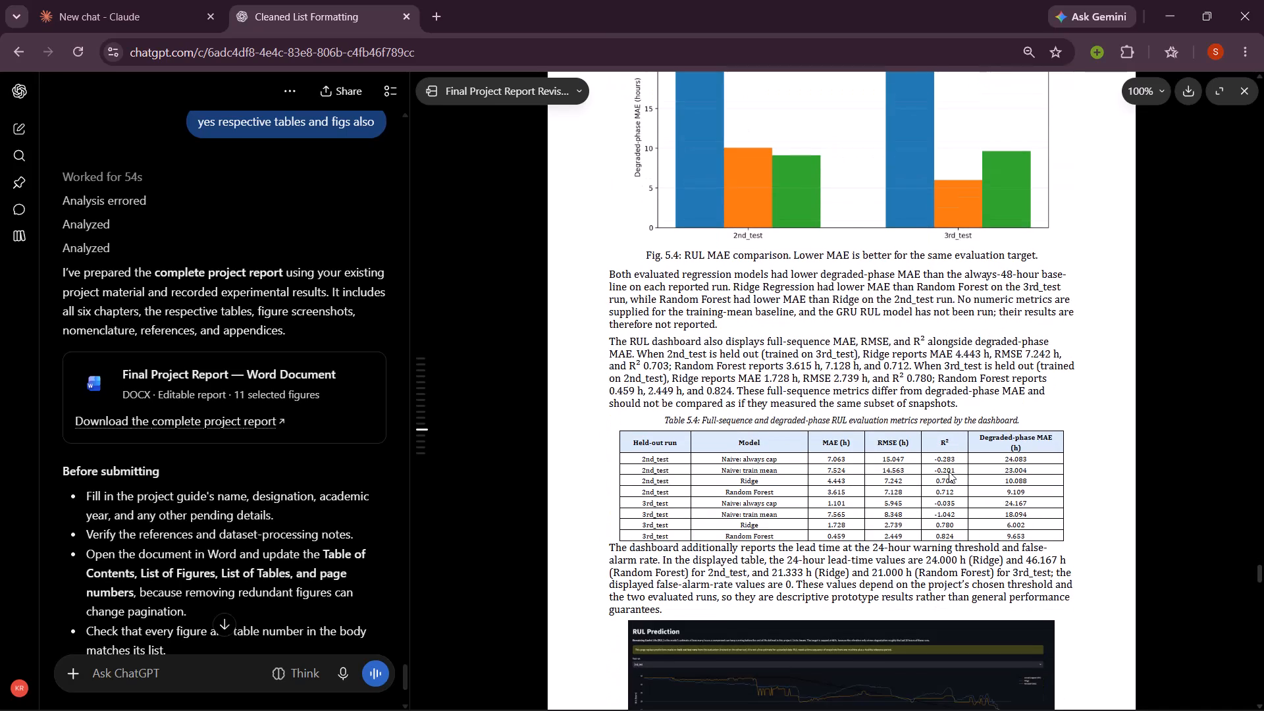
scroll(949, 471, down, 1)
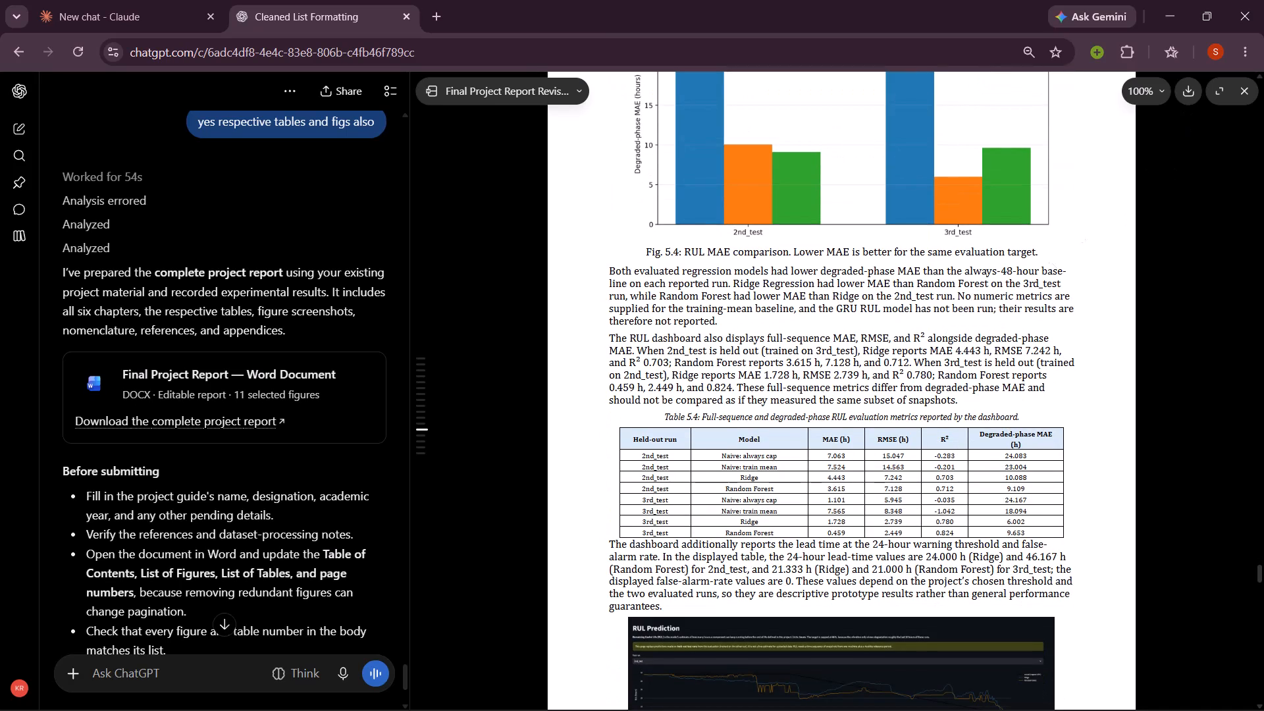
drag(1026, 275, 945, 255)
click(945, 255)
scroll(945, 255, up, 3)
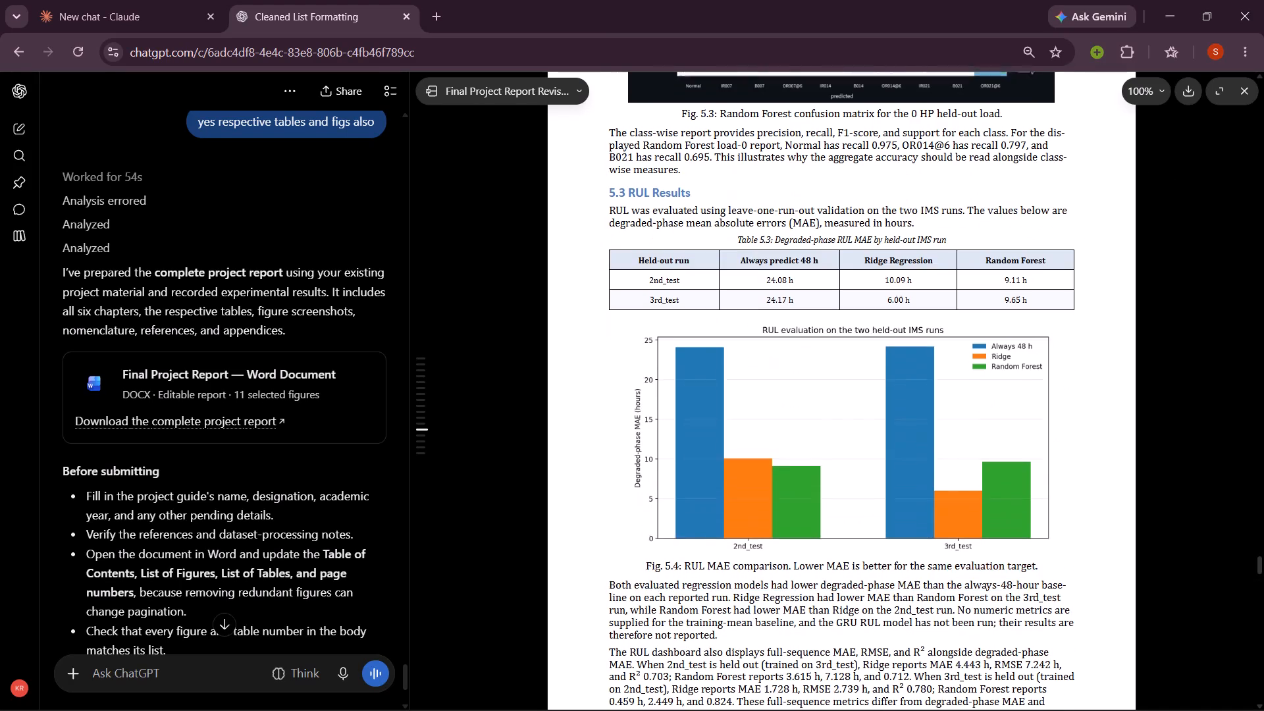
click(895, 484)
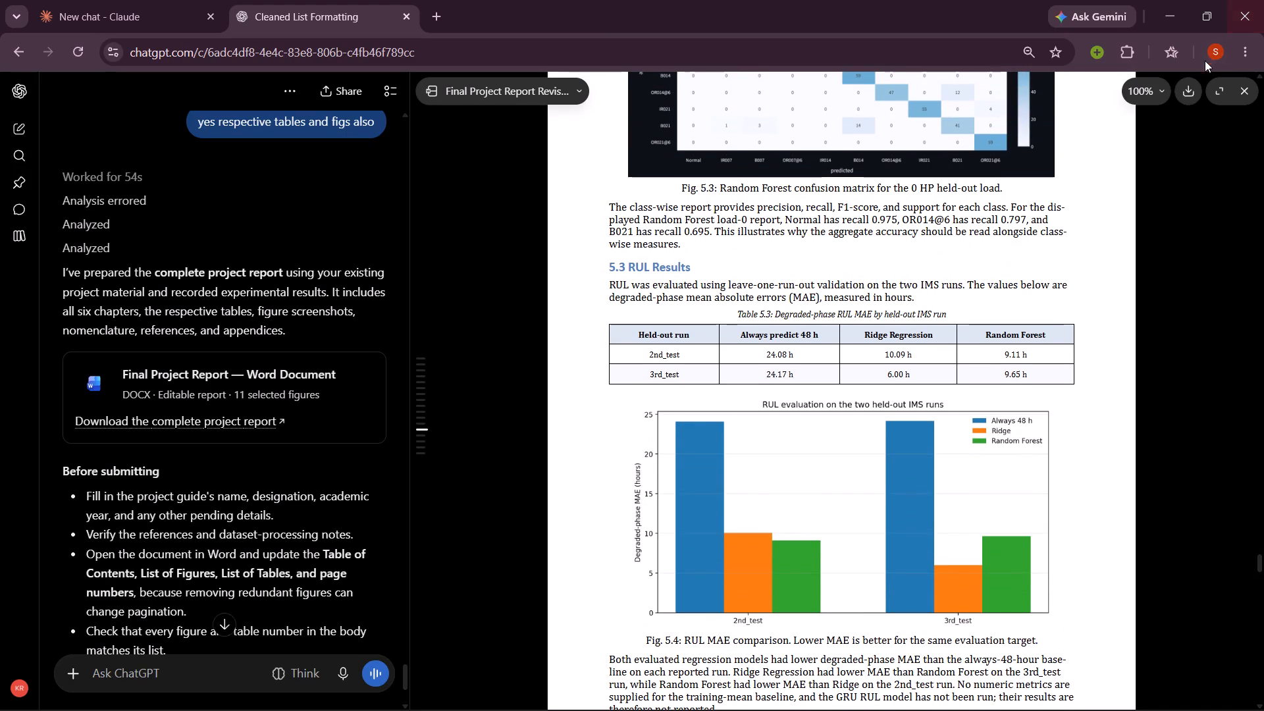
Download the previewed project report as a Word (DOCX) file.
click(1189, 82)
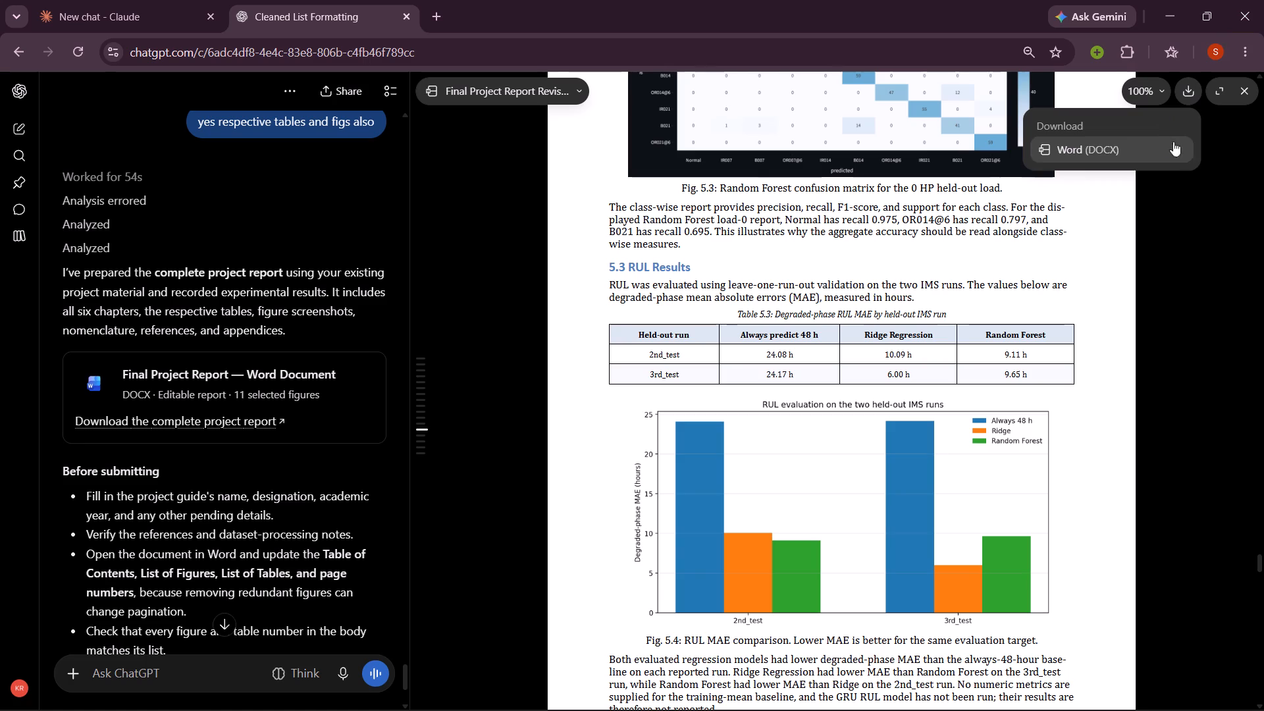
drag(1196, 154, 1181, 151)
click(1181, 151)
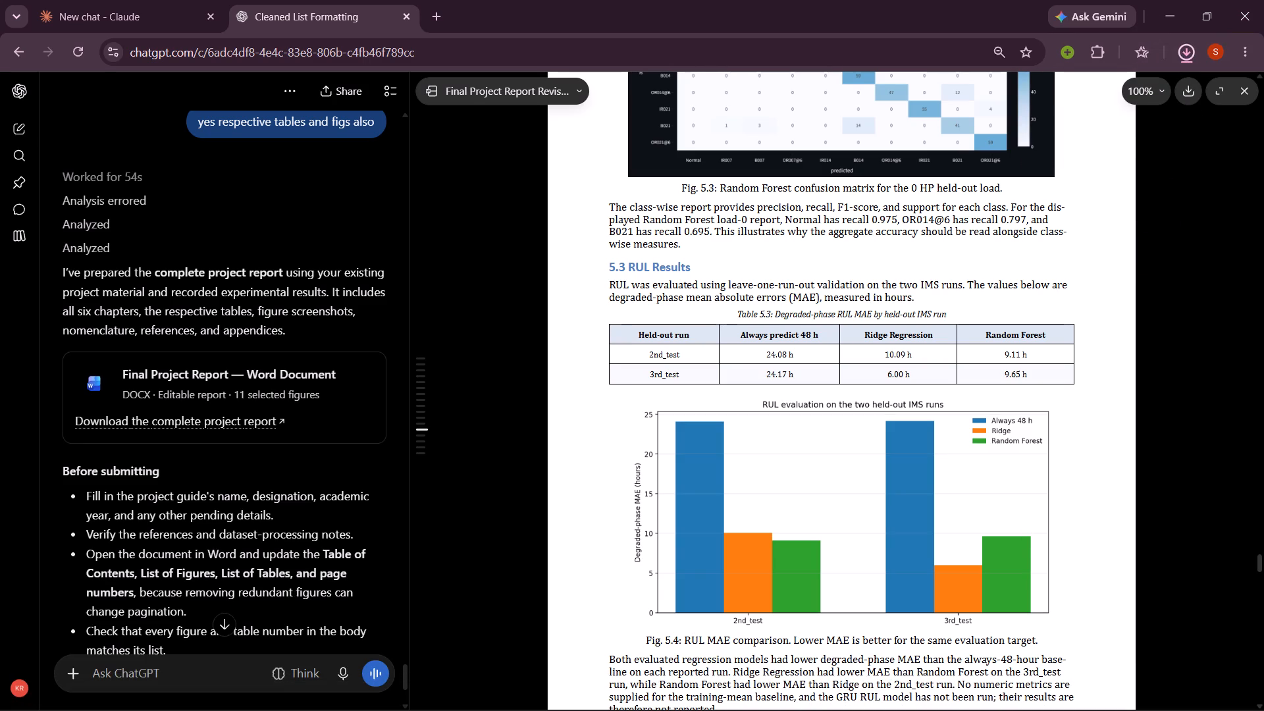
Open Final_Project_Report_Revised from the Downloads folder in Word and enable editing.
click(658, 703)
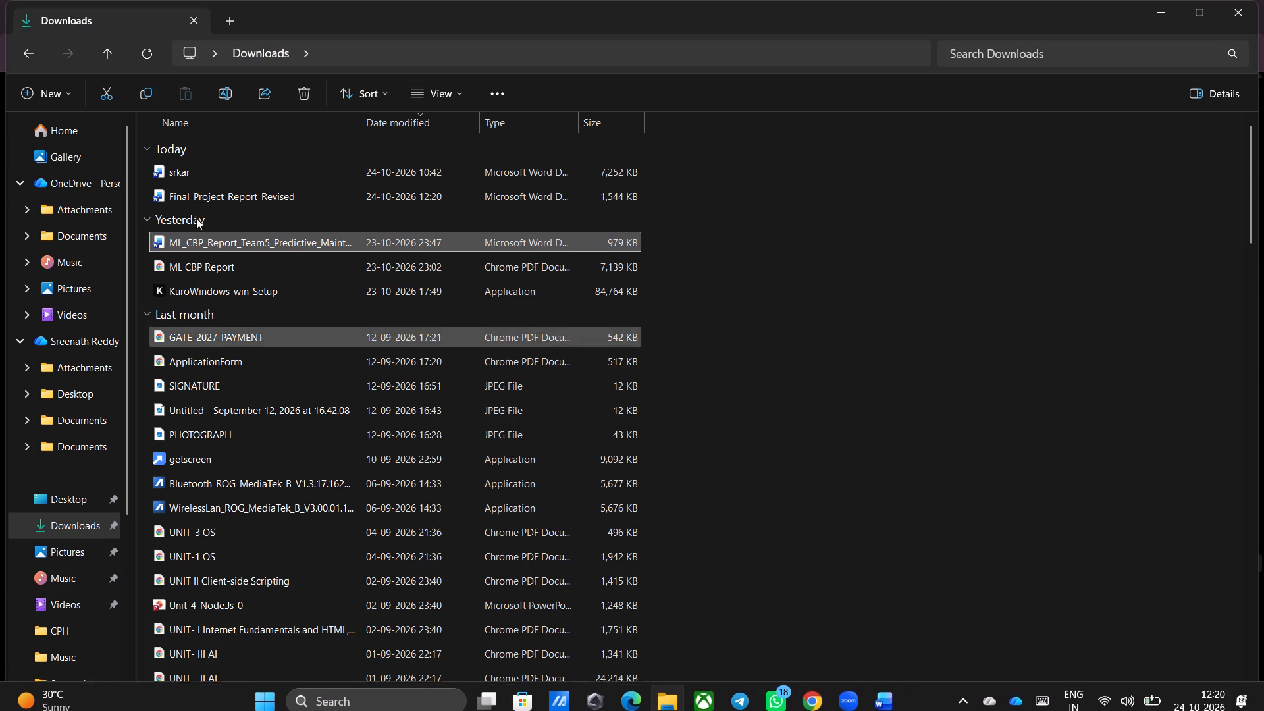
click(151, 57)
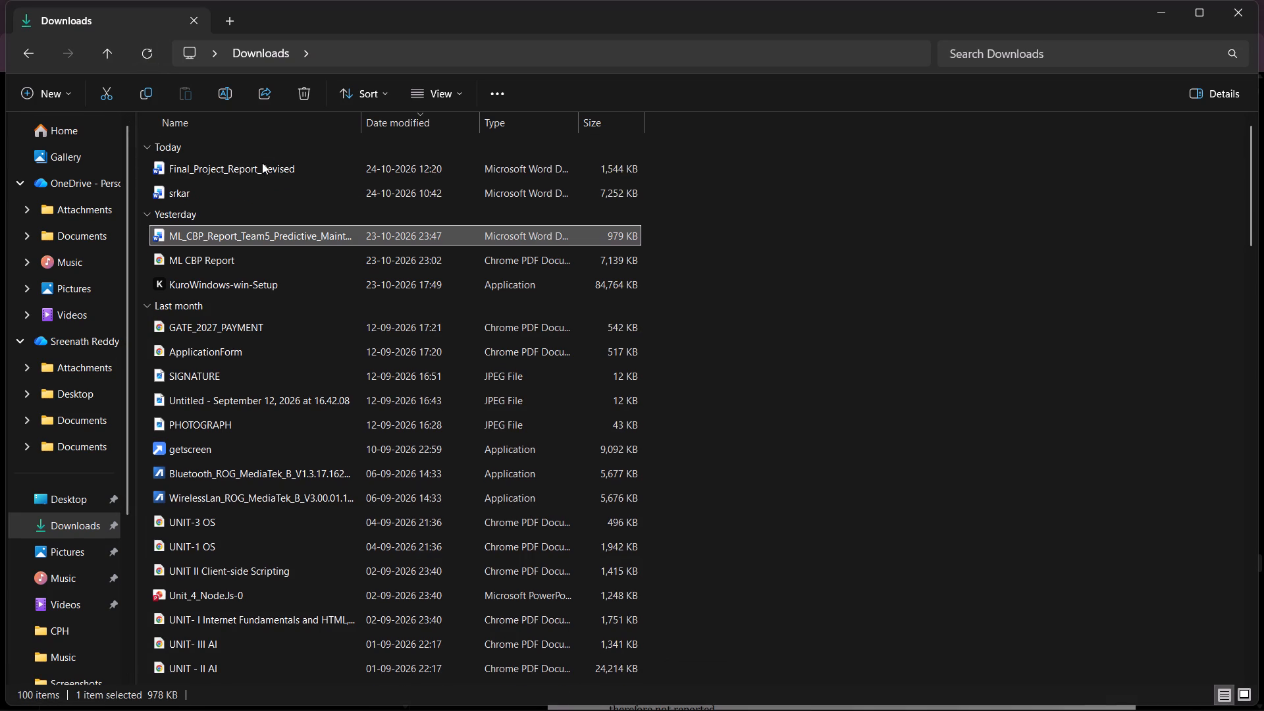
double_click(262, 163)
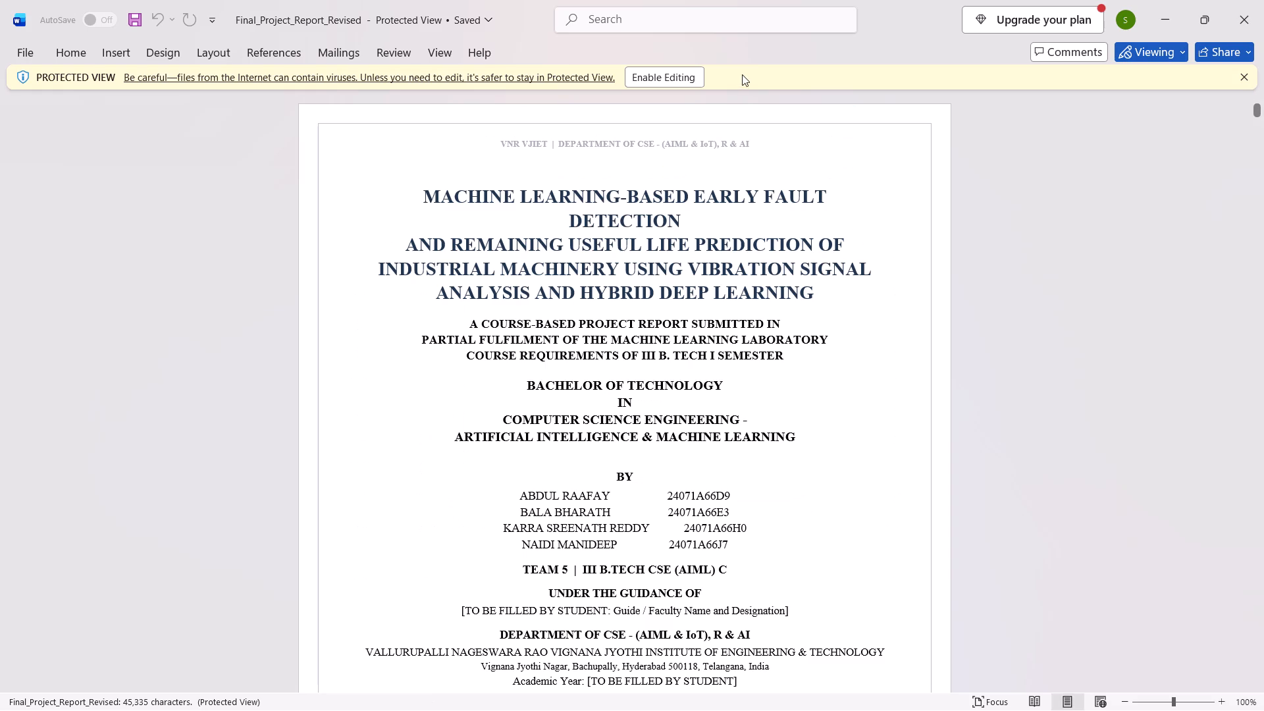
click(689, 74)
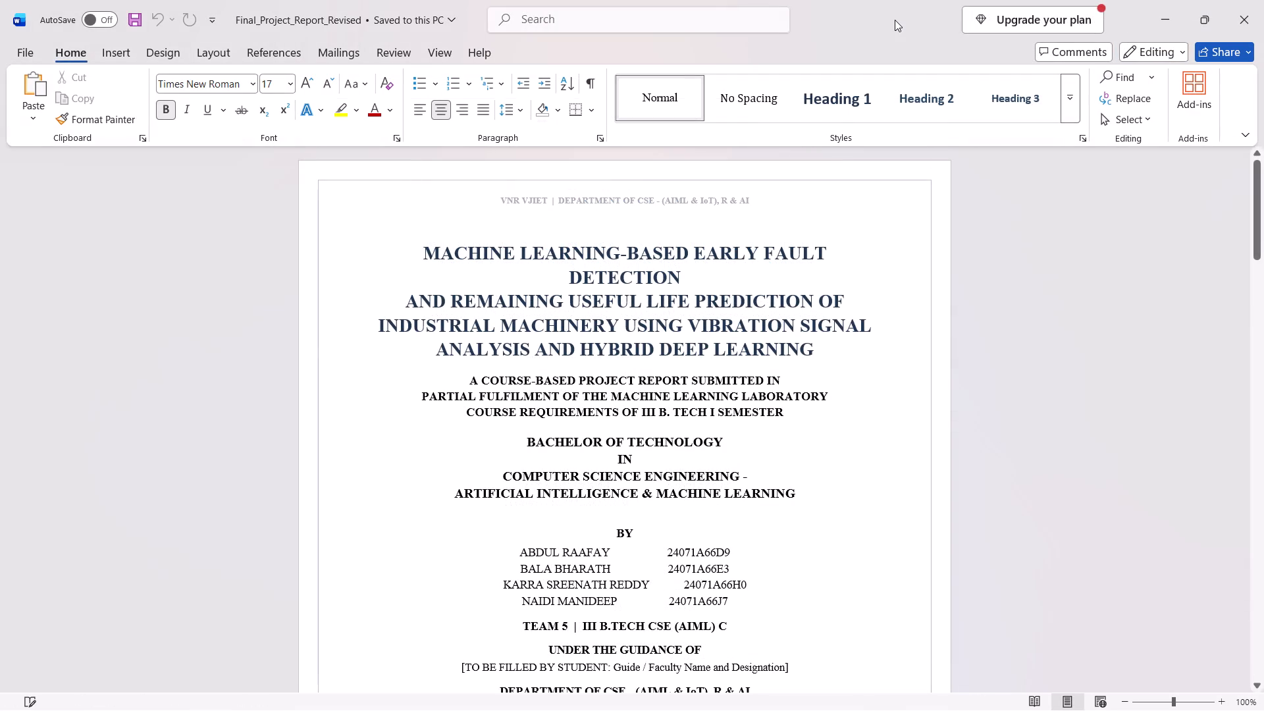
Arrange the Final_Project_Report_Revised and ML CBP Report windows side by side, with the revised report on the left half.
drag(895, 20, 427, 45)
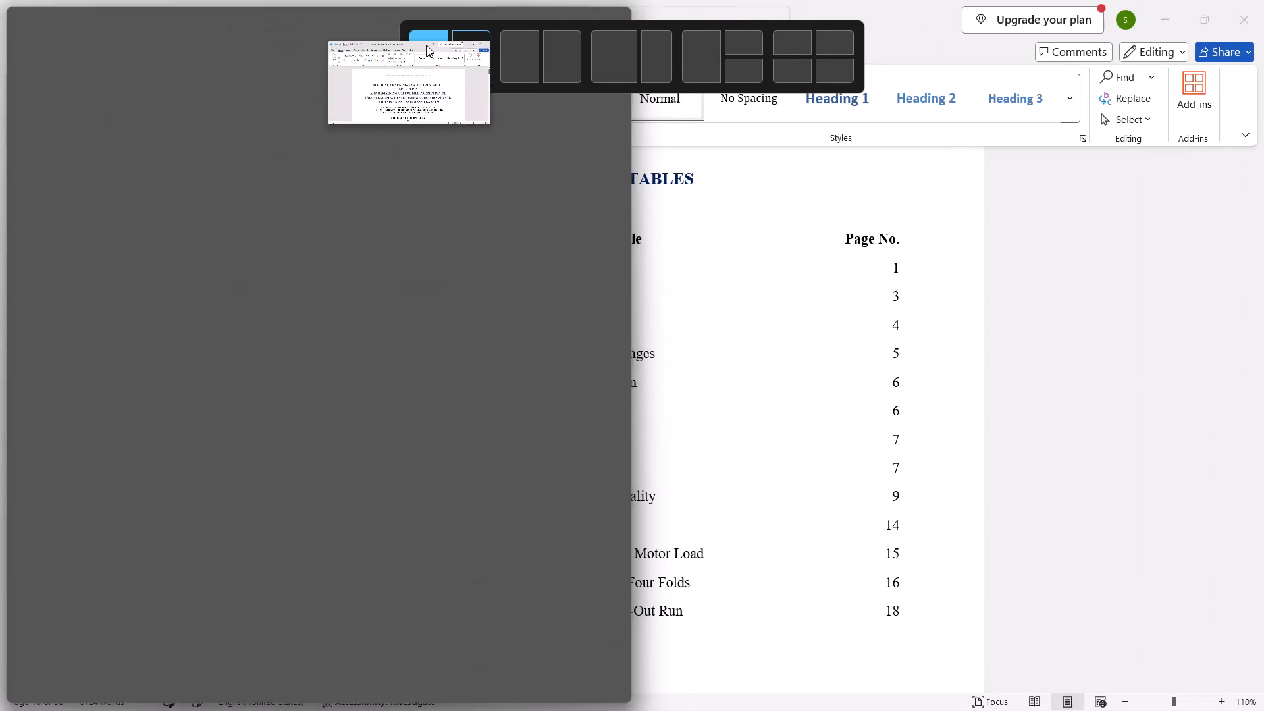
drag(427, 45, 429, 45)
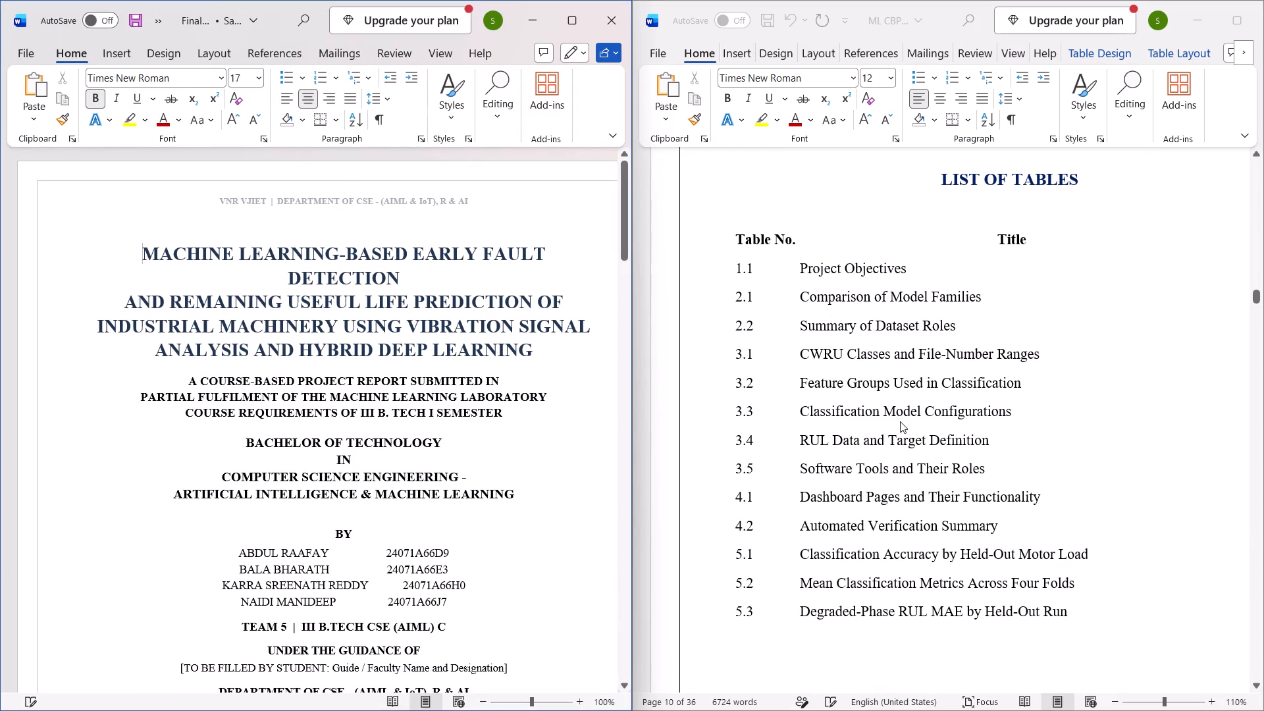
Look through the ML CBP Report from the List of Tables past the nomenclature to the start of Chapter 1.
scroll(900, 421, down, 5)
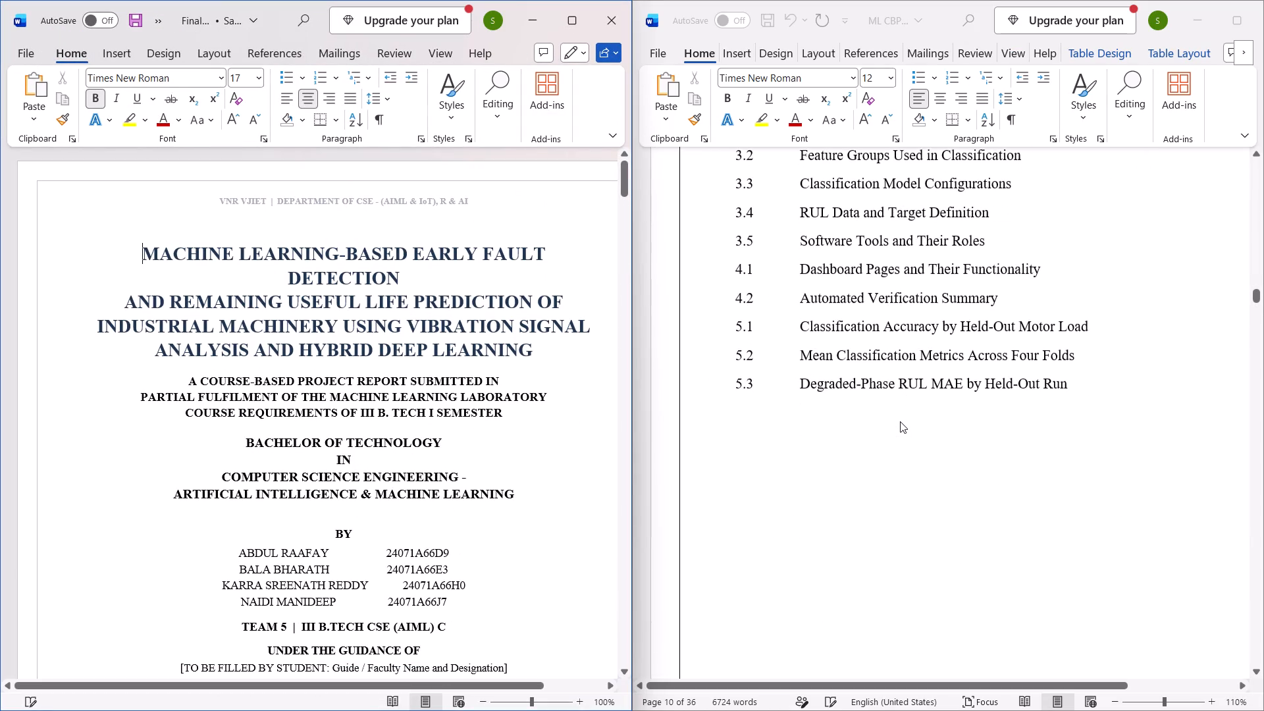
scroll(900, 421, down, 11)
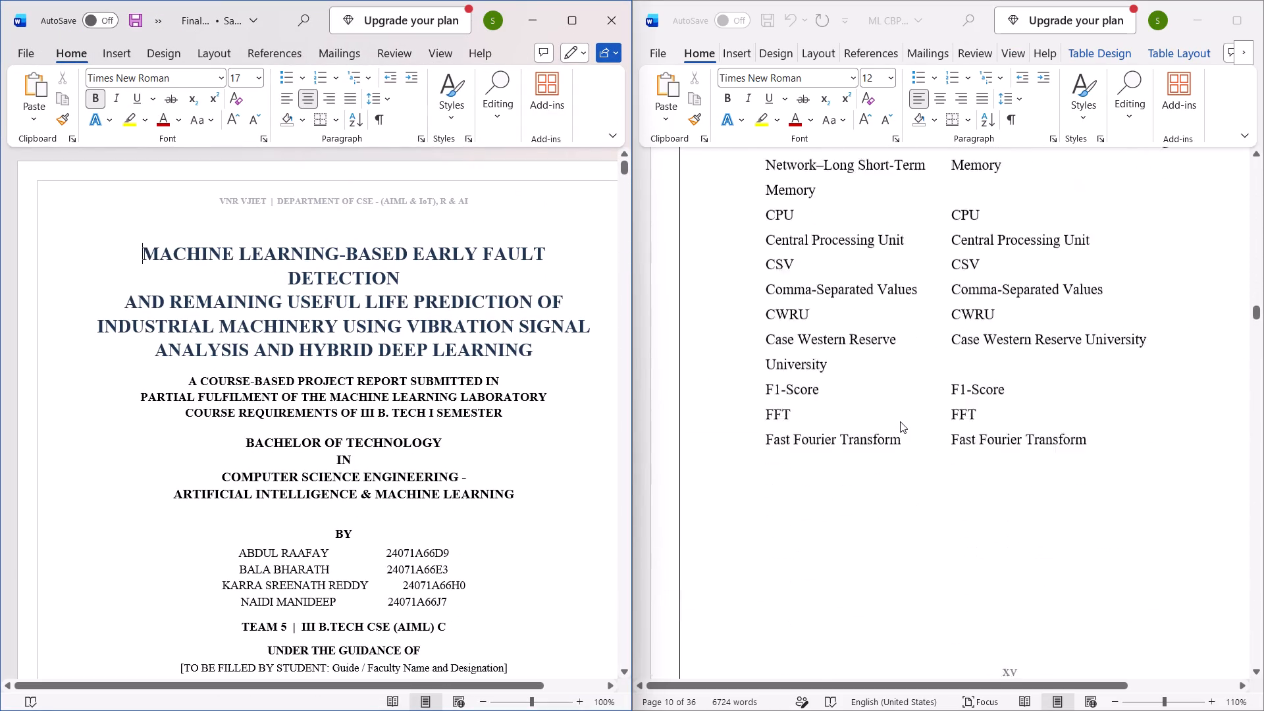
scroll(900, 421, down, 1)
scroll(900, 421, up, 3)
scroll(900, 421, down, 1)
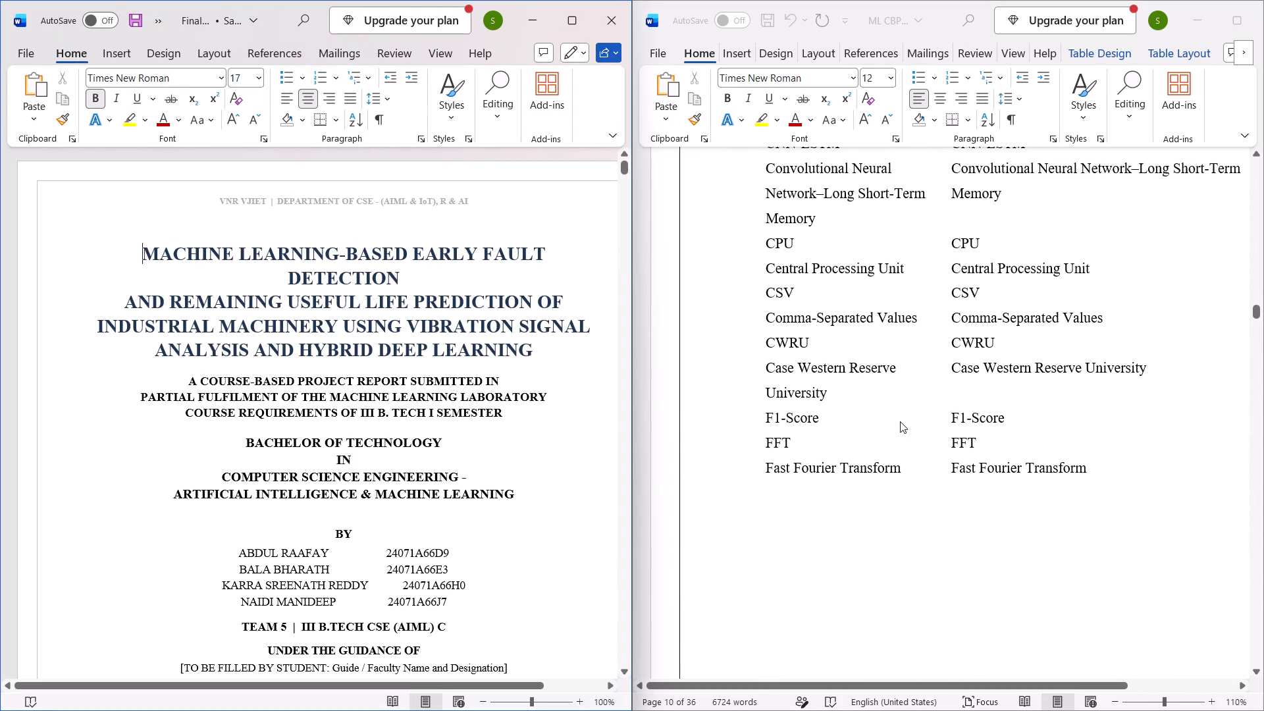
scroll(900, 421, down, 3)
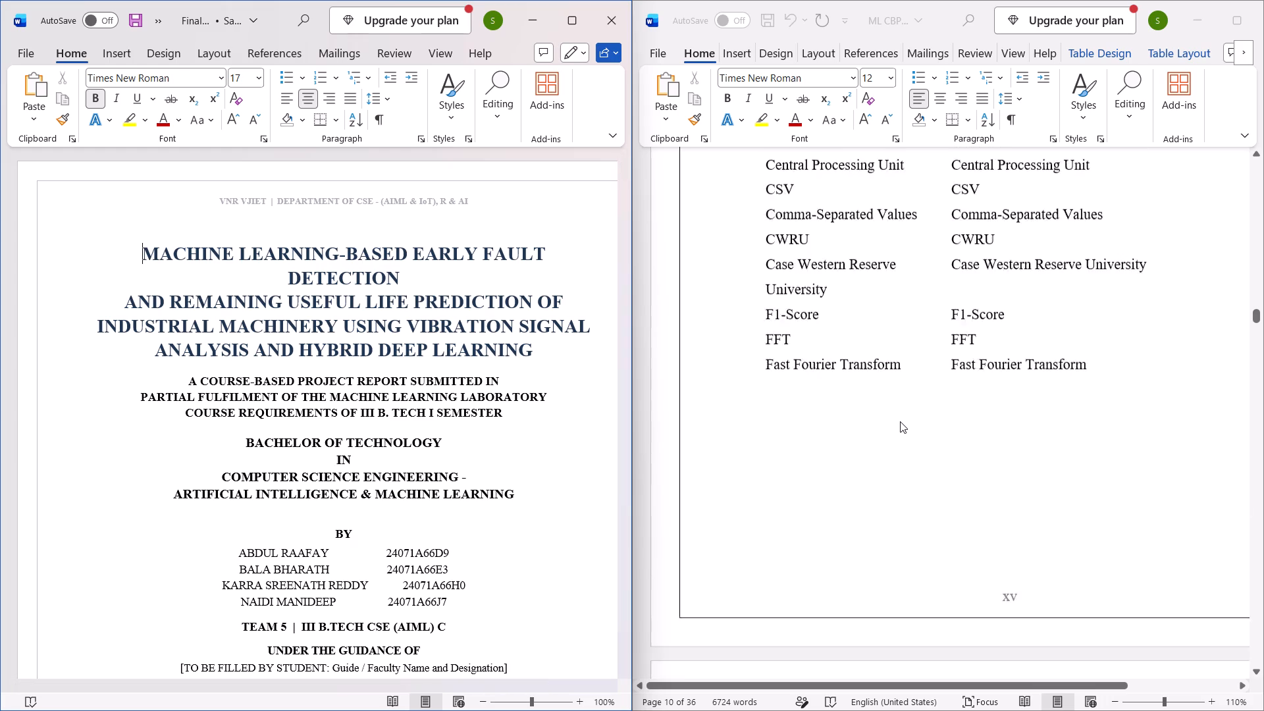
scroll(900, 421, down, 1)
scroll(900, 421, up, 1)
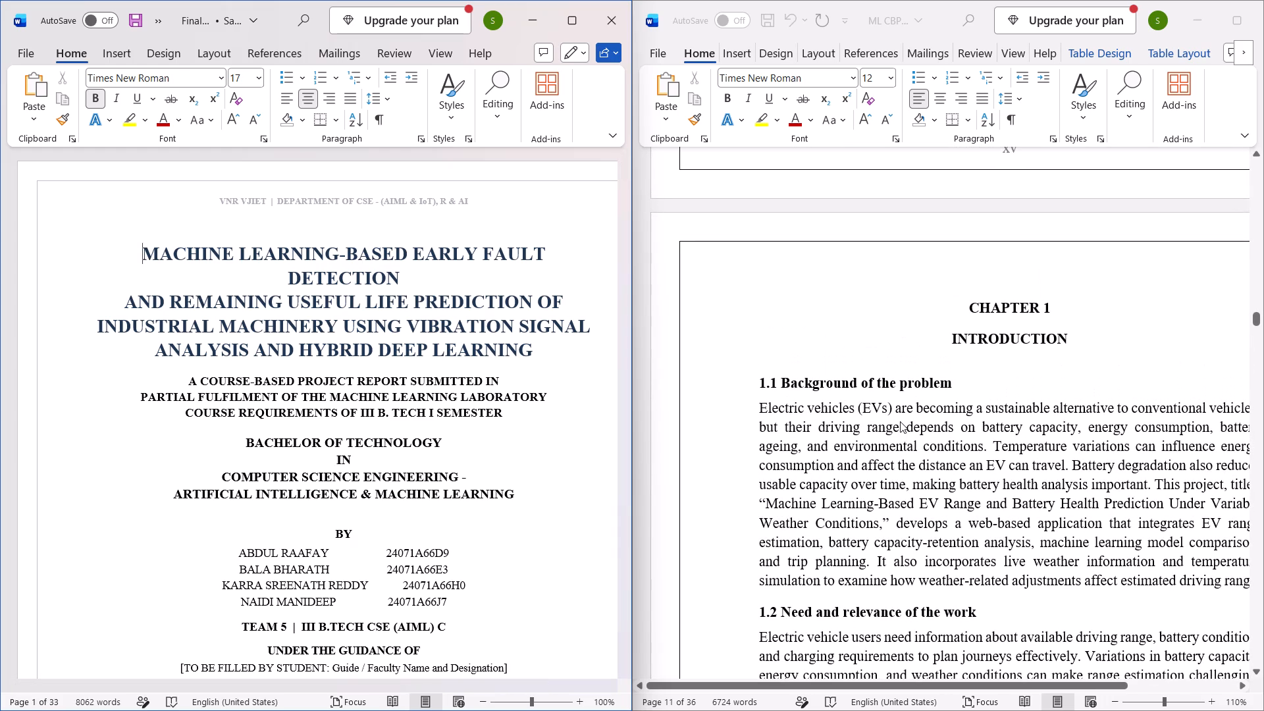
scroll(900, 421, down, 1)
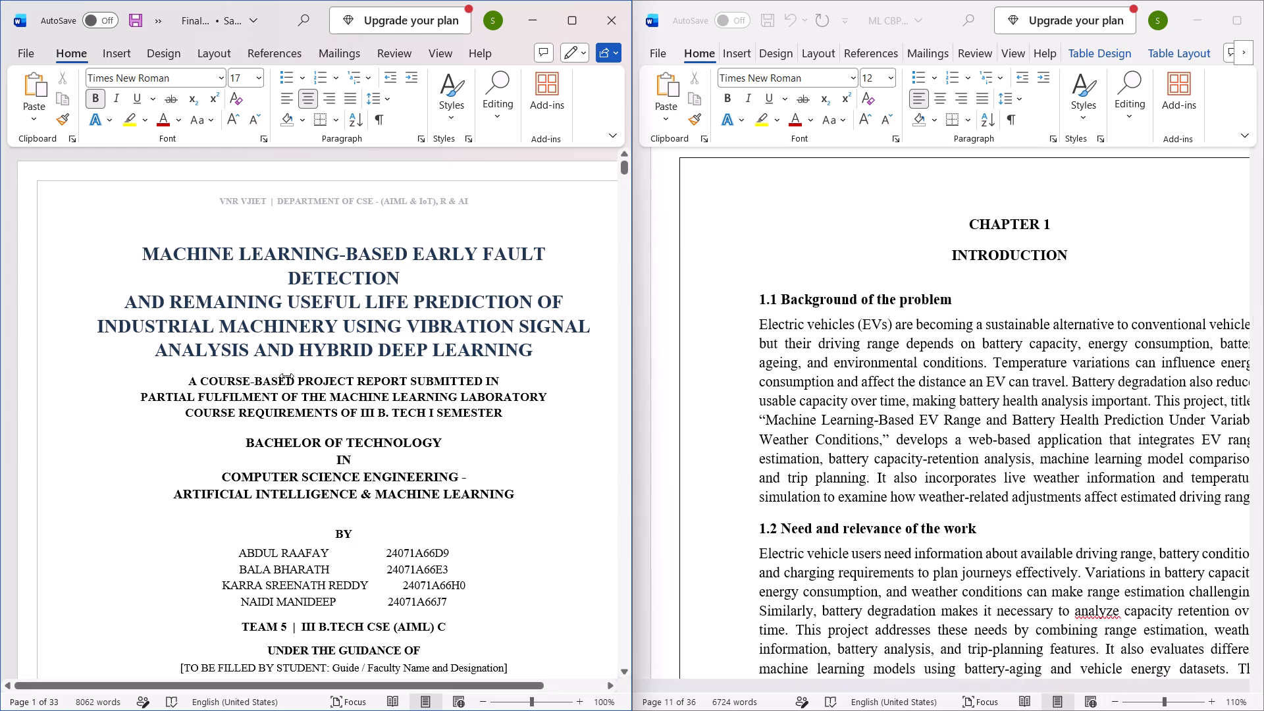
Look through the front matter of Final_Project_Report_Revised, from the title page past the Nomenclature to Chapter 1.
scroll(286, 376, down, 19)
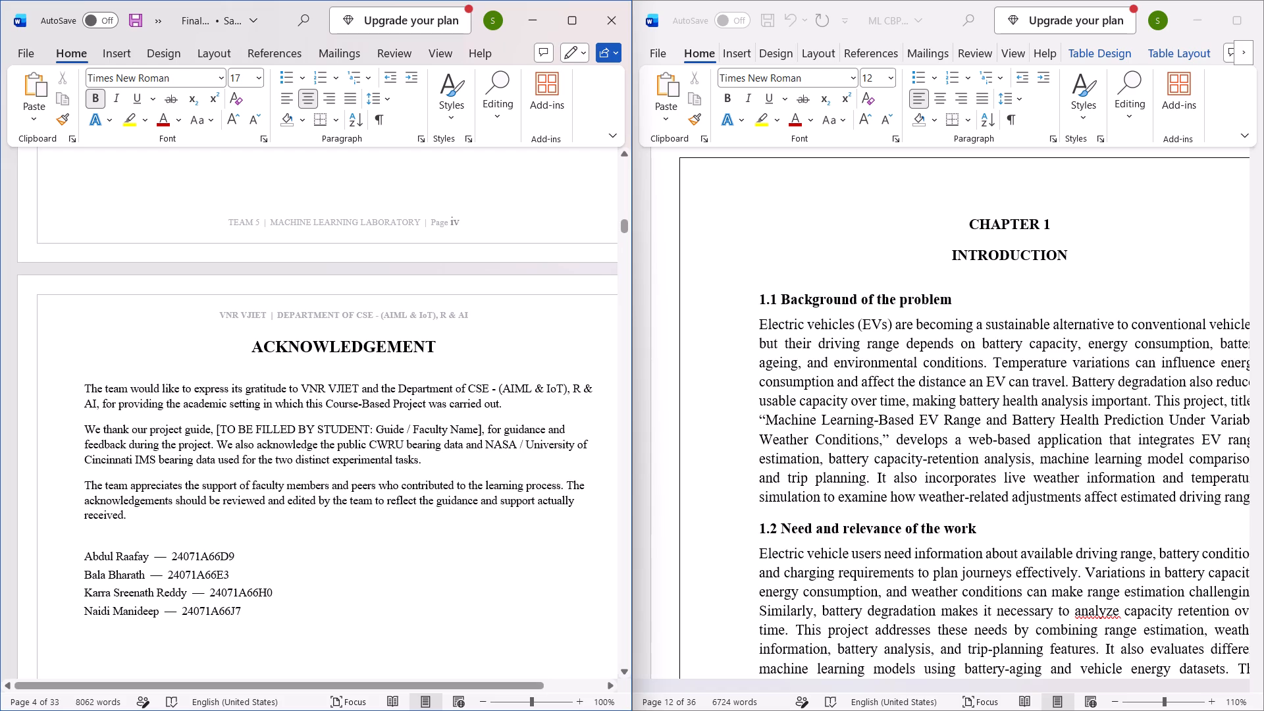
scroll(463, 319, down, 7)
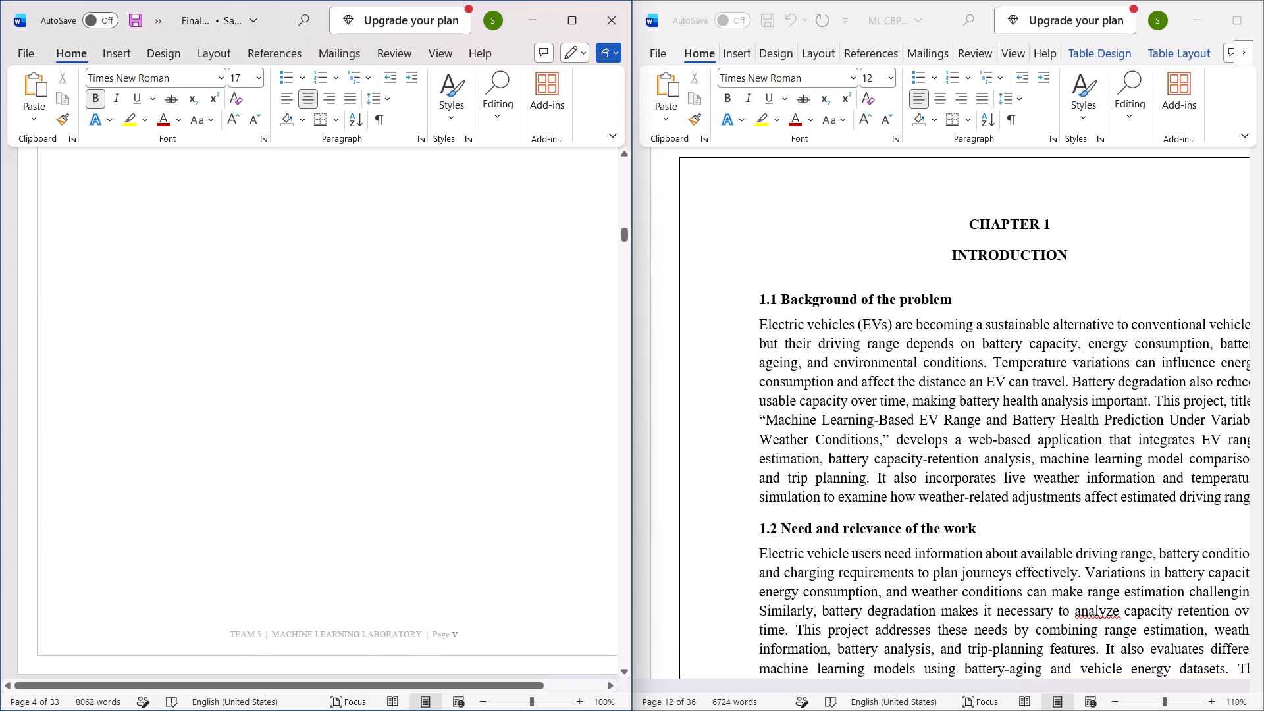
scroll(463, 319, down, 8)
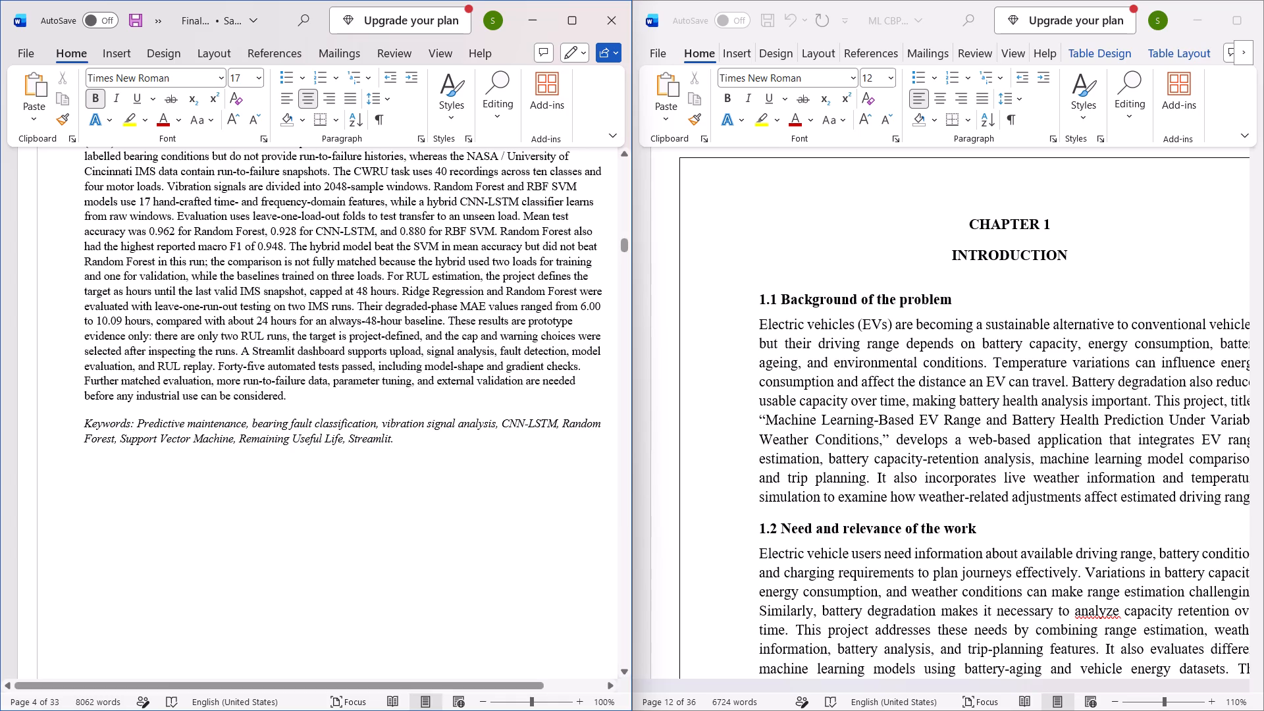
scroll(394, 406, down, 4)
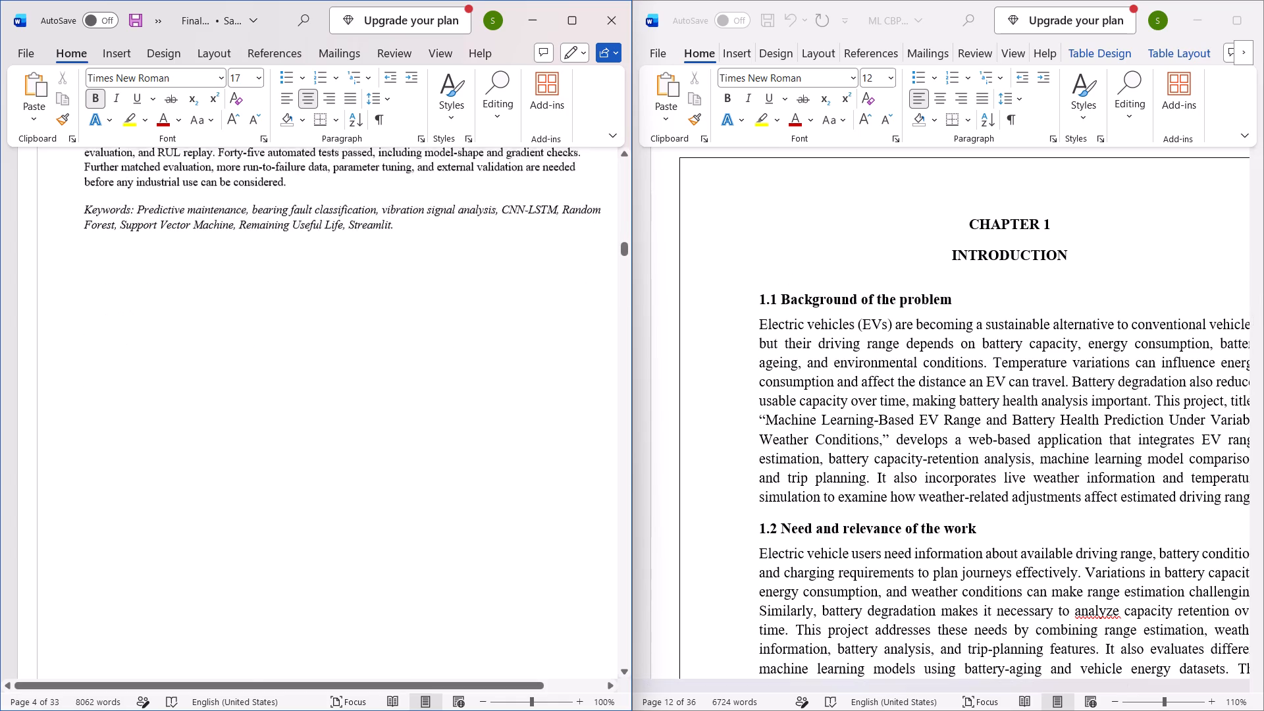
scroll(394, 406, down, 13)
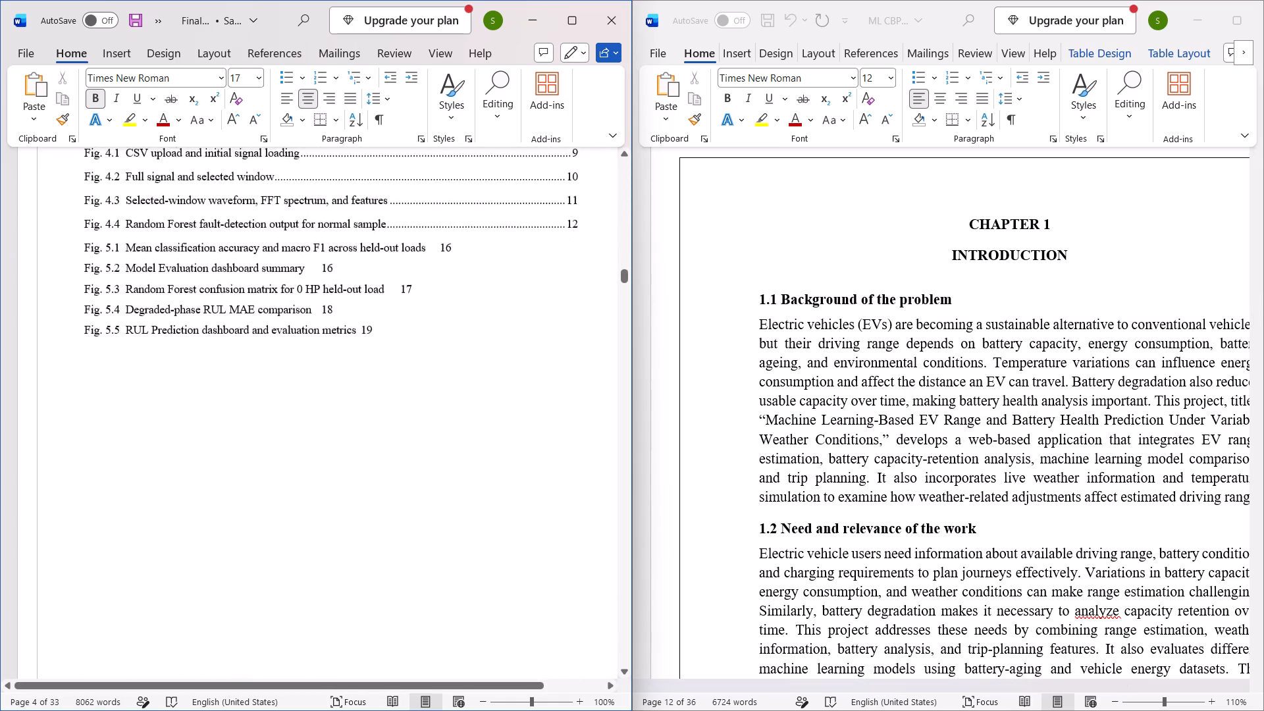
scroll(394, 406, down, 9)
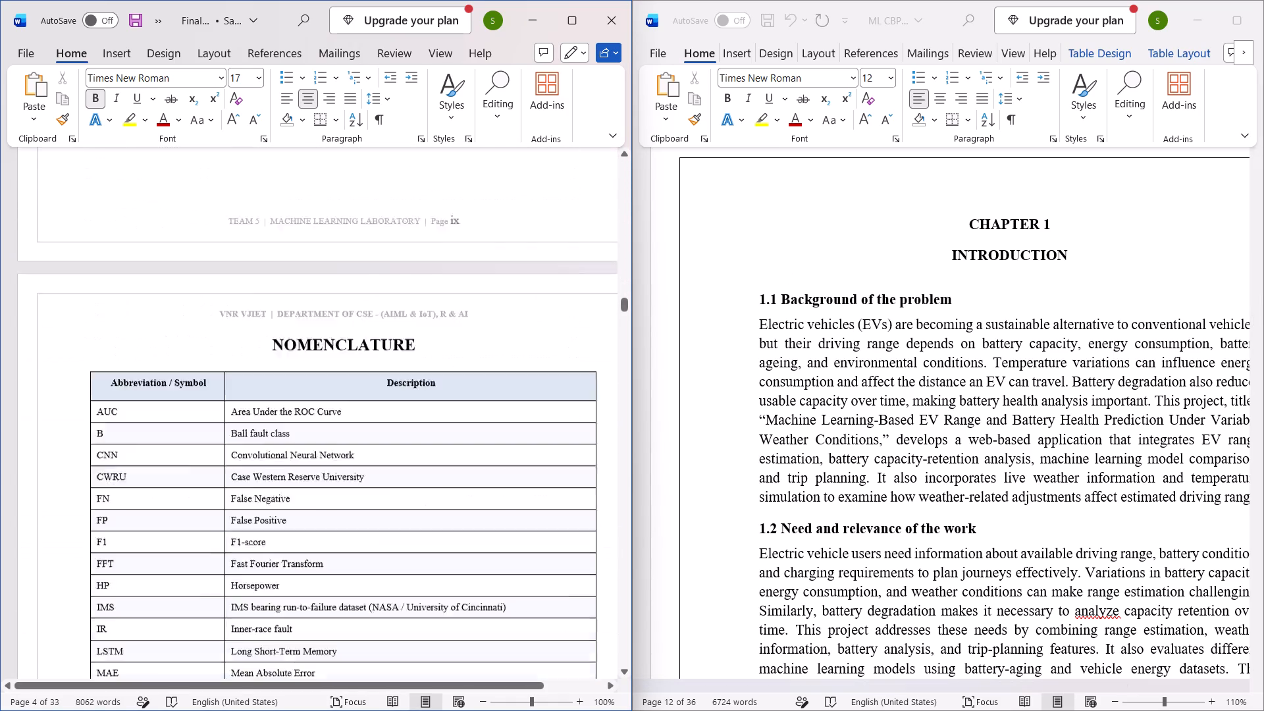
scroll(394, 406, down, 2)
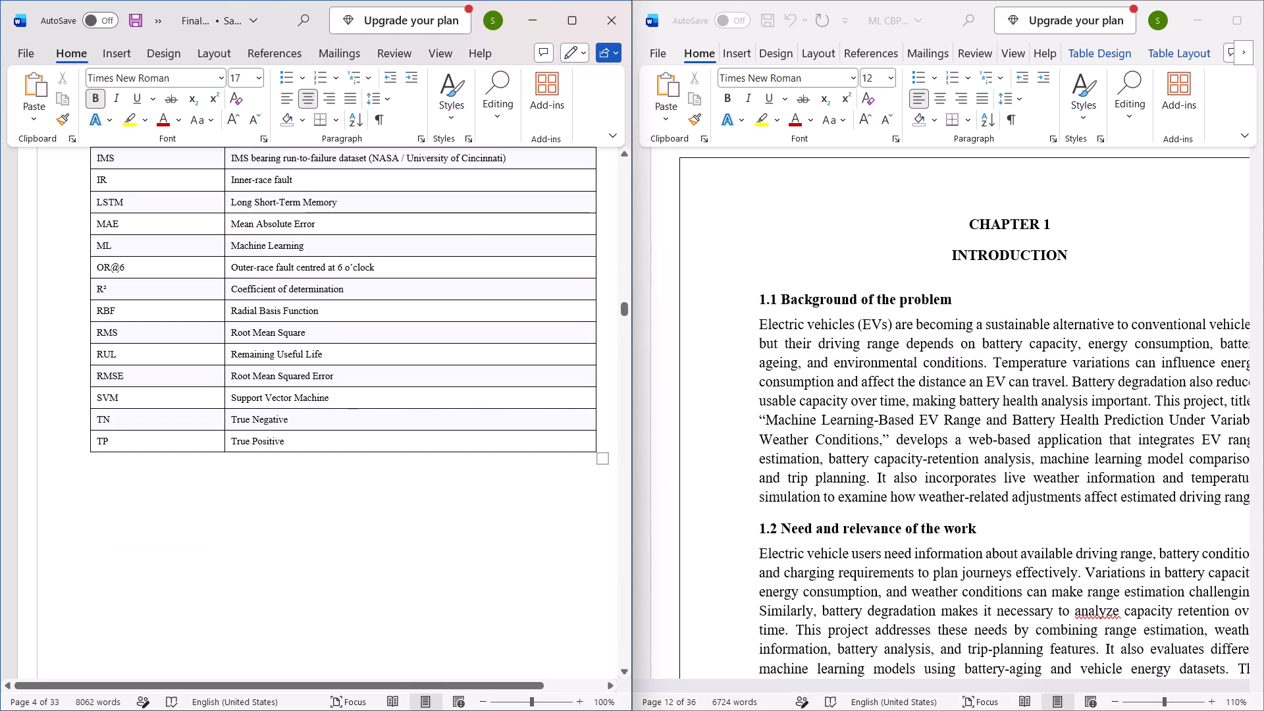
scroll(394, 406, down, 1)
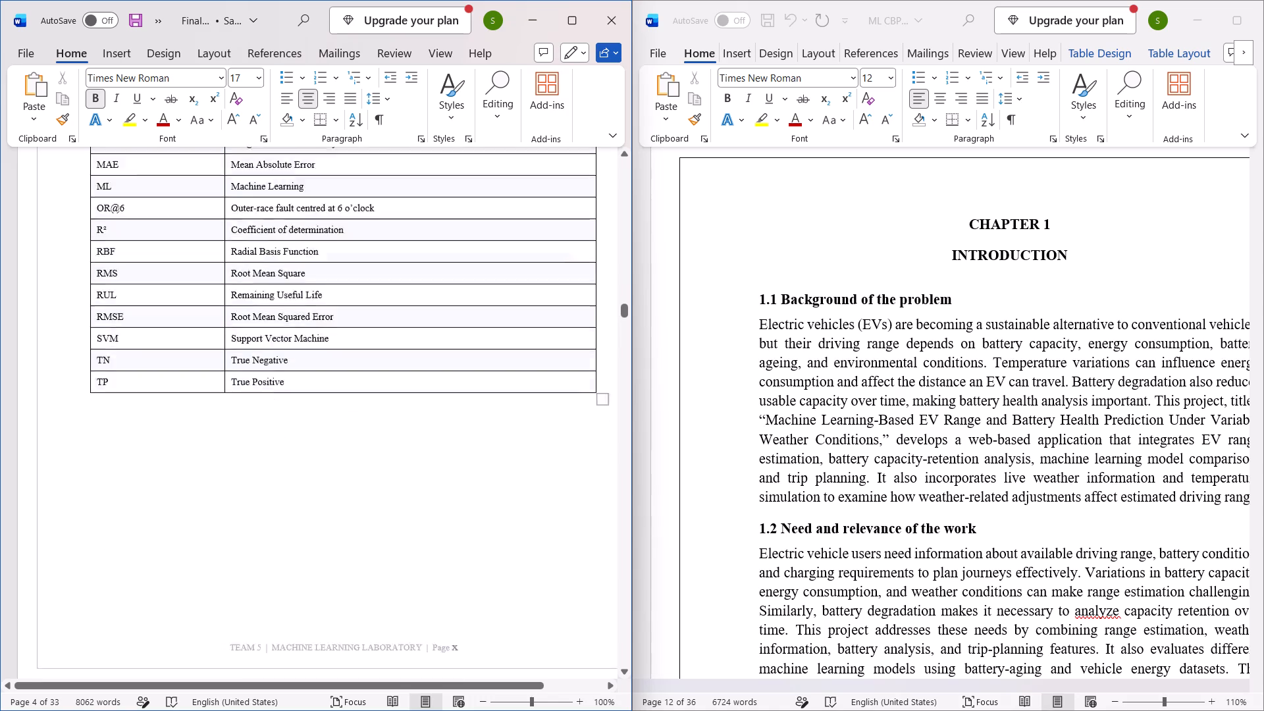
scroll(394, 406, down, 4)
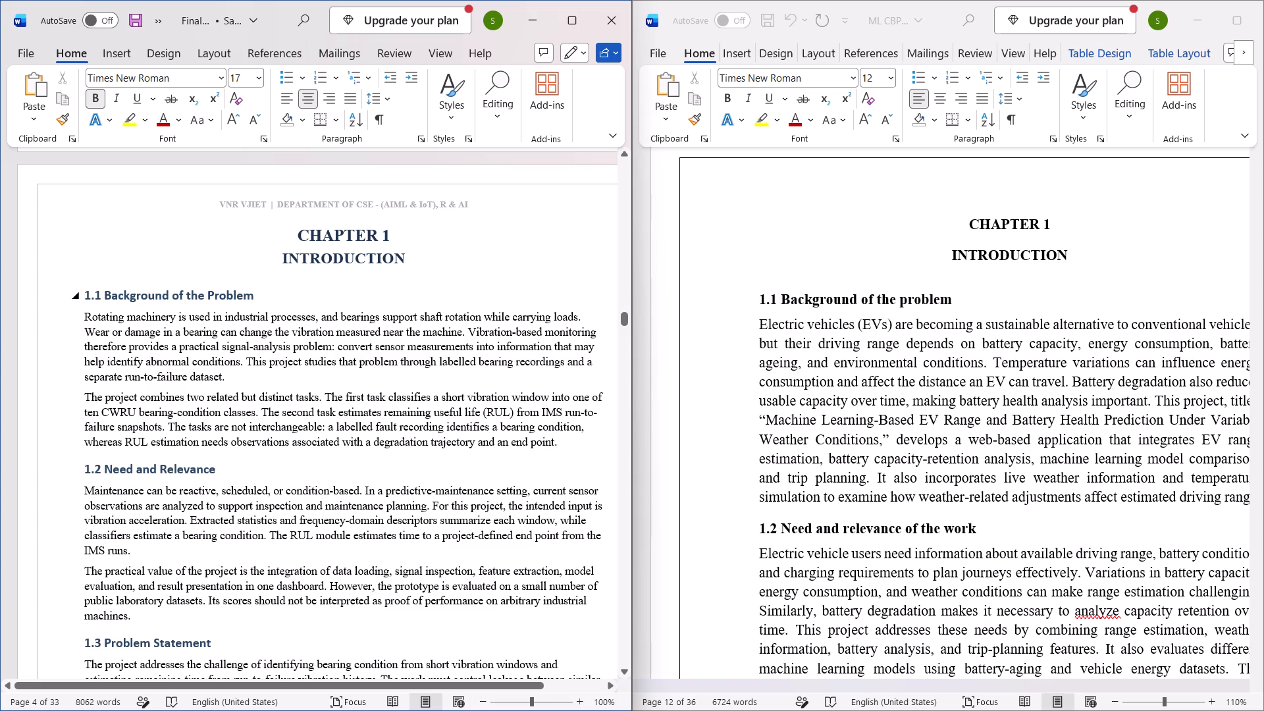
Copy everything in Final_Project_Report_Revised from heading 1.1 Background of the Problem through the end of Appendix B.
key(shift+Down)
scroll(86, 292, down, 18)
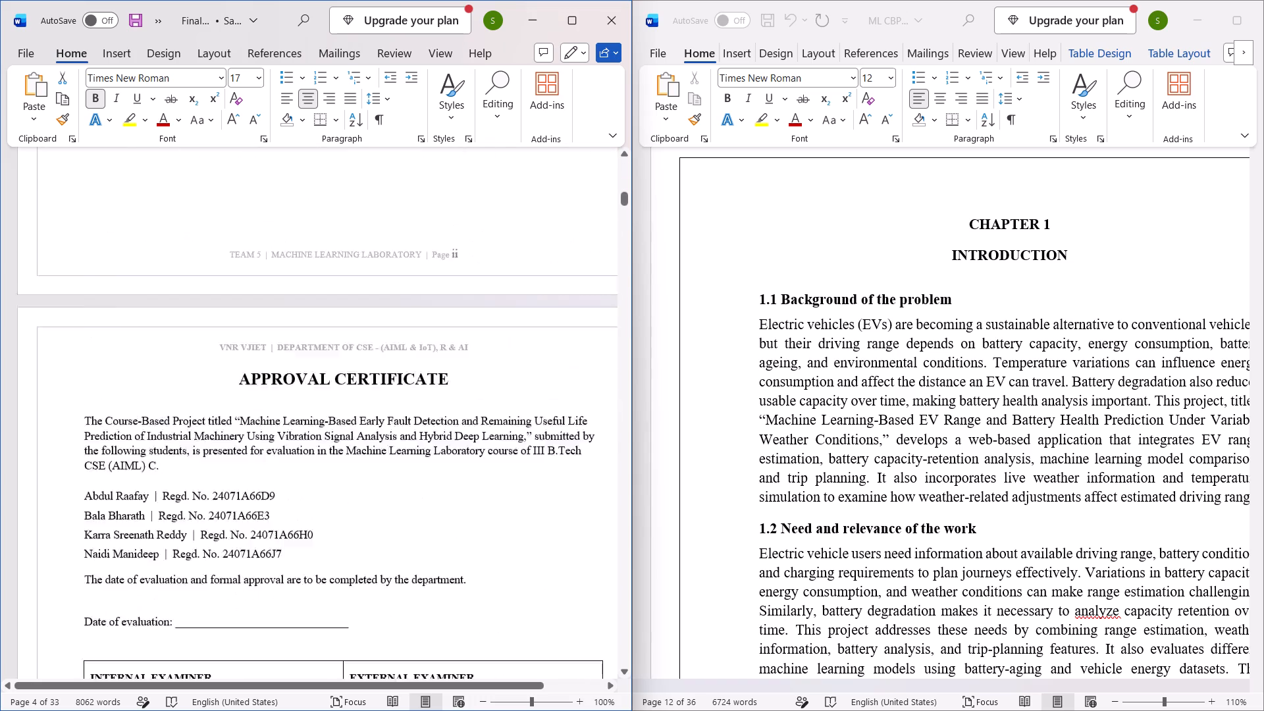
scroll(86, 292, down, 3)
scroll(205, 427, down, 6)
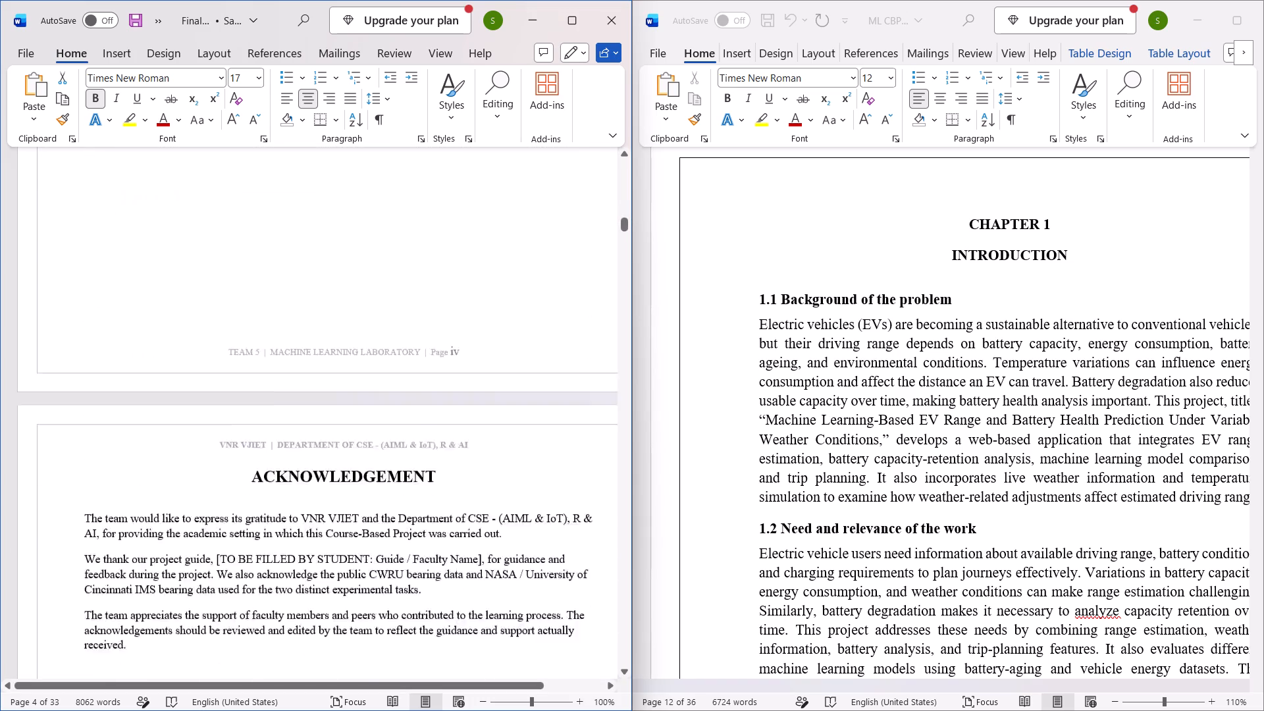
scroll(207, 402, down, 9)
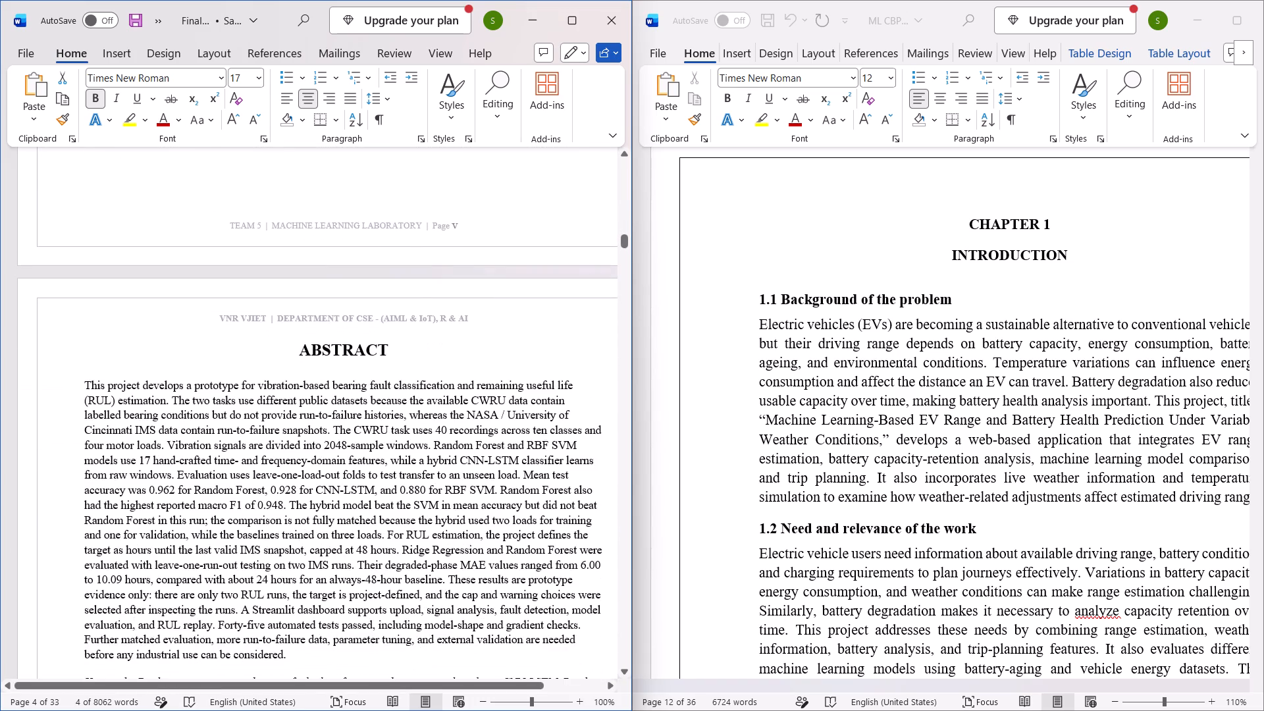
scroll(207, 402, down, 12)
scroll(187, 286, down, 8)
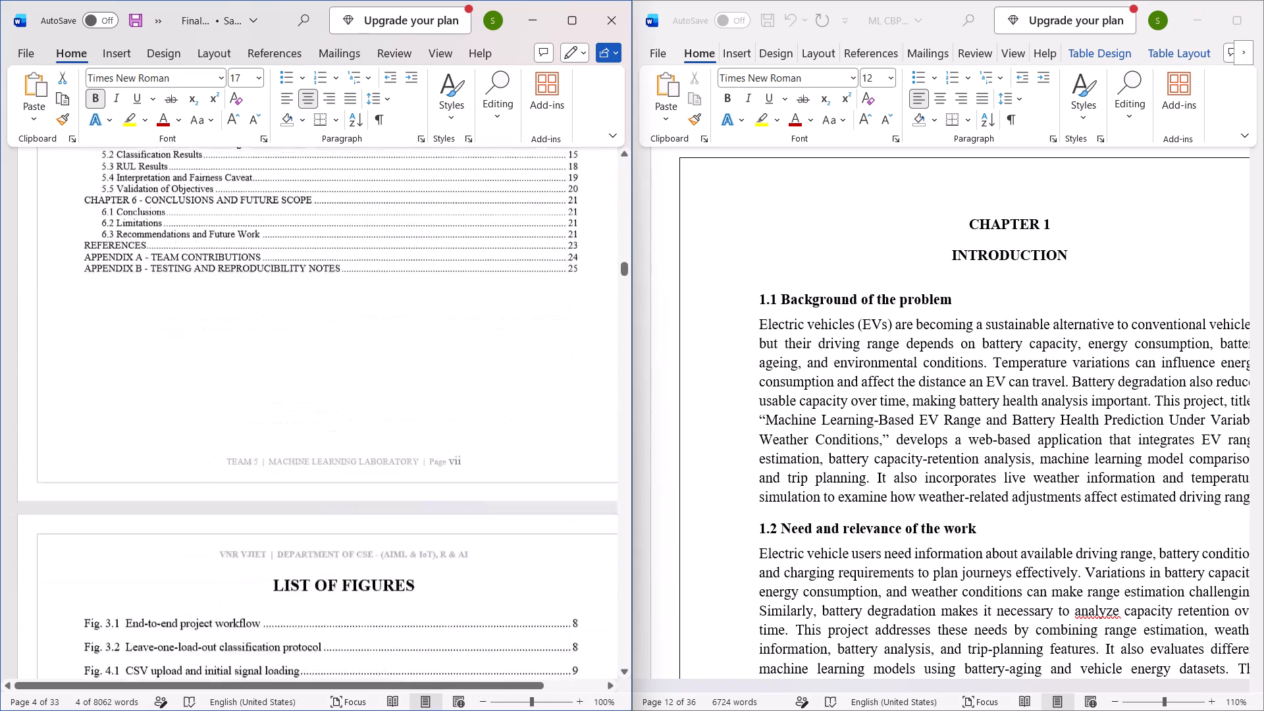
scroll(187, 286, down, 6)
scroll(187, 286, down, 19)
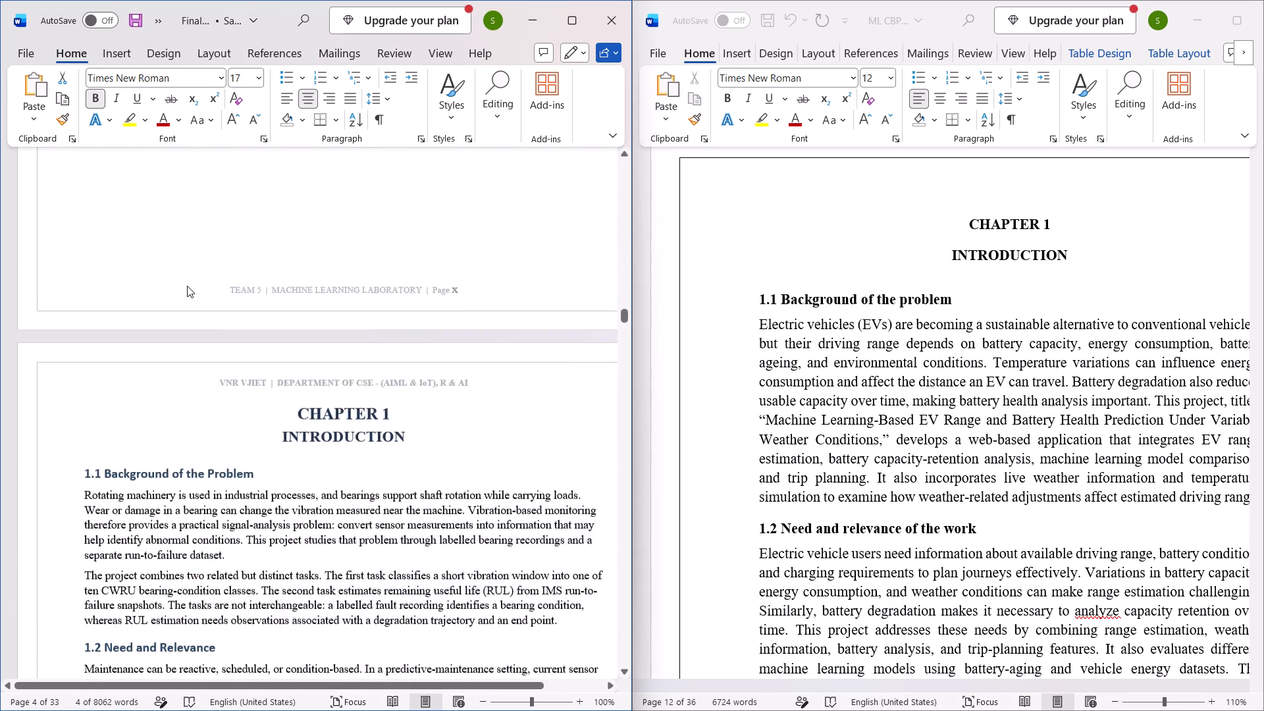
scroll(187, 286, down, 2)
scroll(135, 288, up, 1)
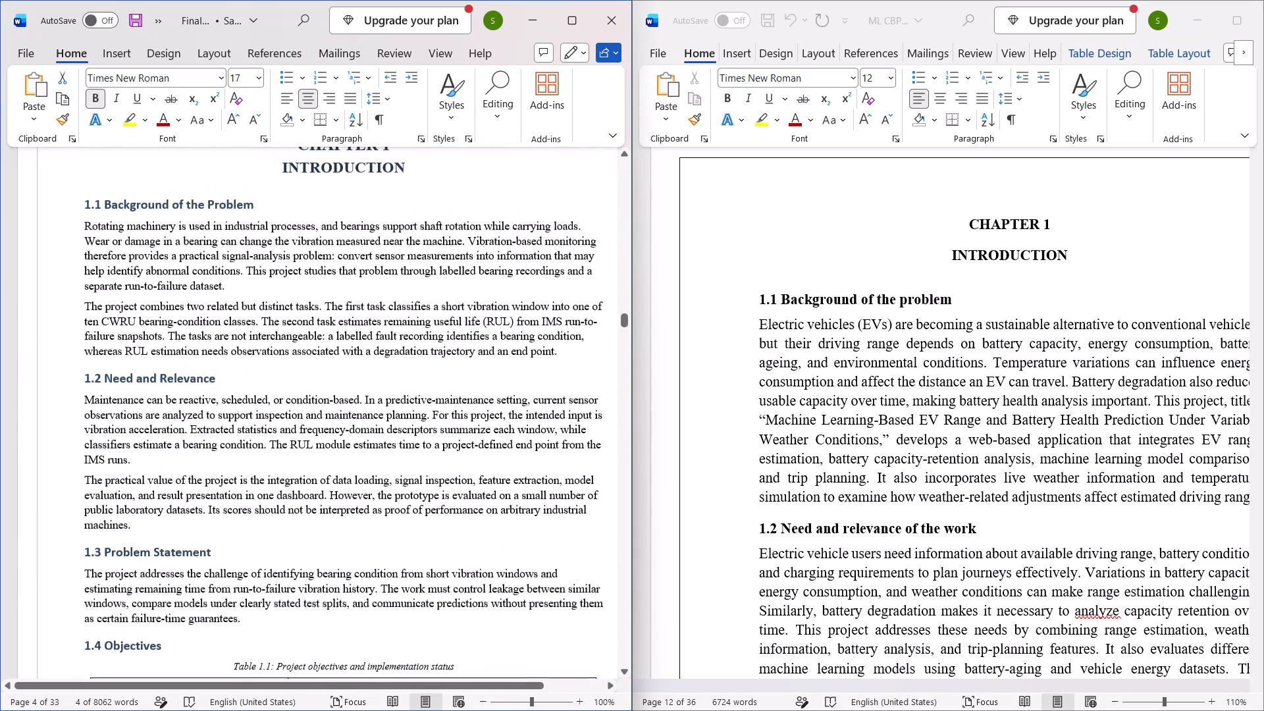
scroll(141, 329, up, 1)
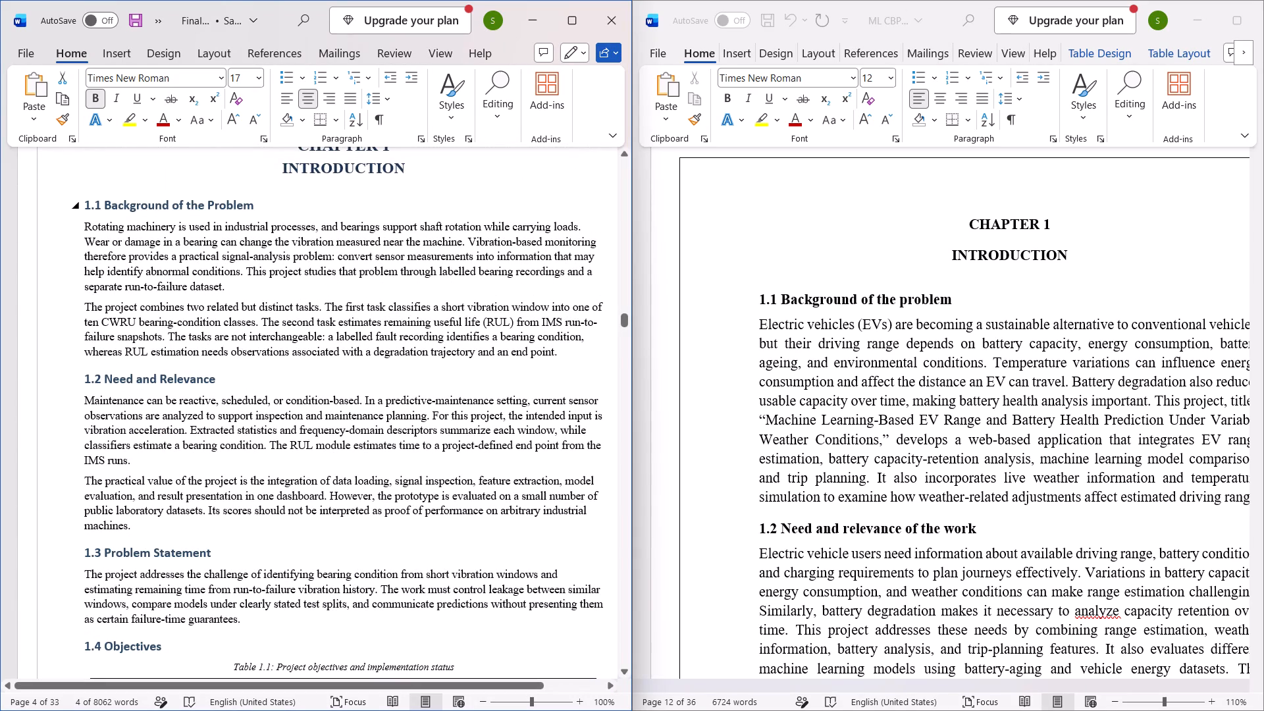
click(83, 203)
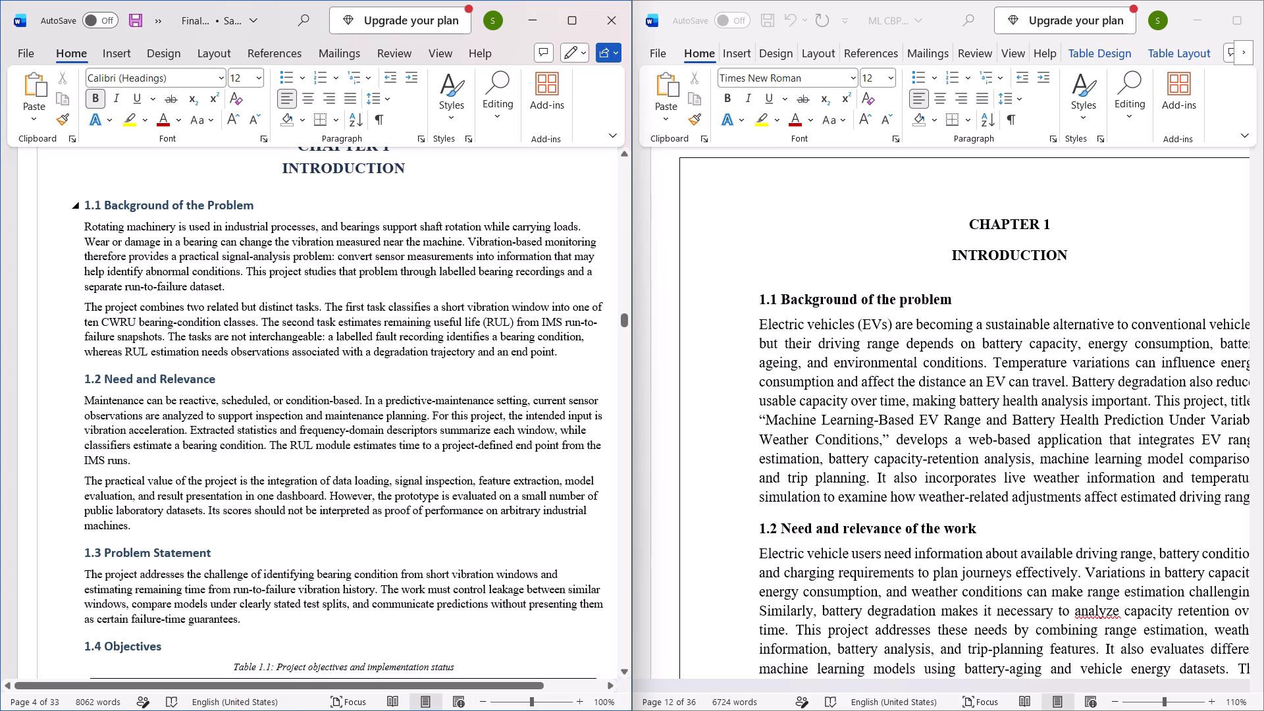
key(ctrl+Right)
key(Left)
key(shift+Right)
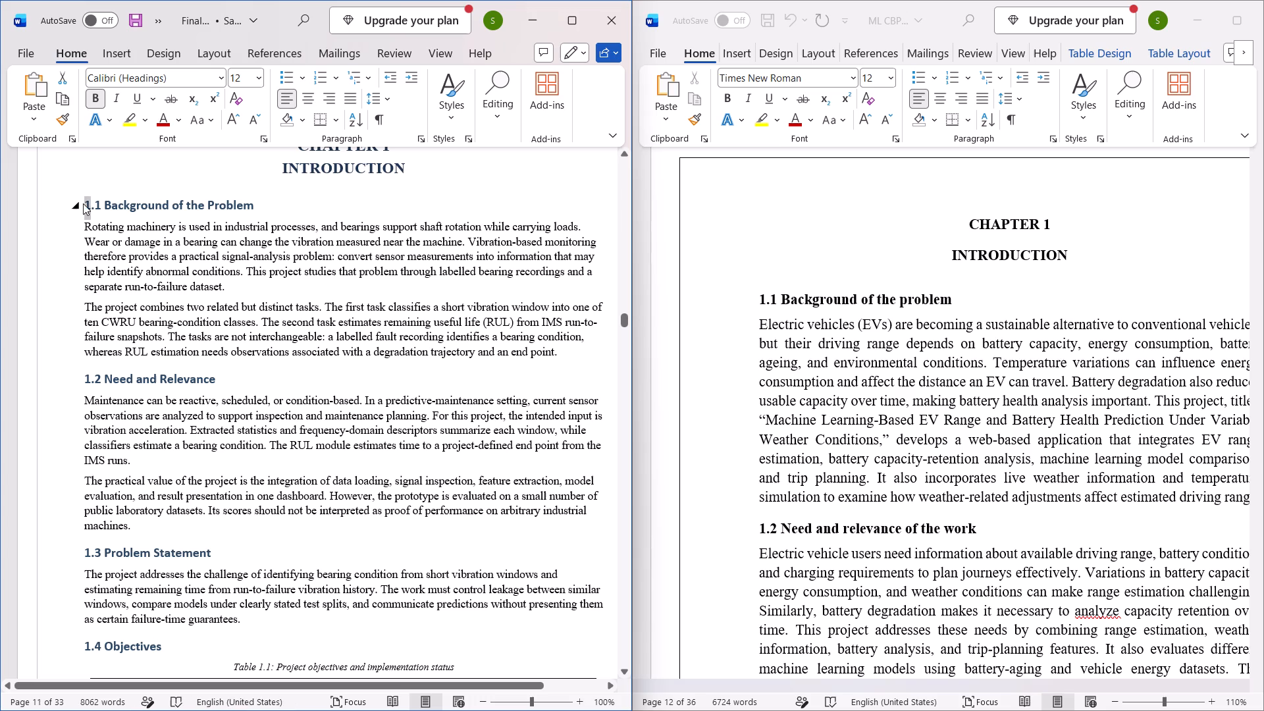
key(shift+Down)
key(shift+Down)
key(shift+Down)
key(shift+Down)
key(shift+Down)
key(shift+Down)
key(shift+Down)
key(shift+Down)
key(shift+Down)
key(shift+Down)
key(shift+Down)
key(shift+Down)
key(shift+Down)
key(shift+Down)
key(shift+Down)
key(shift+Down)
key(shift+Down)
key(shift+Down)
key(shift+Down)
key(shift+Down)
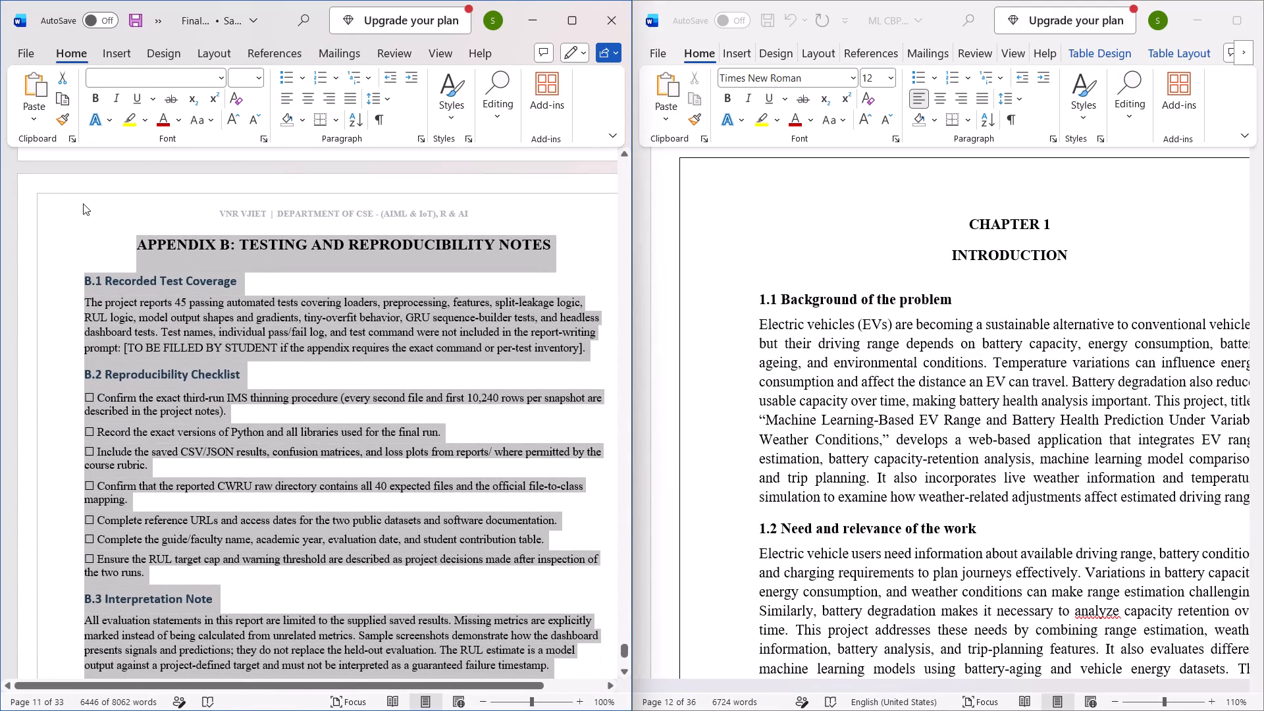
key(ctrl+c)
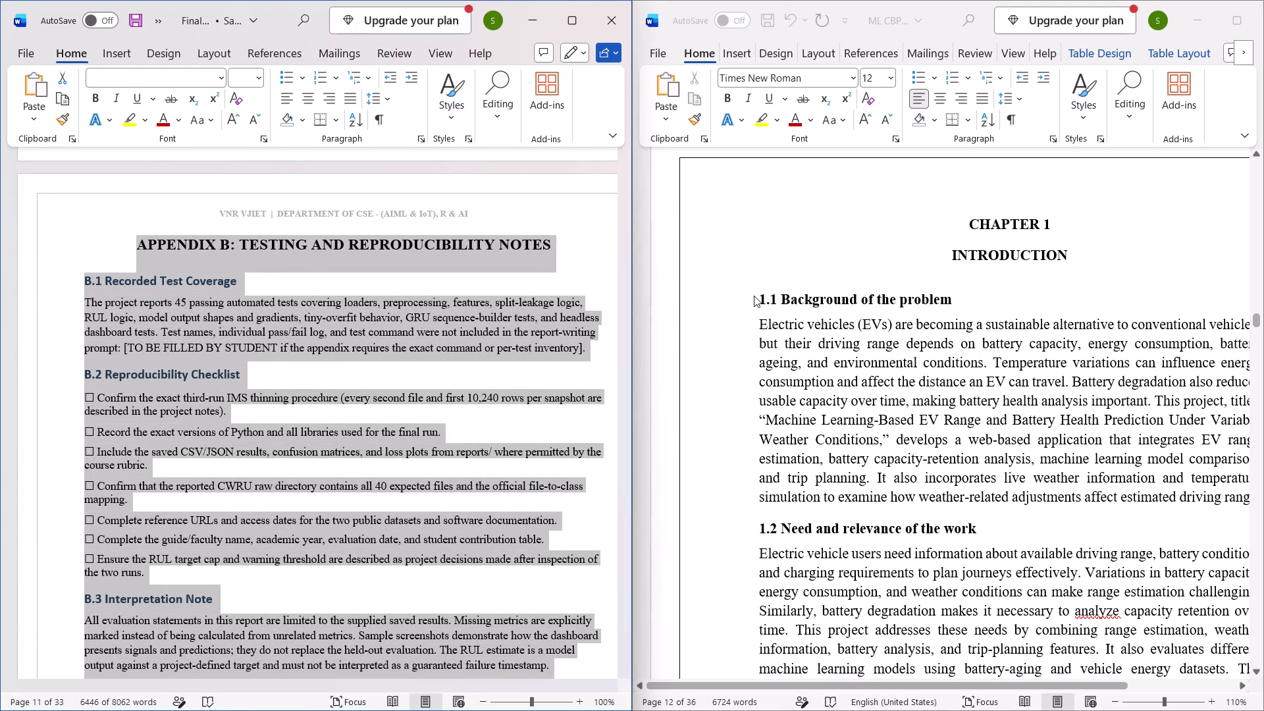
Replace the ML CBP Report's content from heading 1.1 Background of the problem to the document's end with the copied chapters and appendices.
click(754, 296)
click(764, 300)
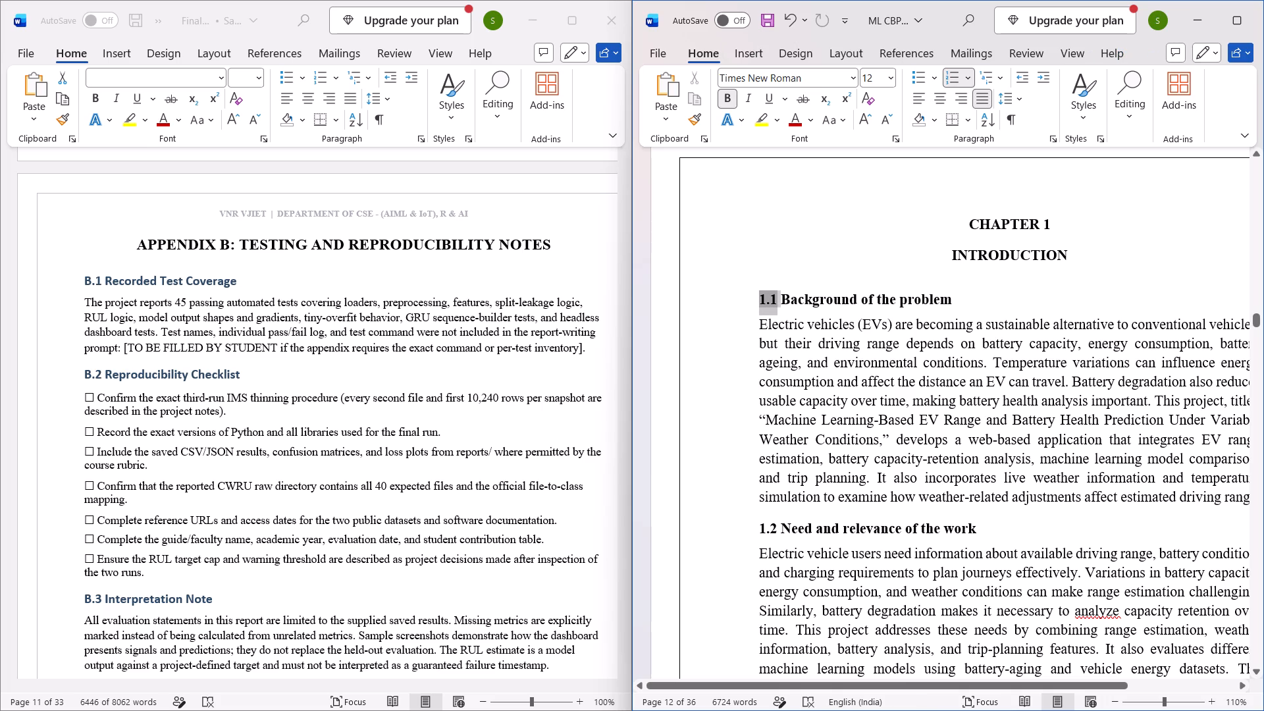
key(Left)
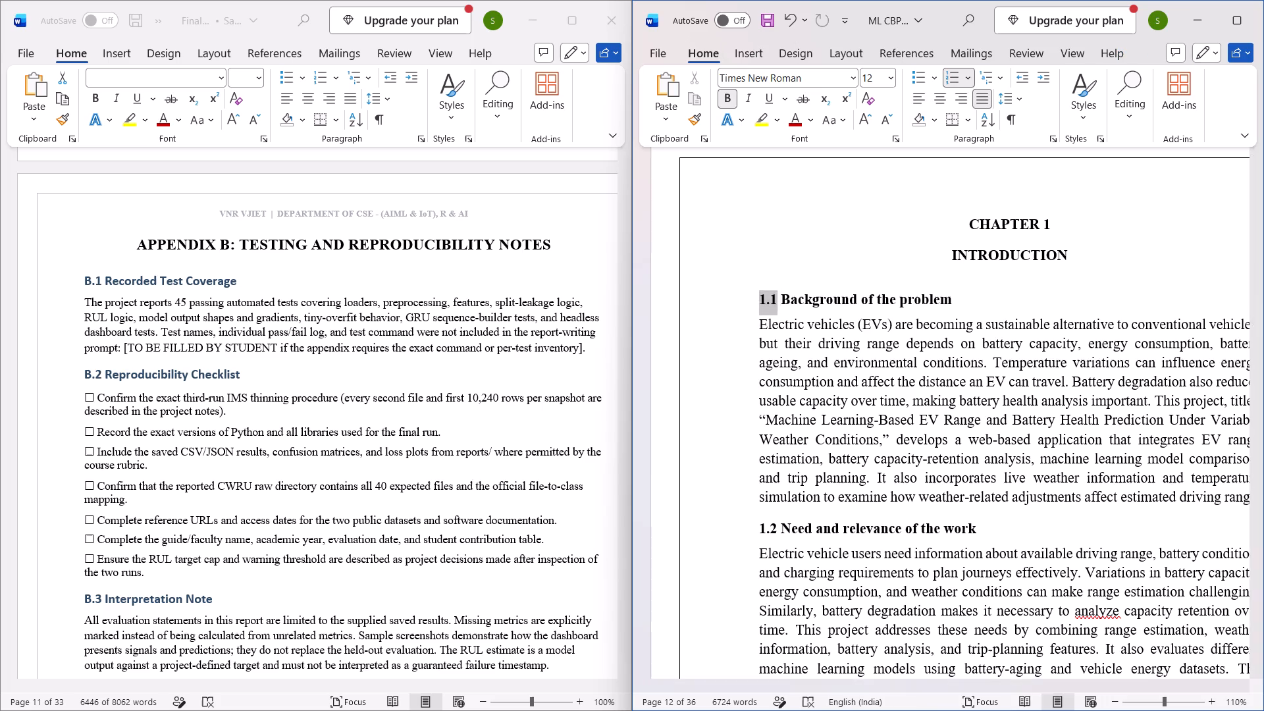
key(Down)
key(Left)
key(Left)
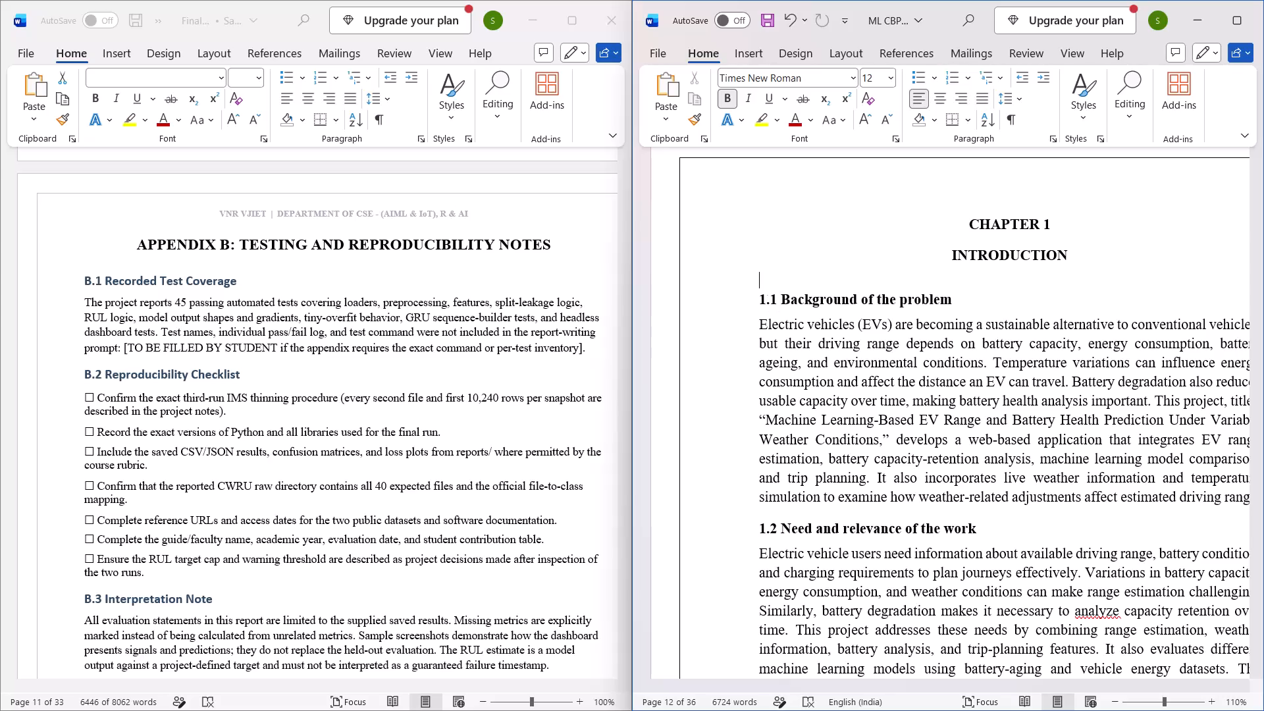
key(Down)
key(Left)
key(Left)
key(Down)
key(Left)
key(shift+Down)
key(shift+Down)
key(shift+Down)
key(shift+Down)
key(shift+Down)
key(shift+Down)
key(shift+Down)
key(shift+Down)
key(shift+Down)
key(shift+Down)
key(shift+Down)
key(shift+Down)
key(shift+Down)
key(shift+Down)
key(shift+Down)
key(shift+Down)
key(shift+Down)
key(shift+Down)
key(shift+Down)
key(shift+Down)
key(shift+Down)
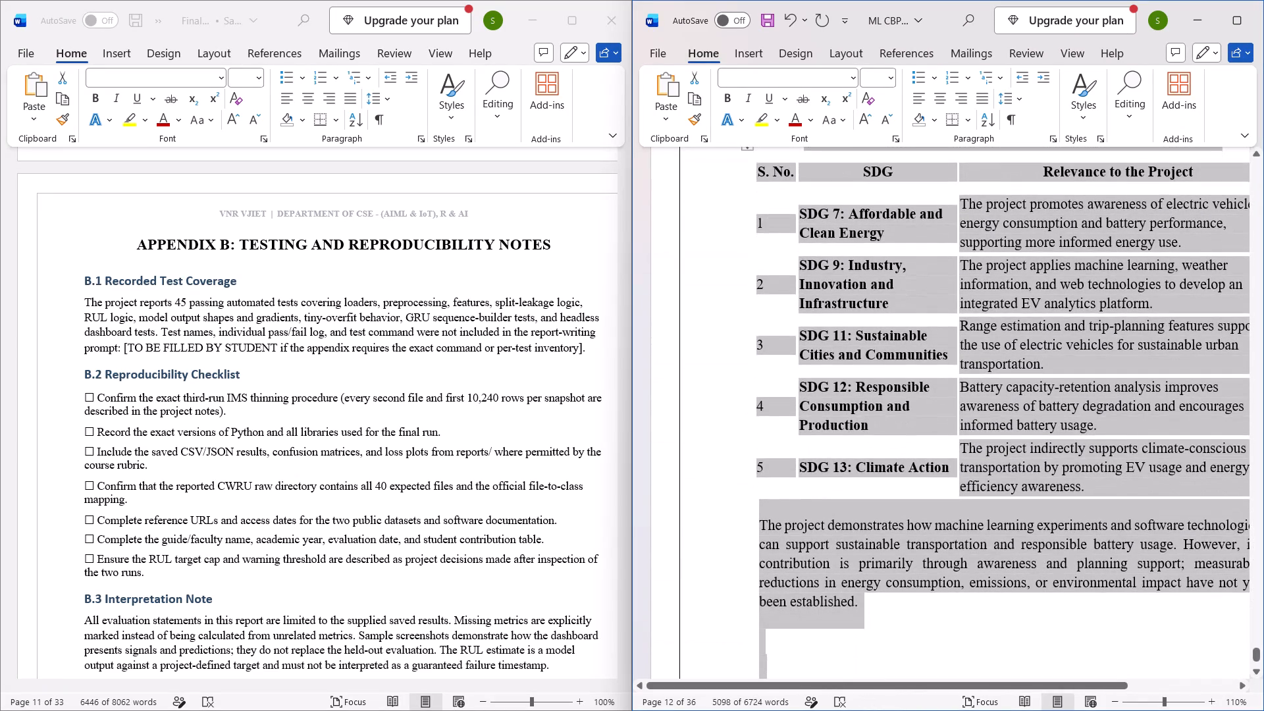
key(ctrl+v)
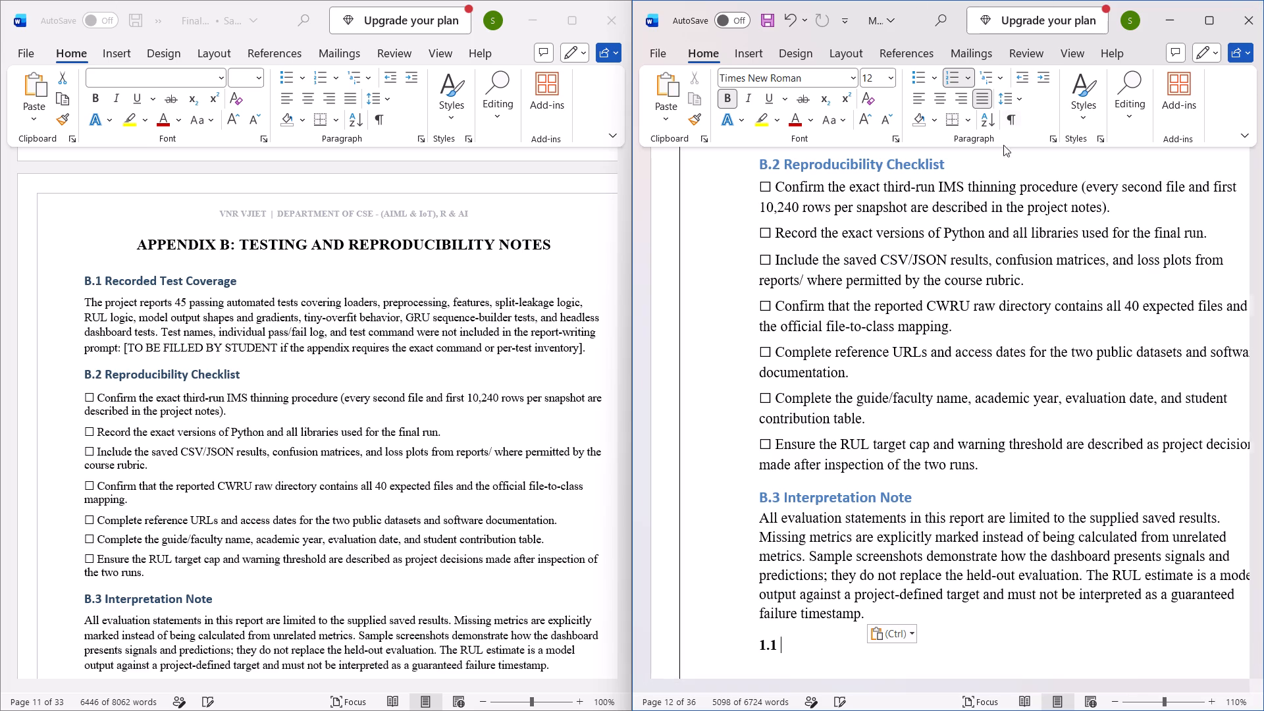
Look back through the ML CBP Report's pasted content from Appendix B to the start of Chapter 1, maximizing the report window.
click(949, 230)
scroll(930, 225, up, 5)
scroll(937, 250, down, 1)
scroll(937, 250, up, 1)
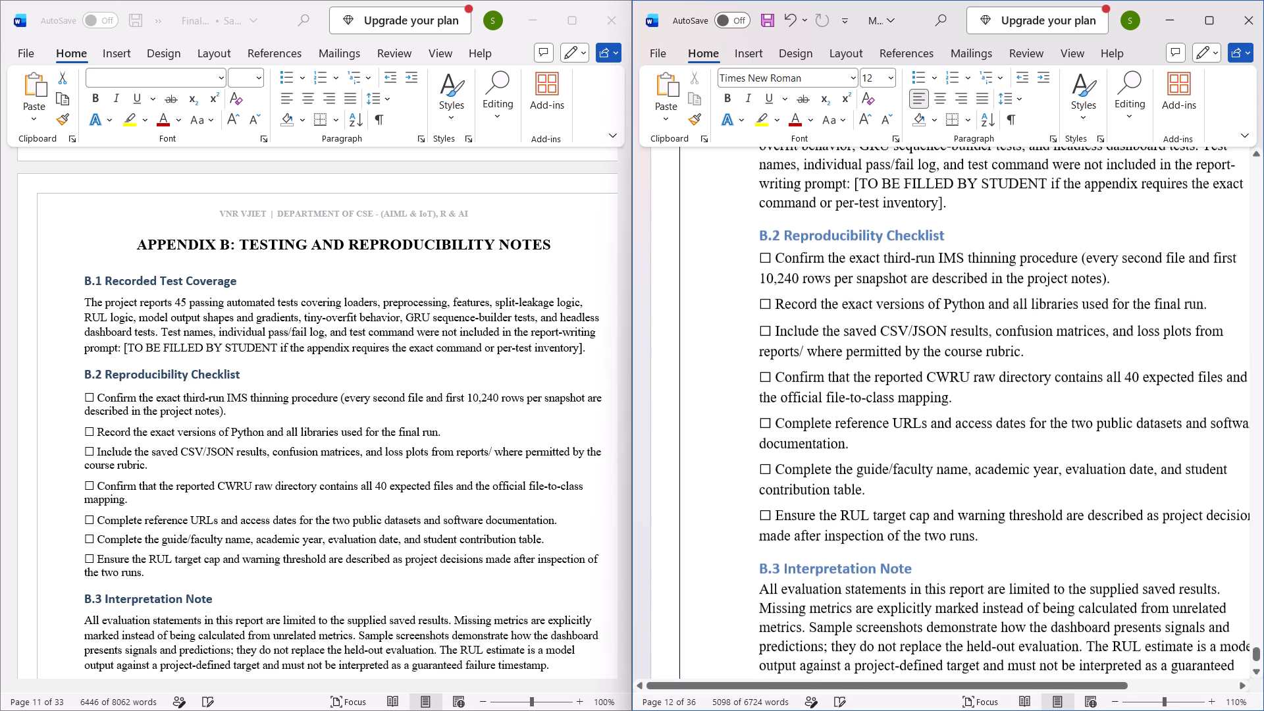
scroll(947, 291, up, 14)
scroll(943, 267, down, 1)
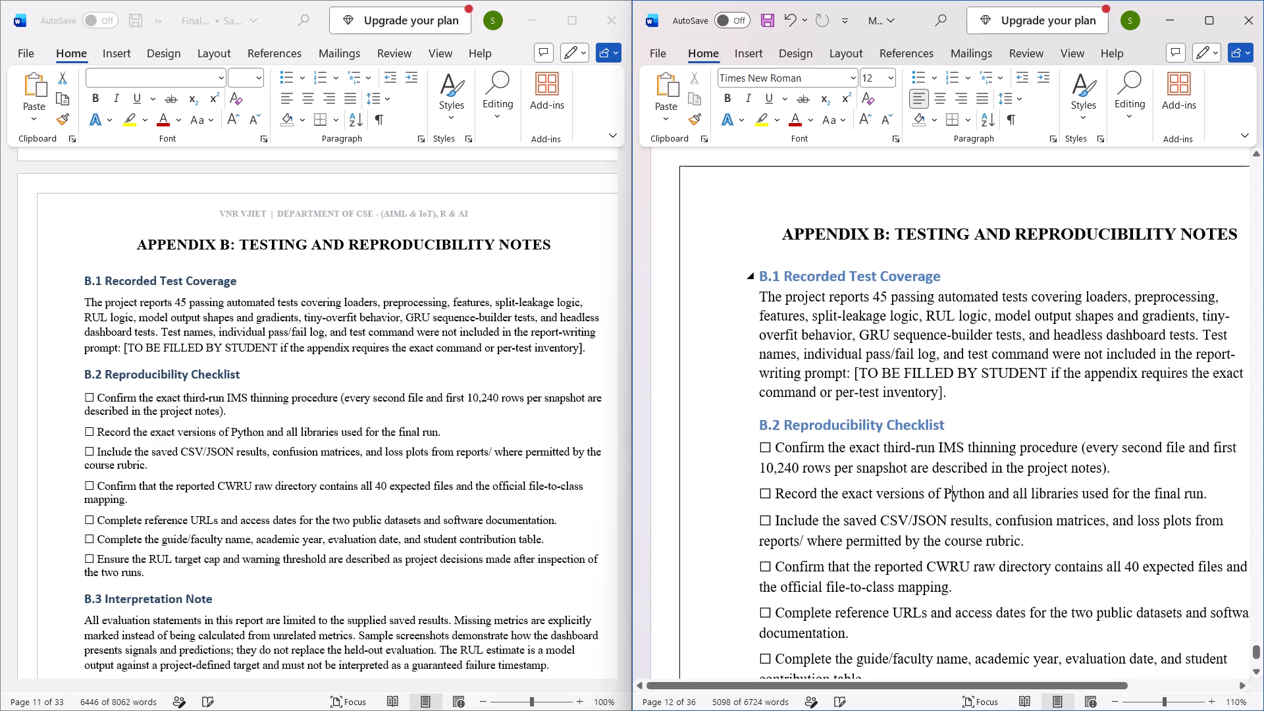
scroll(941, 267, up, 4)
scroll(941, 267, down, 1)
scroll(941, 267, up, 8)
scroll(935, 262, down, 1)
scroll(935, 262, up, 4)
scroll(1050, 430, up, 4)
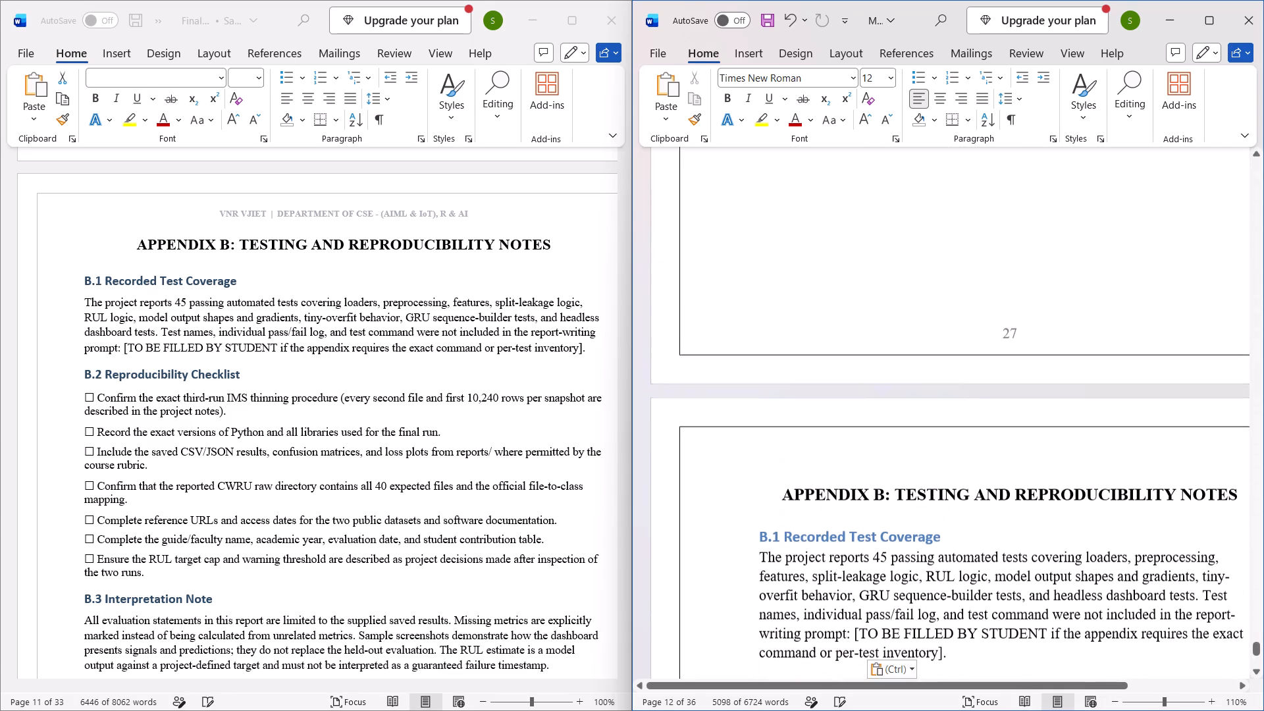
drag(1251, 645, 1252, 508)
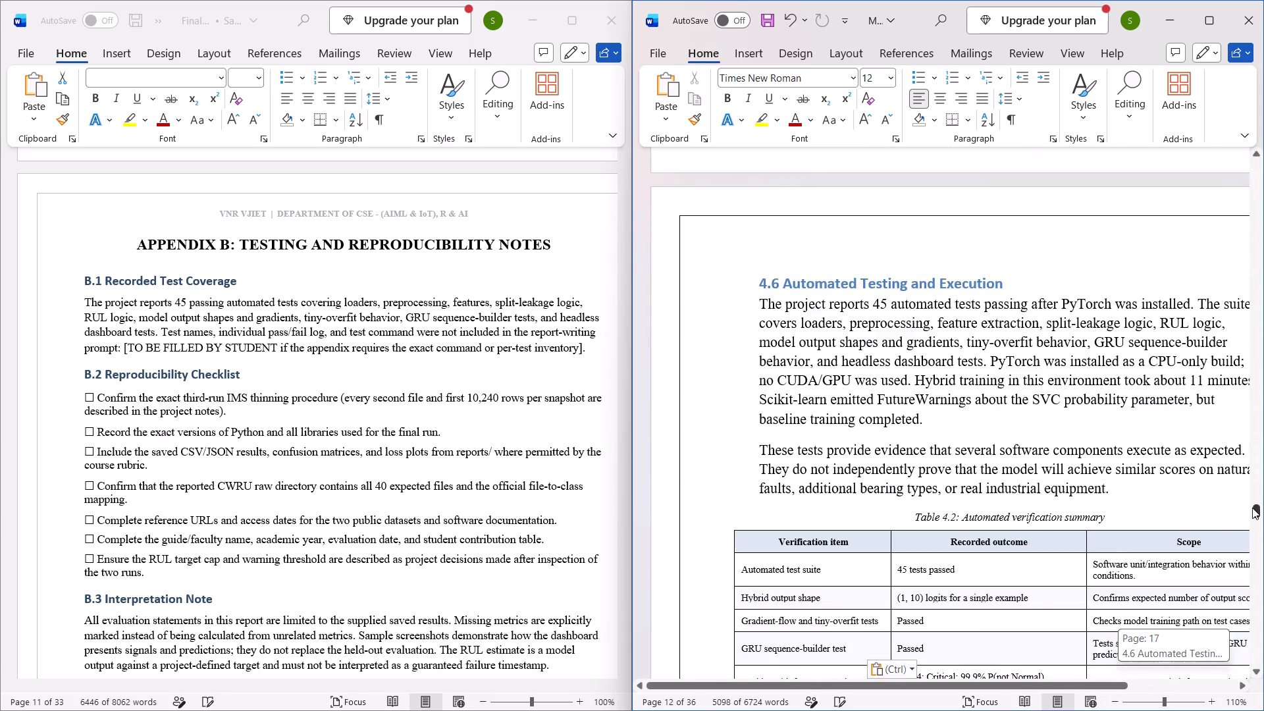
drag(1252, 508, 1247, 450)
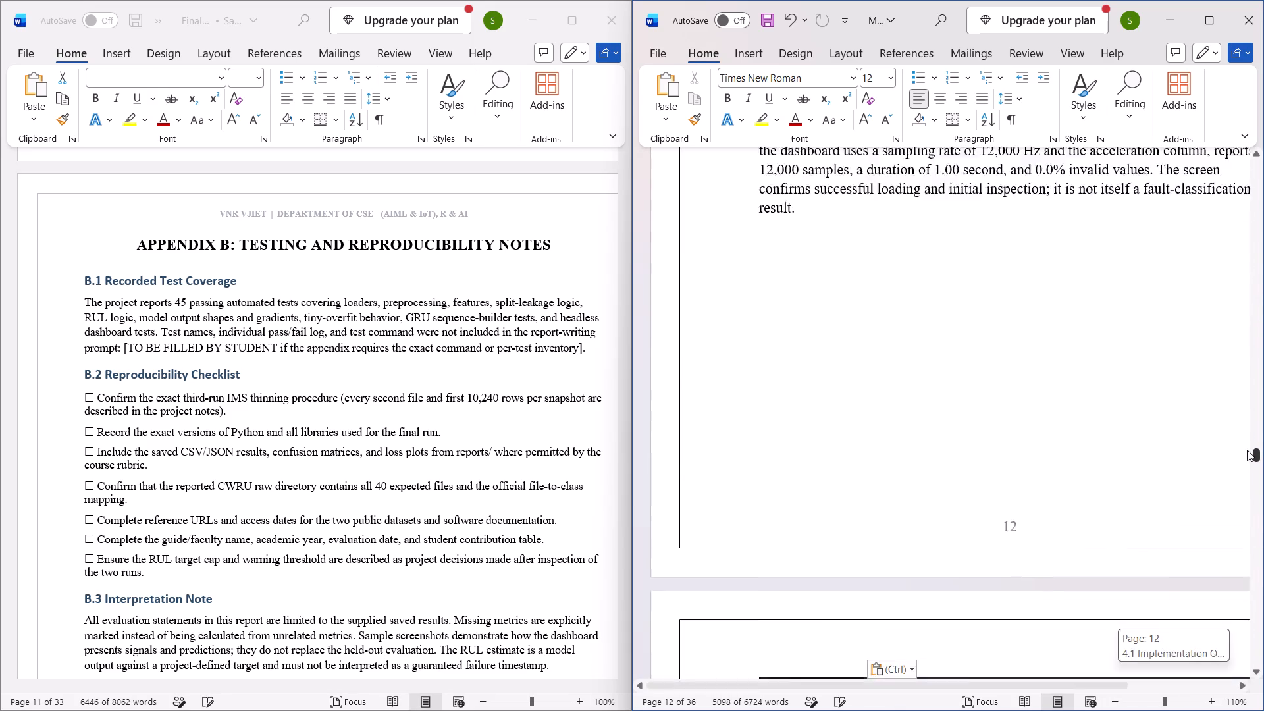
drag(1247, 450, 1229, 370)
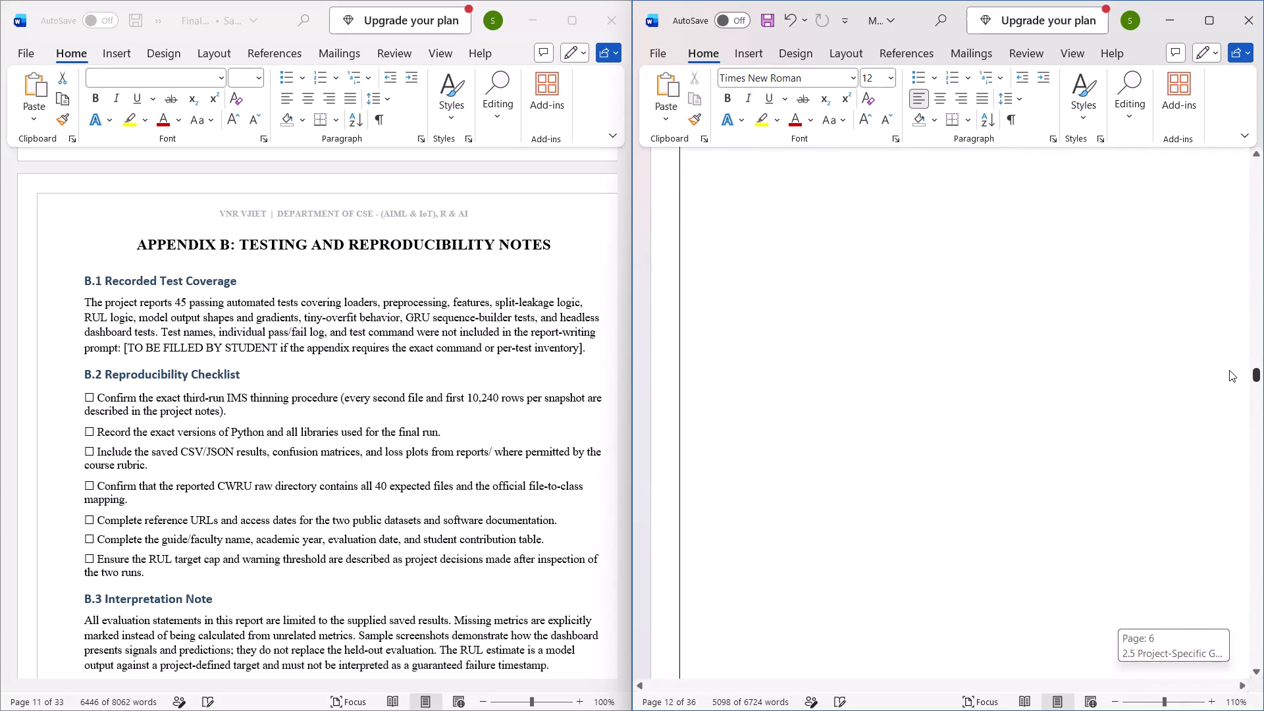
drag(1229, 370, 1214, 321)
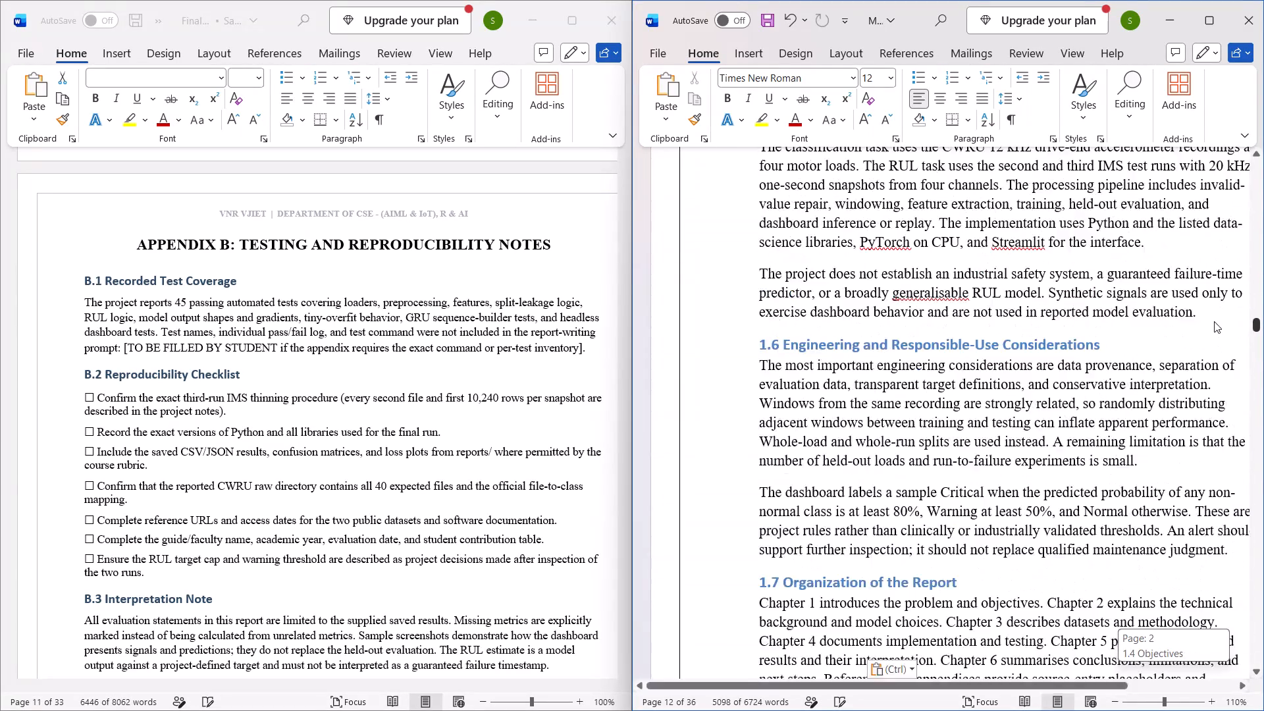
drag(1214, 321, 1209, 309)
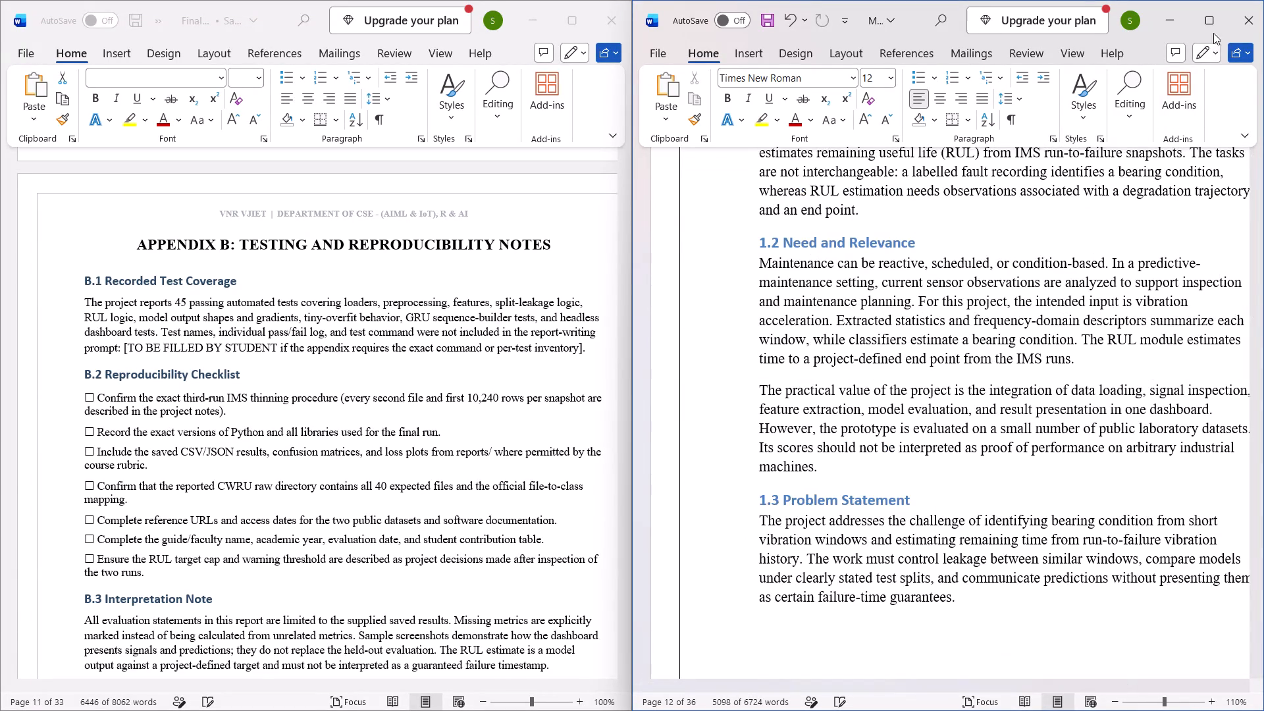
click(1211, 22)
scroll(1040, 214, up, 3)
scroll(1040, 214, down, 2)
scroll(1038, 210, up, 15)
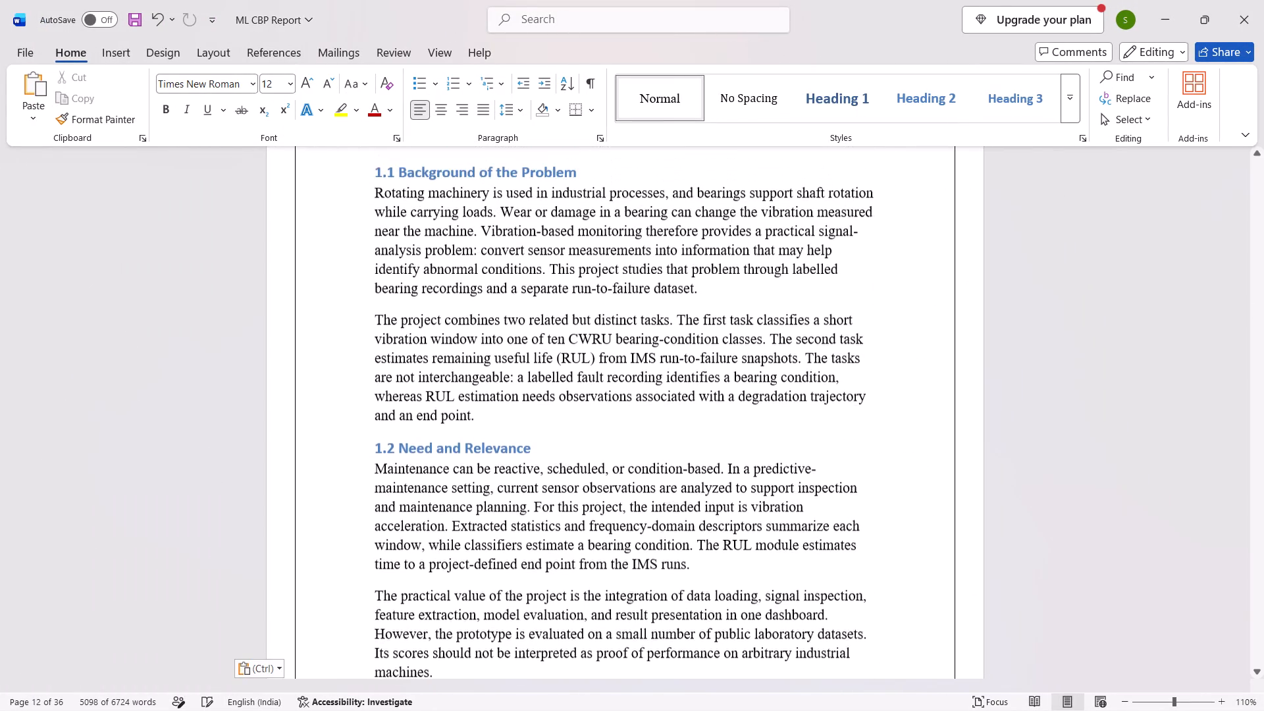
scroll(1034, 211, up, 5)
scroll(1034, 211, down, 1)
scroll(1034, 211, up, 2)
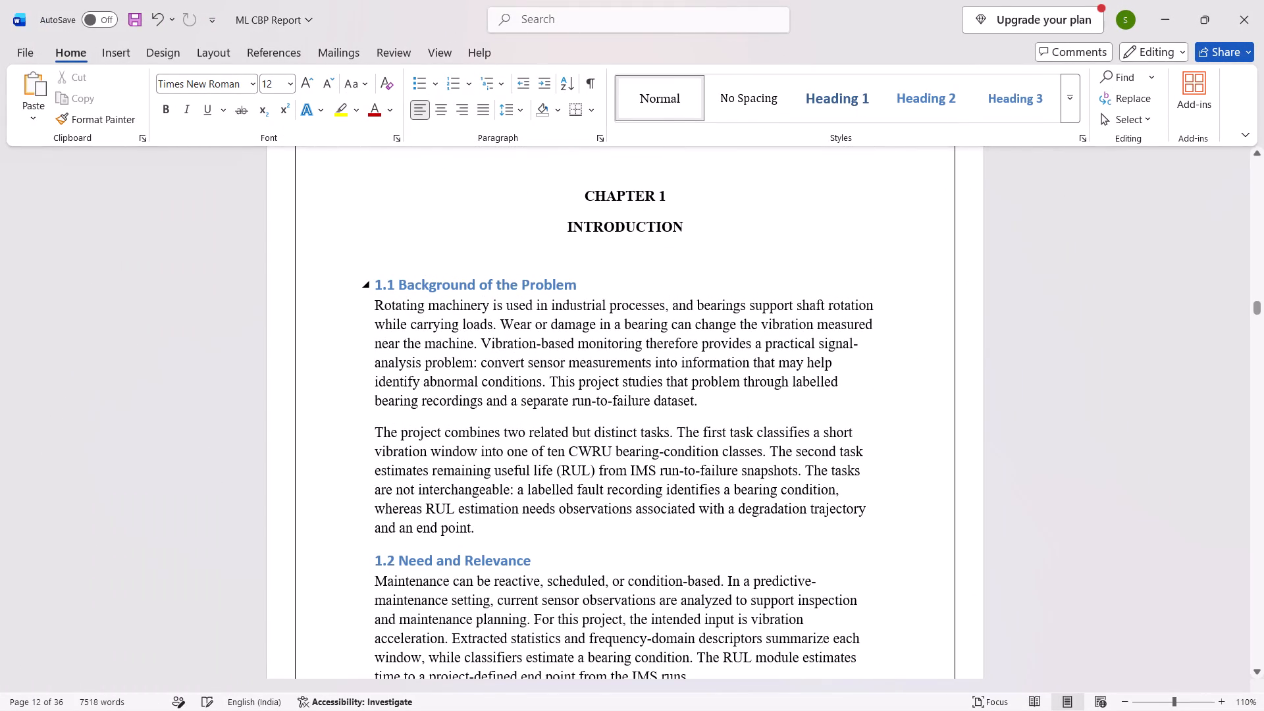
Format heading 1.1 Background of the Problem in black Times New Roman, size 12, keeping it bold.
drag(377, 281, 558, 286)
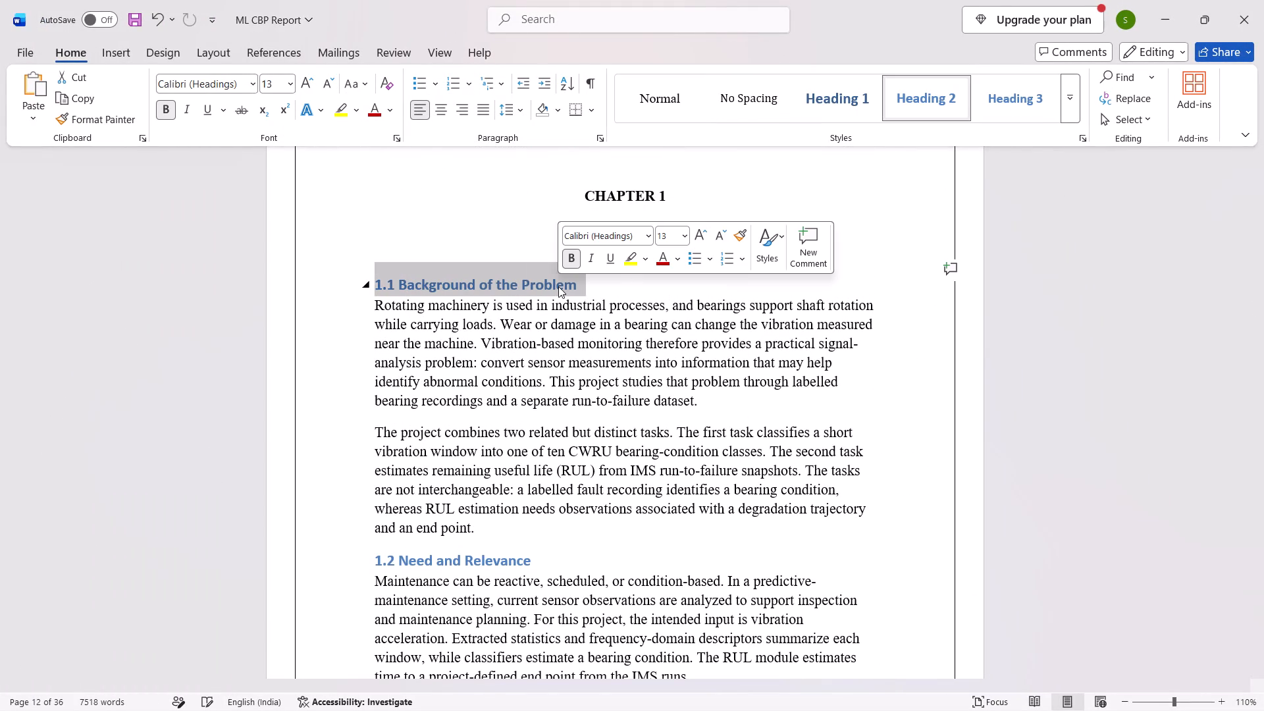
key(ctrl+b)
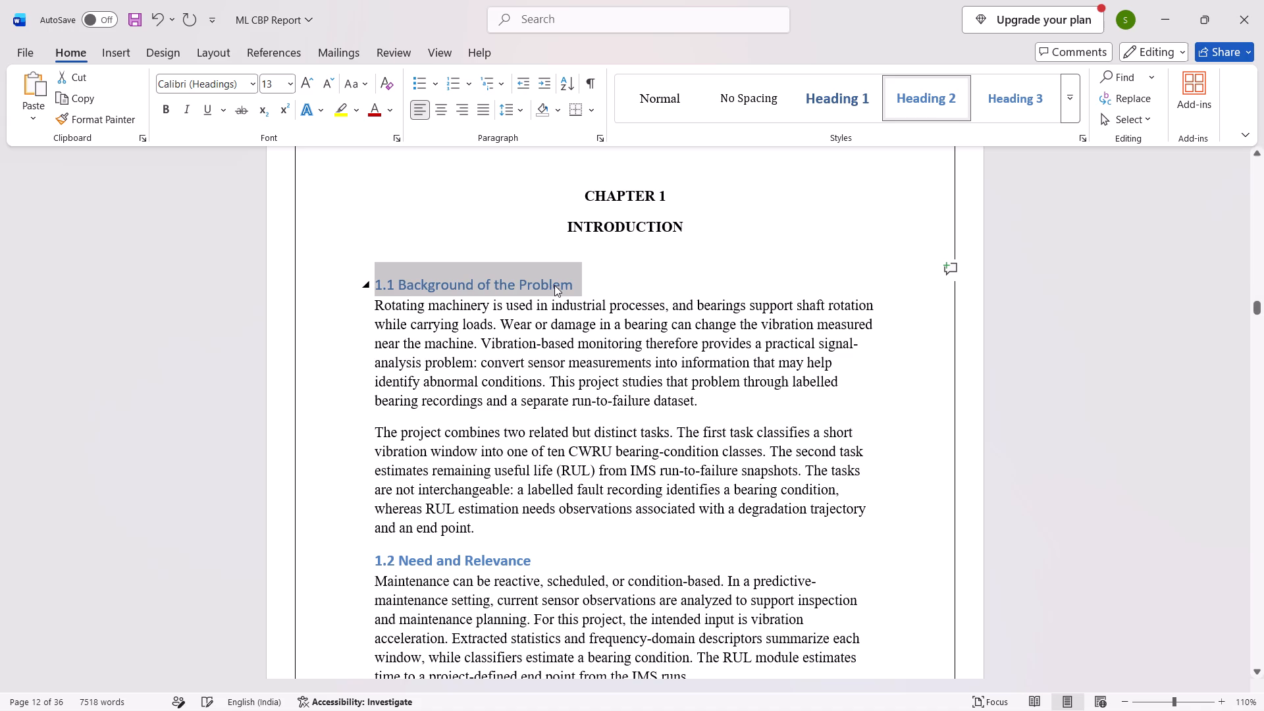
key(ctrl+z)
click(386, 112)
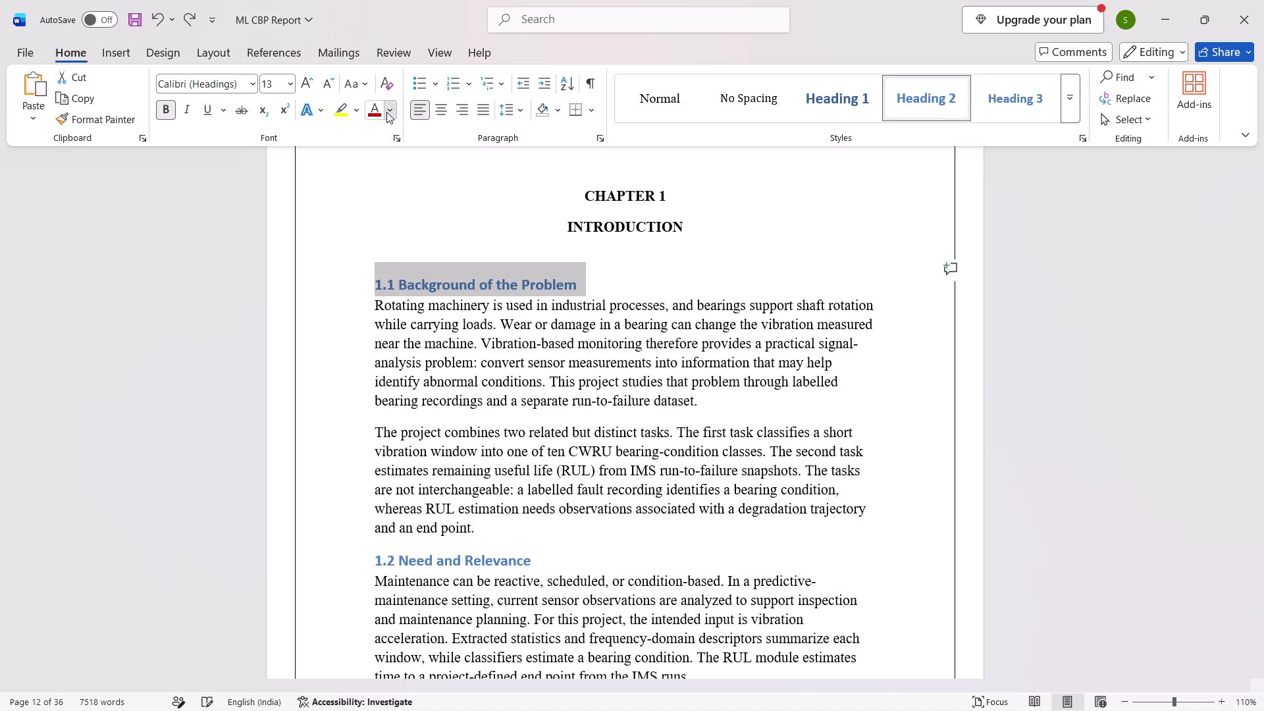
click(400, 205)
click(400, 219)
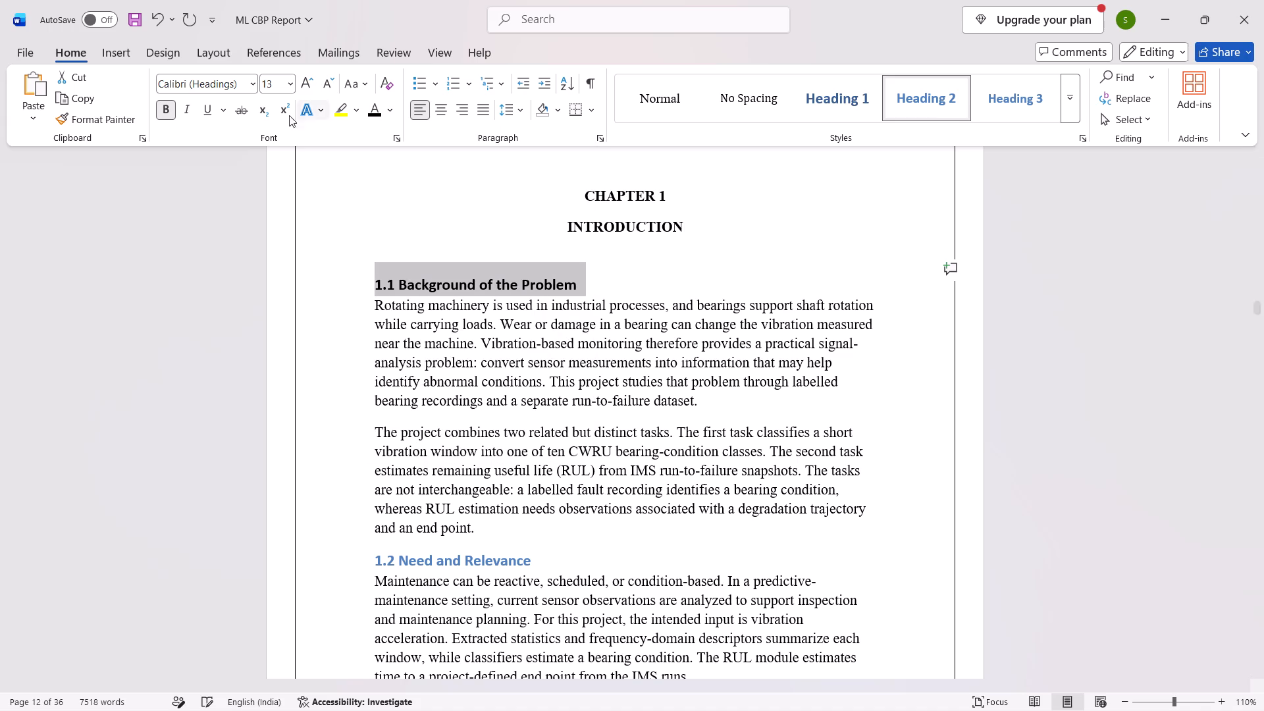
click(236, 87)
text(ti)
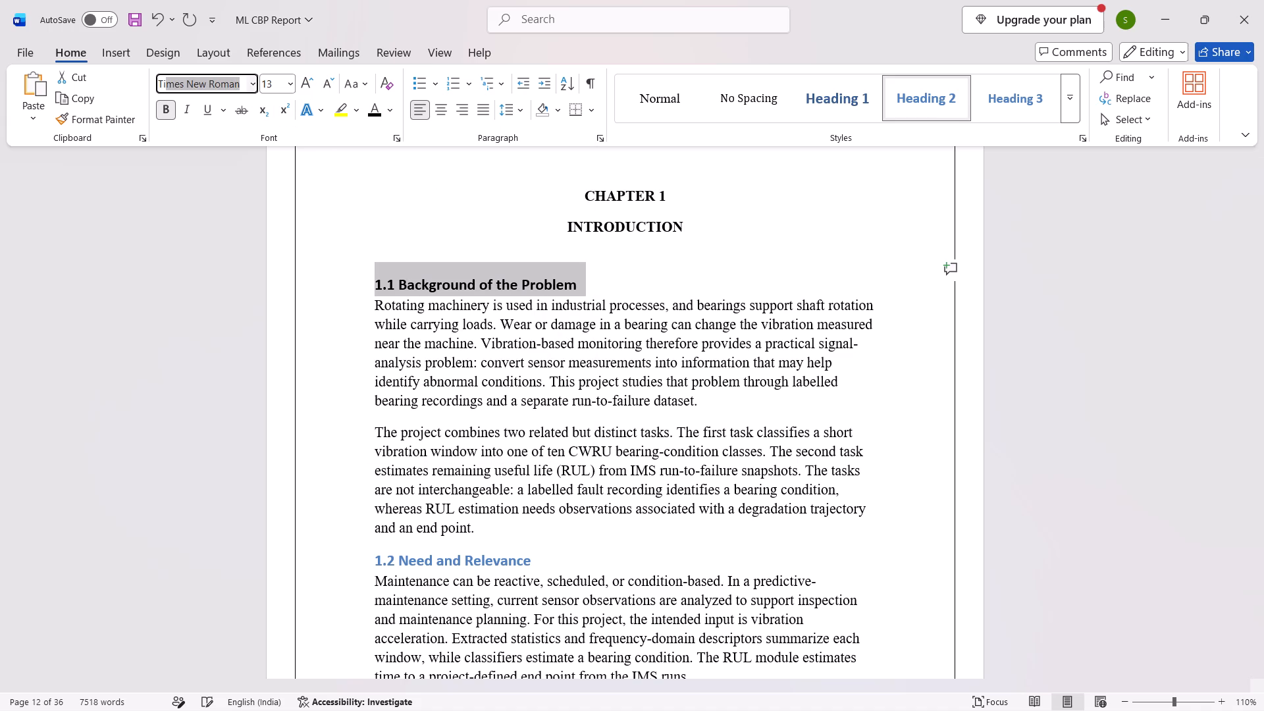
key(Return)
click(325, 92)
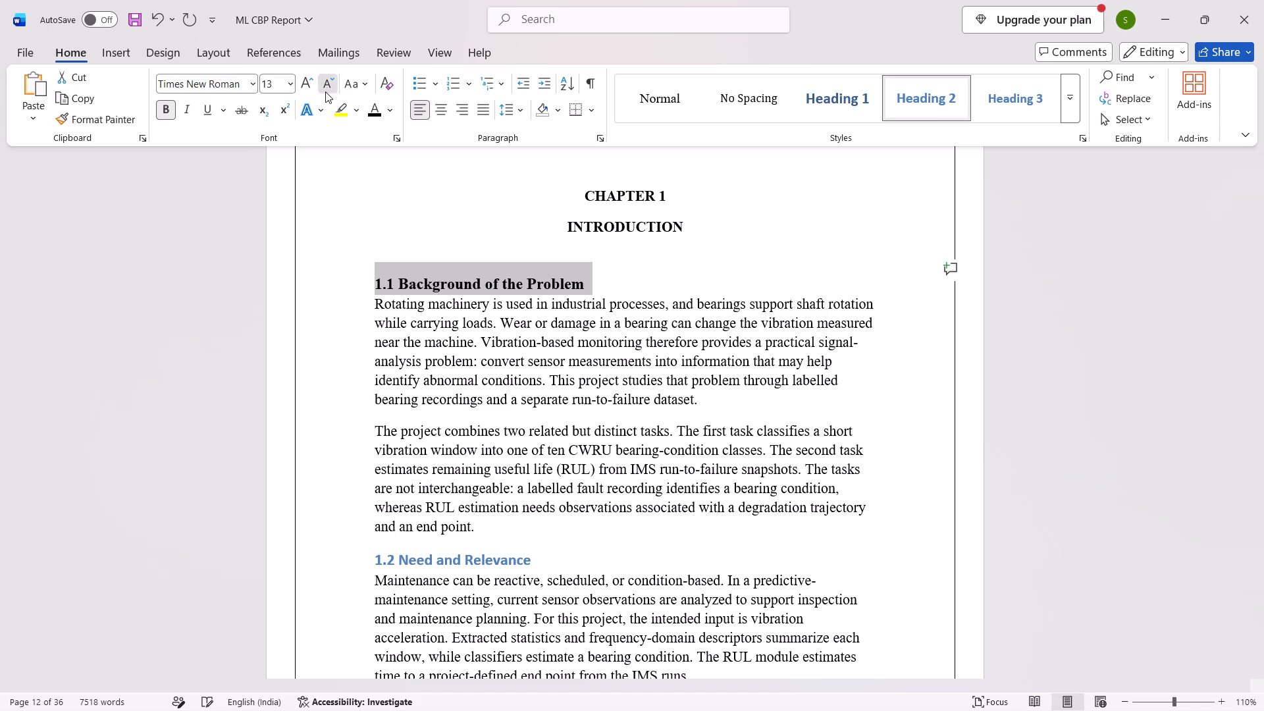
Format heading 1.2 Need and Relevance in black Times New Roman, size 12.
scroll(548, 363, down, 2)
scroll(522, 423, down, 4)
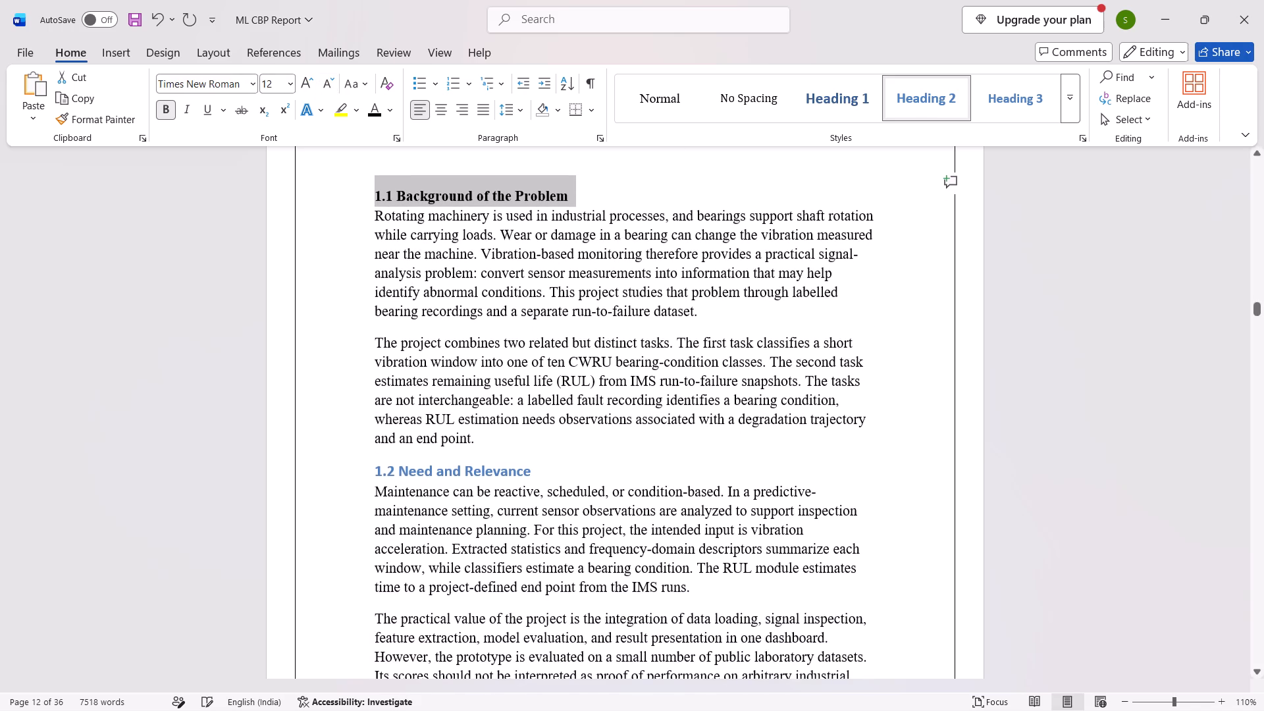
drag(542, 471, 374, 470)
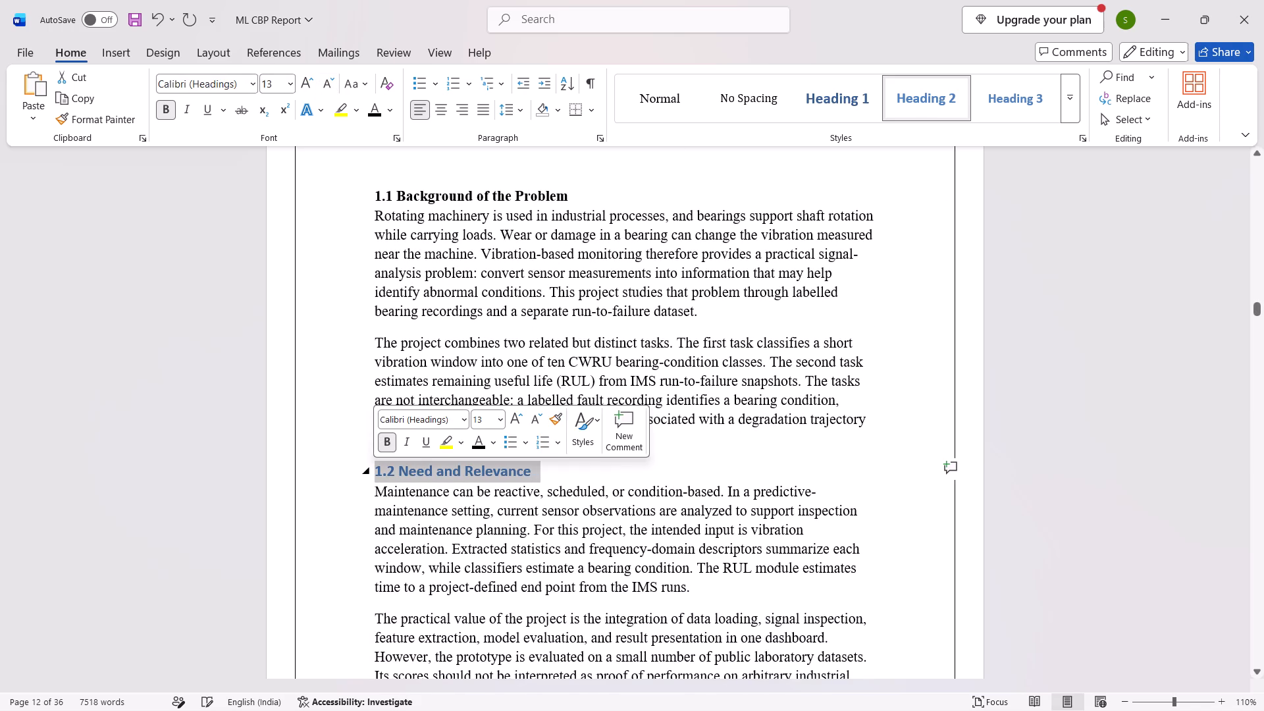
click(377, 107)
click(318, 85)
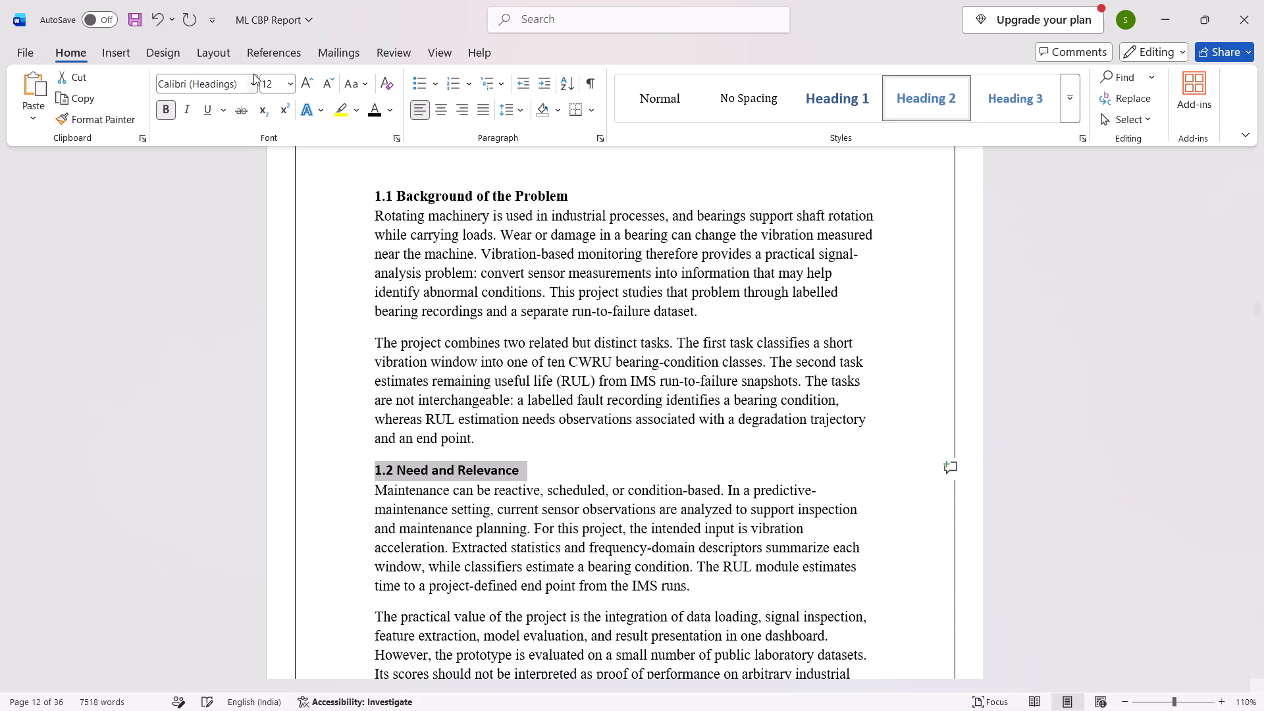
click(229, 76)
key(t)
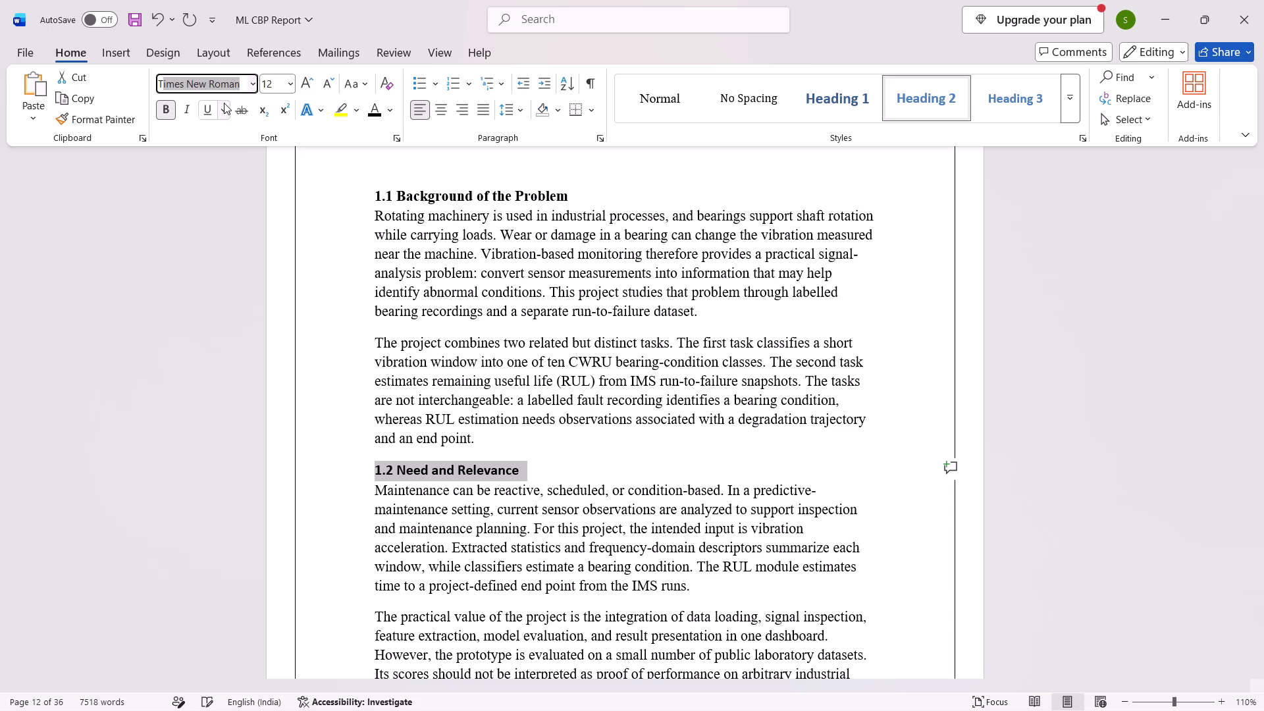
key(Return)
Format heading 1.3 Problem Statement in black Times New Roman, size 12.
scroll(476, 302, down, 4)
scroll(481, 384, down, 3)
scroll(482, 390, up, 1)
scroll(482, 390, down, 2)
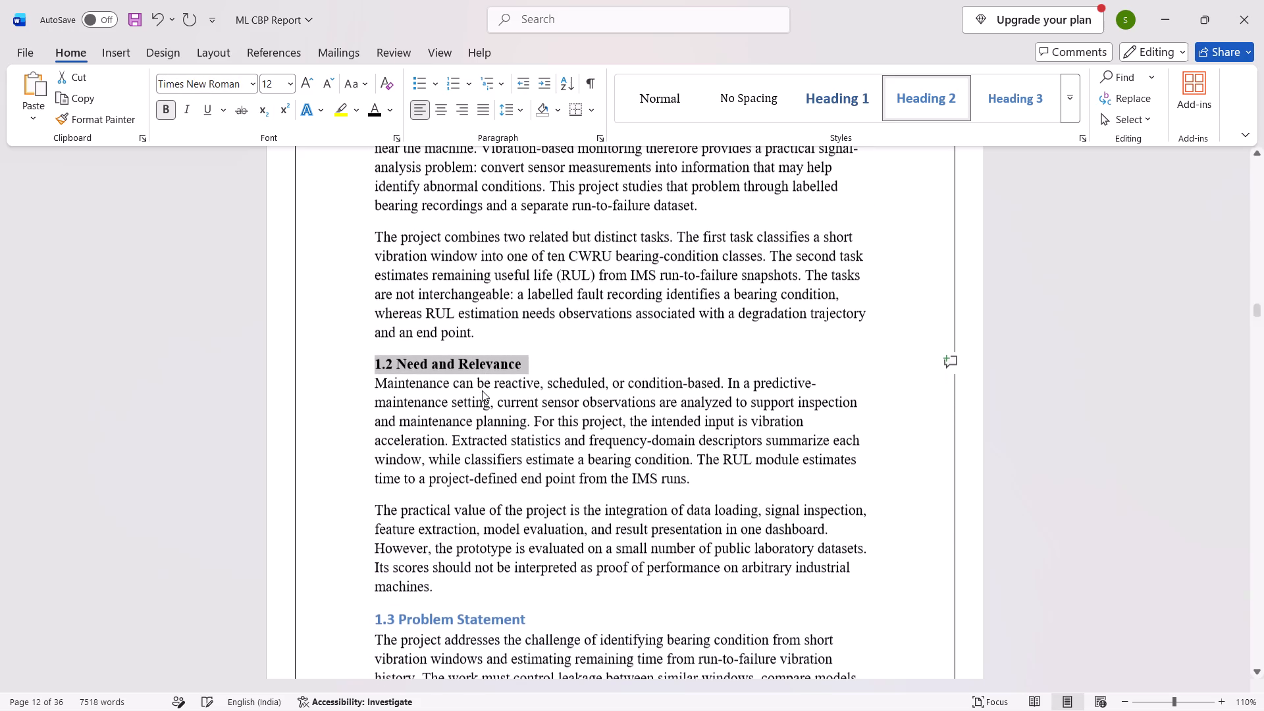
scroll(482, 390, up, 1)
scroll(482, 390, down, 1)
drag(538, 603, 370, 608)
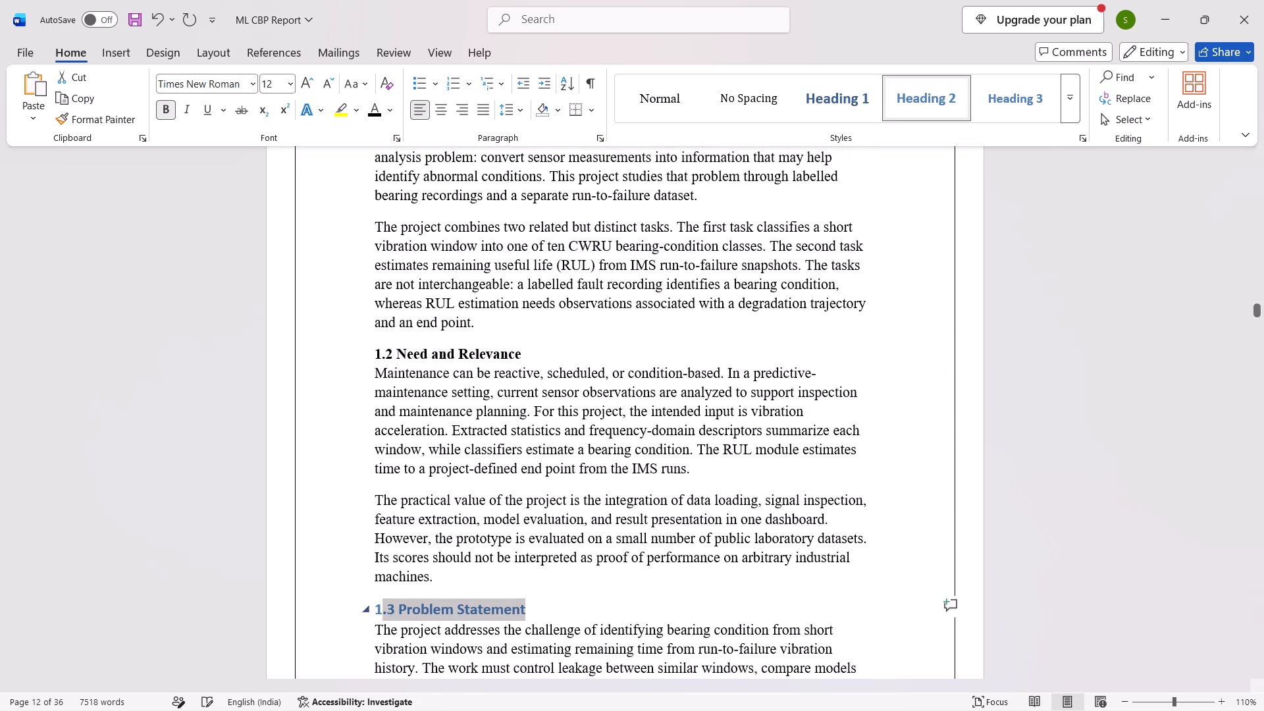
drag(370, 608, 353, 609)
click(323, 83)
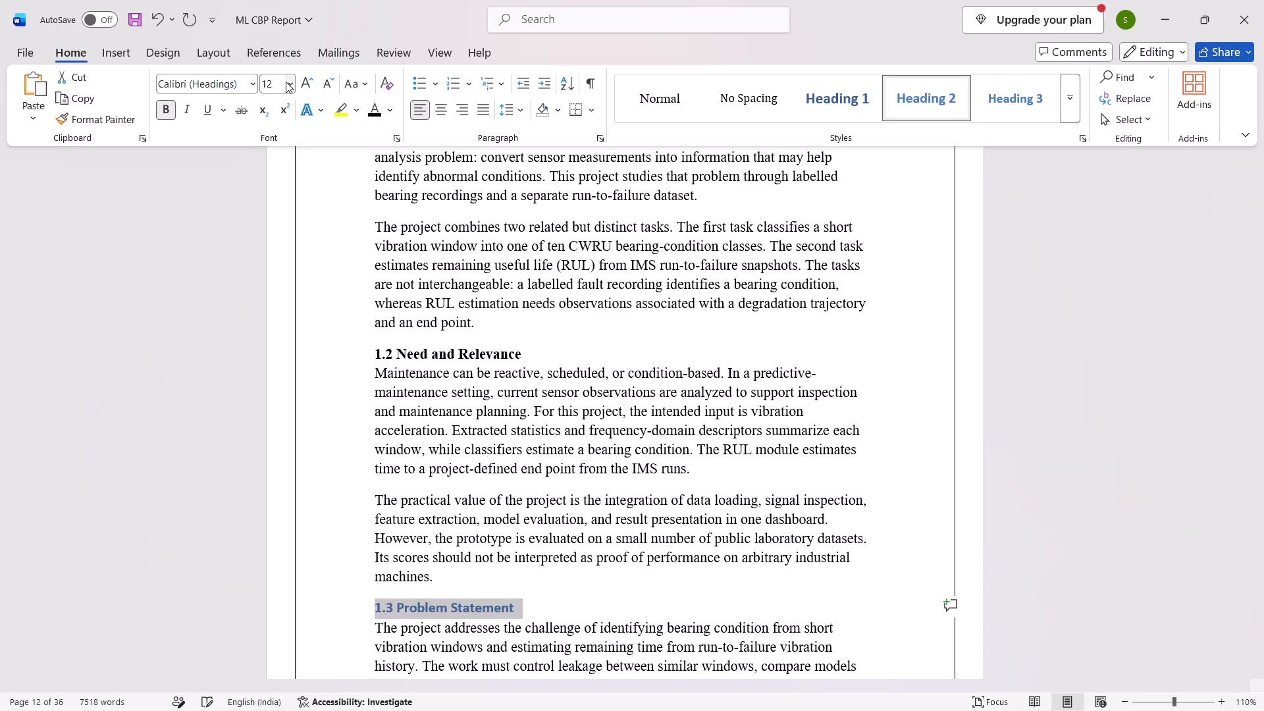
click(261, 83)
click(248, 83)
click(264, 191)
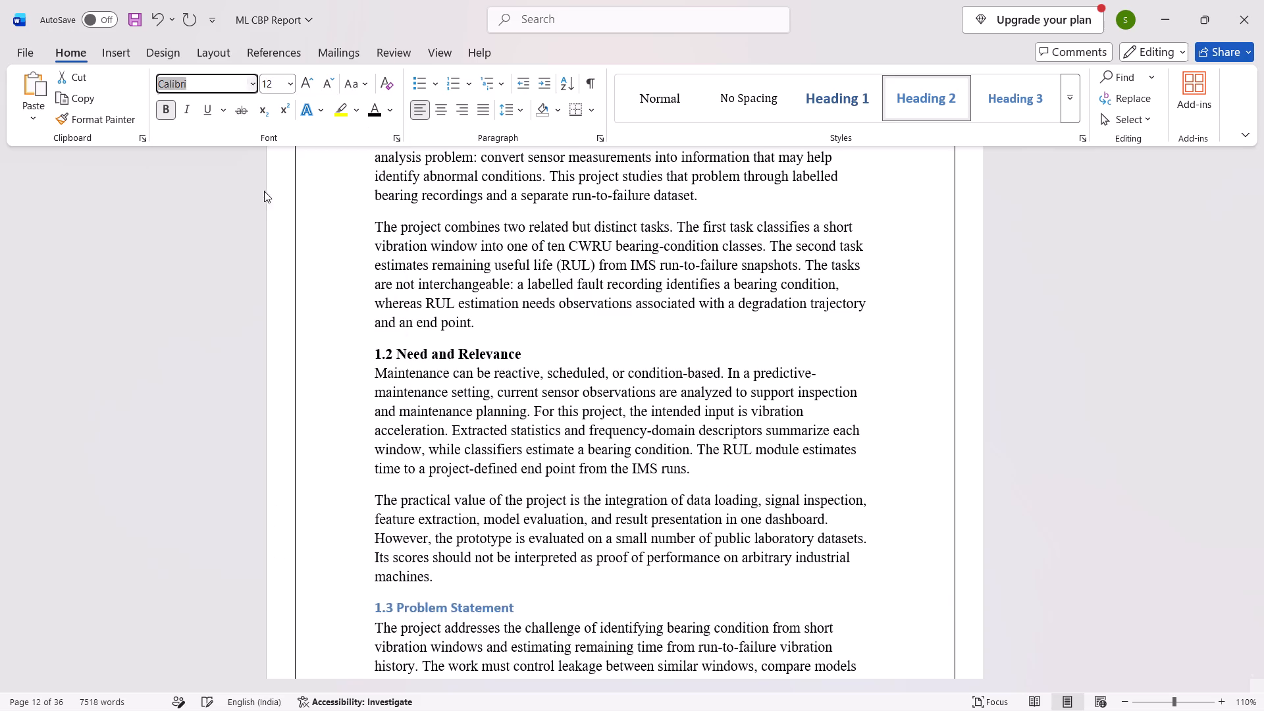
click(357, 103)
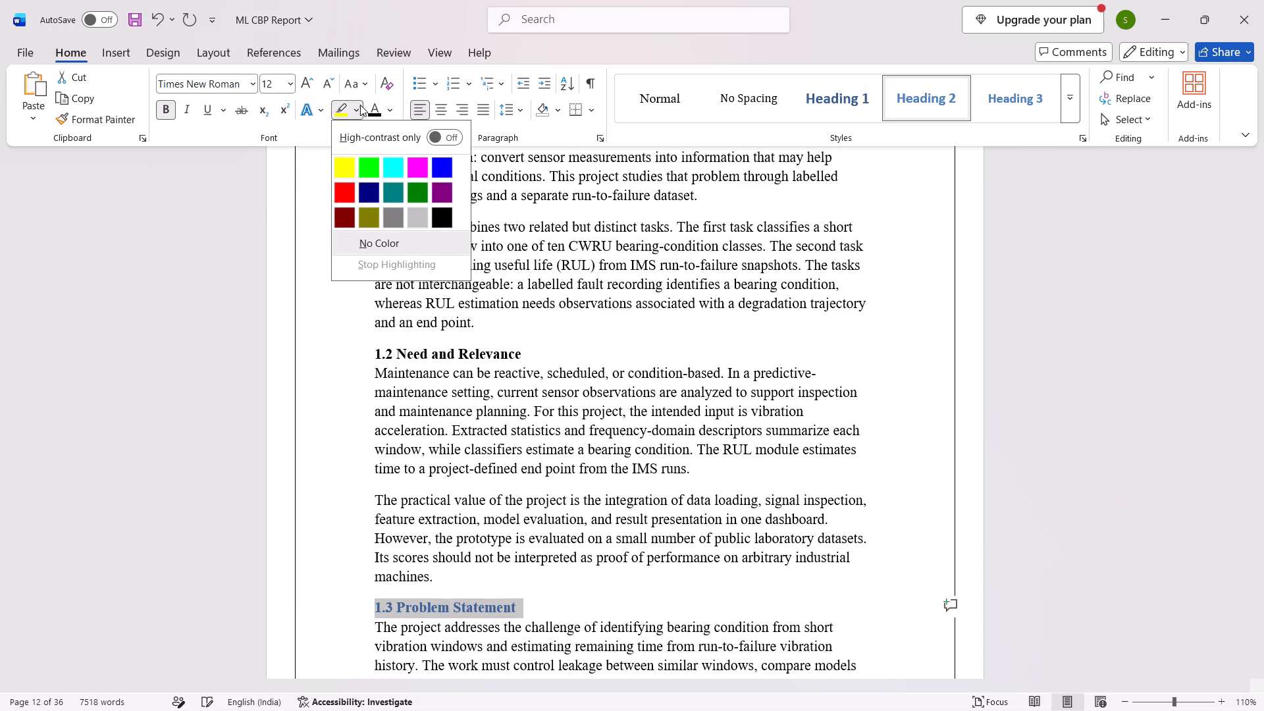
click(368, 106)
Go on to heading 1.4 Objectives and undo the last formatting change.
scroll(487, 359, down, 2)
scroll(487, 364, up, 2)
scroll(487, 364, down, 2)
scroll(483, 362, up, 1)
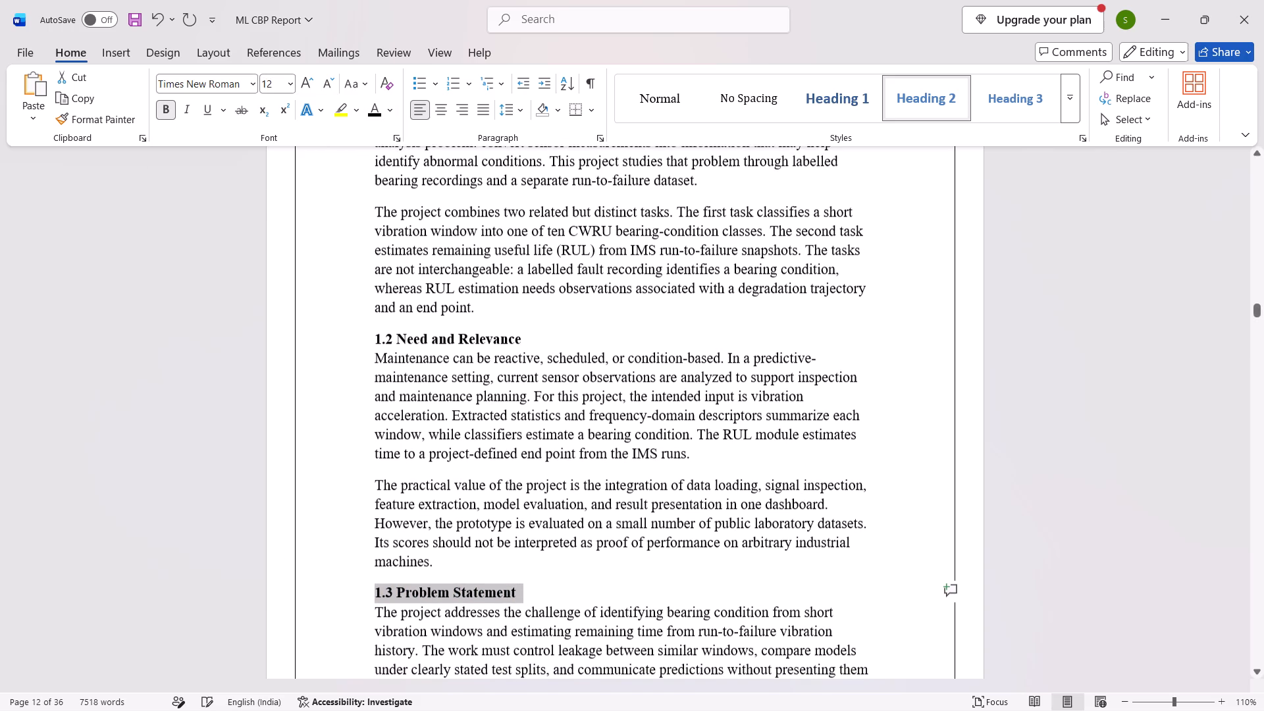
scroll(508, 357, down, 2)
scroll(680, 396, up, 1)
scroll(680, 396, down, 4)
scroll(680, 396, up, 1)
scroll(680, 396, down, 1)
scroll(680, 397, up, 1)
scroll(680, 400, down, 3)
scroll(680, 400, up, 1)
scroll(680, 400, down, 2)
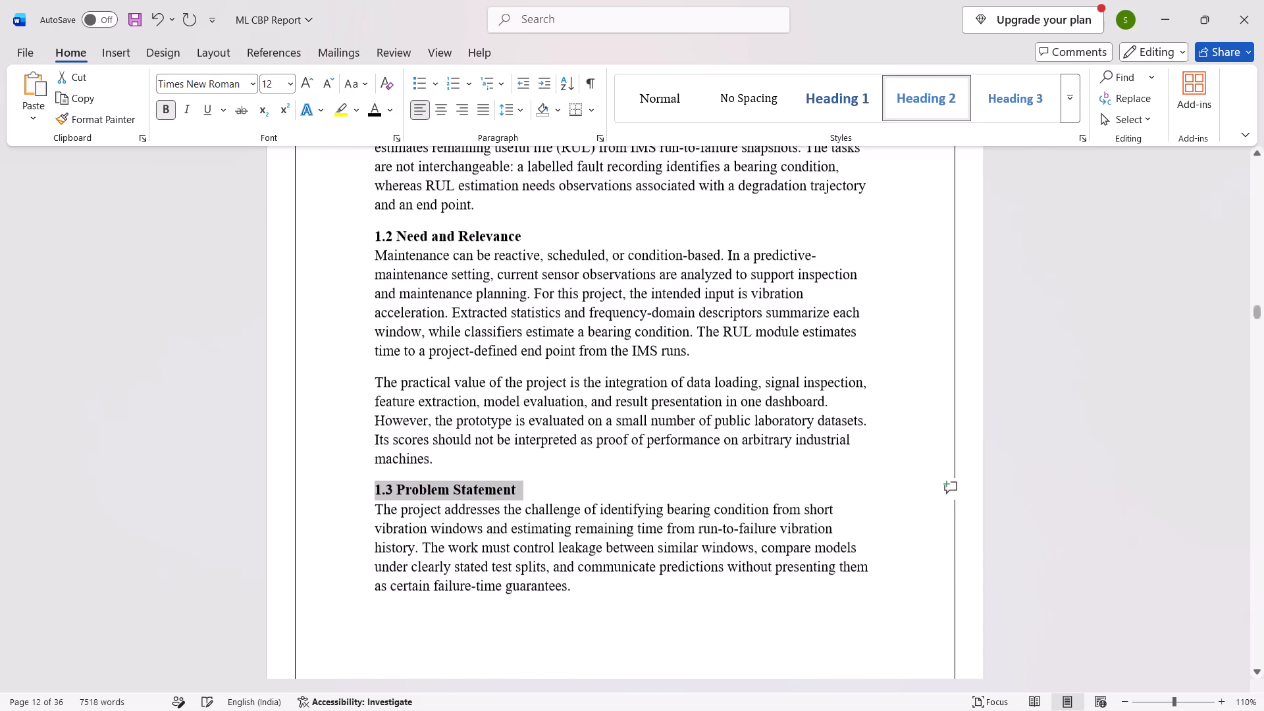
scroll(1235, 339, down, 5)
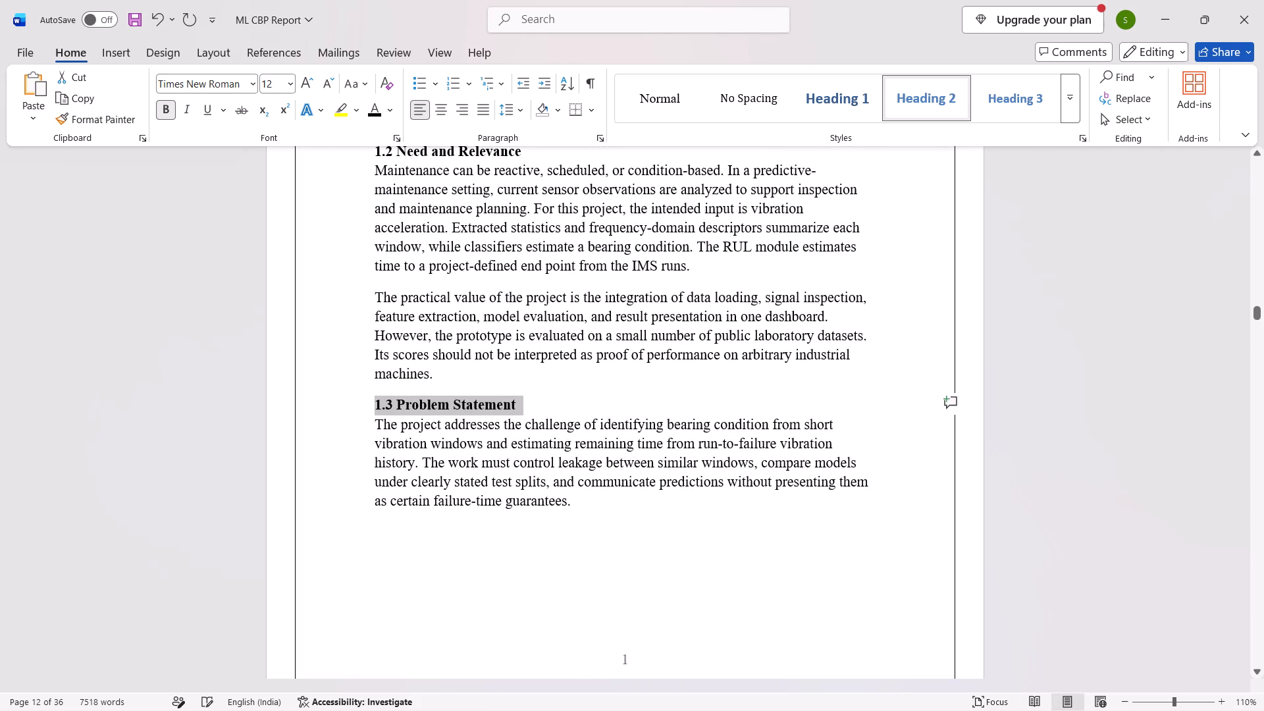
drag(1256, 316, 1260, 315)
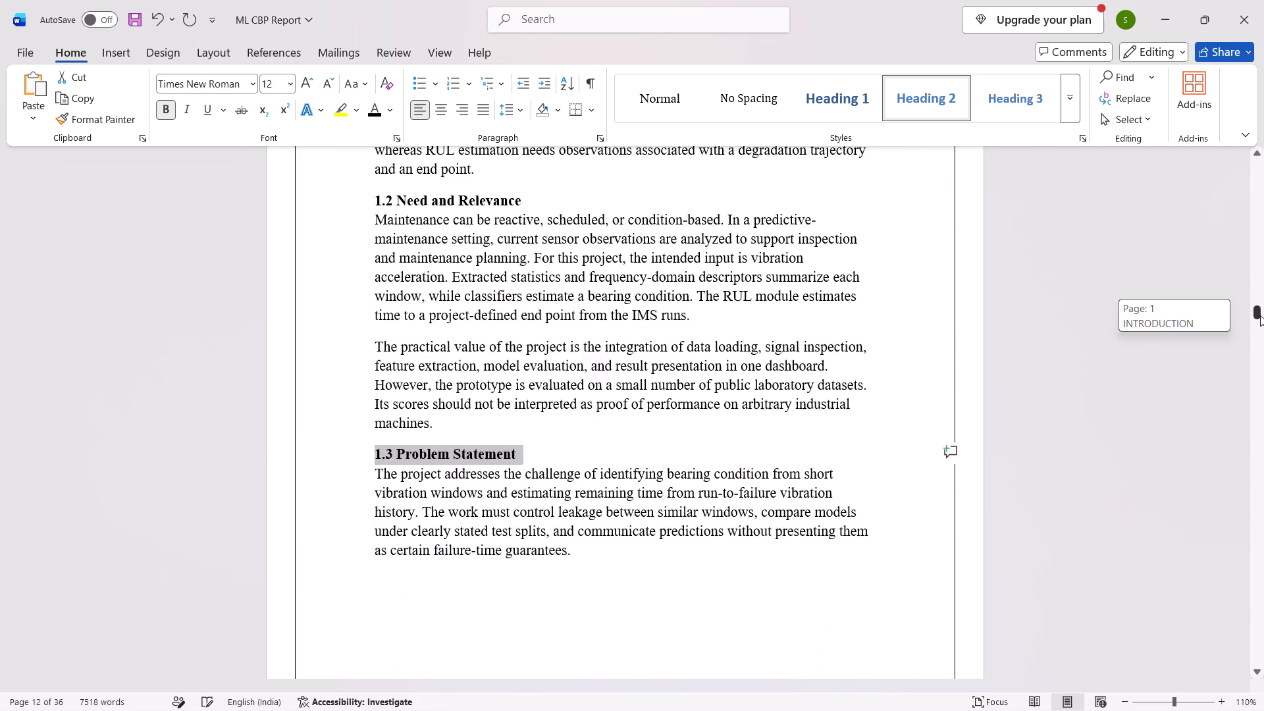
drag(1260, 315, 1261, 323)
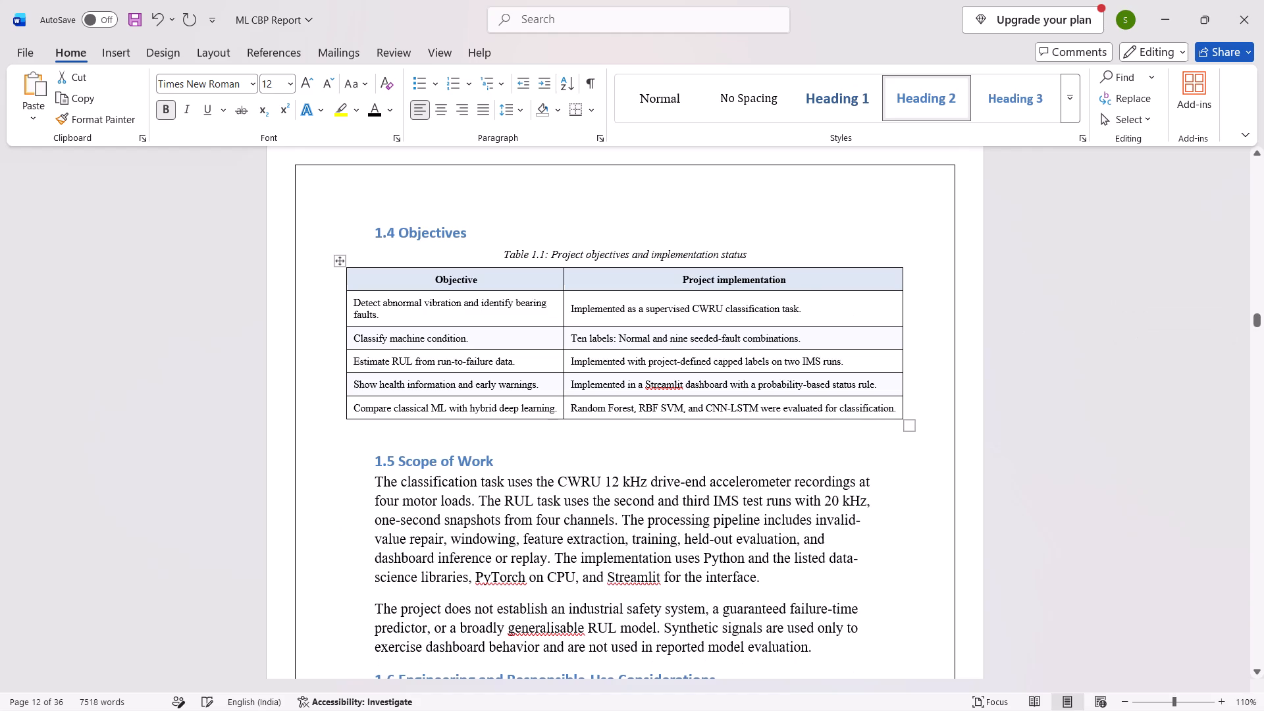
click(371, 234)
key(ctrl+z)
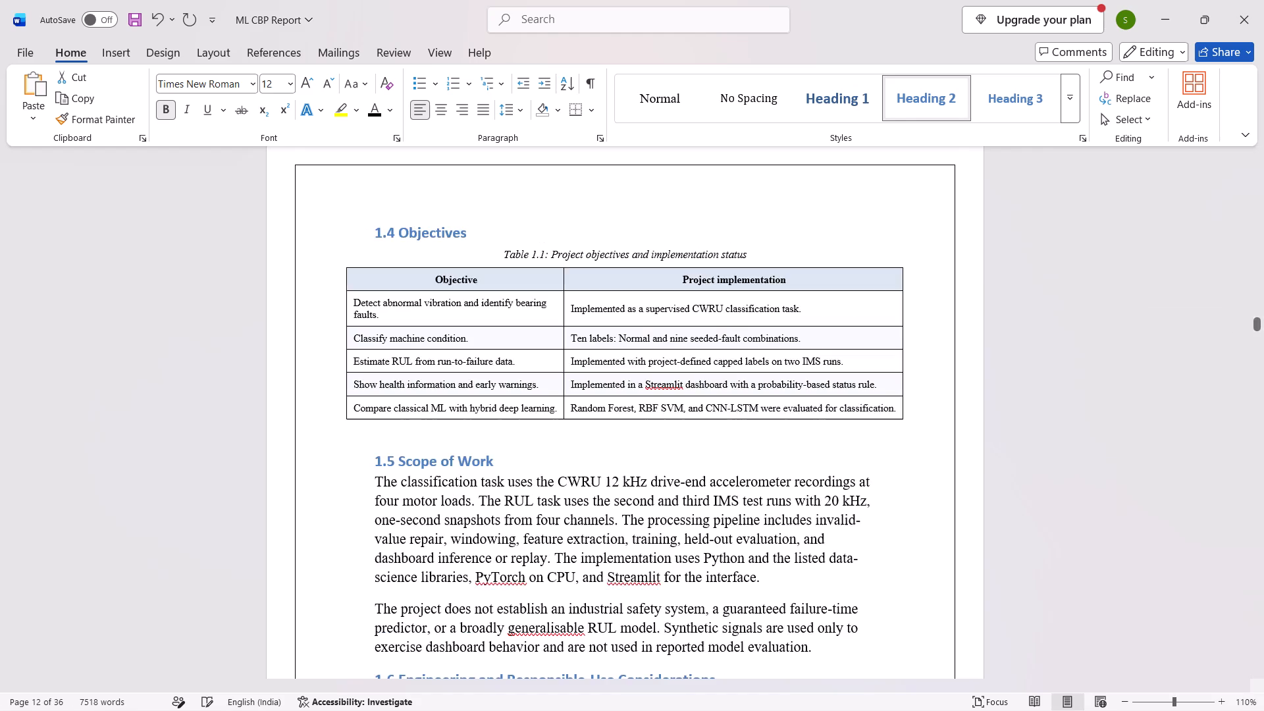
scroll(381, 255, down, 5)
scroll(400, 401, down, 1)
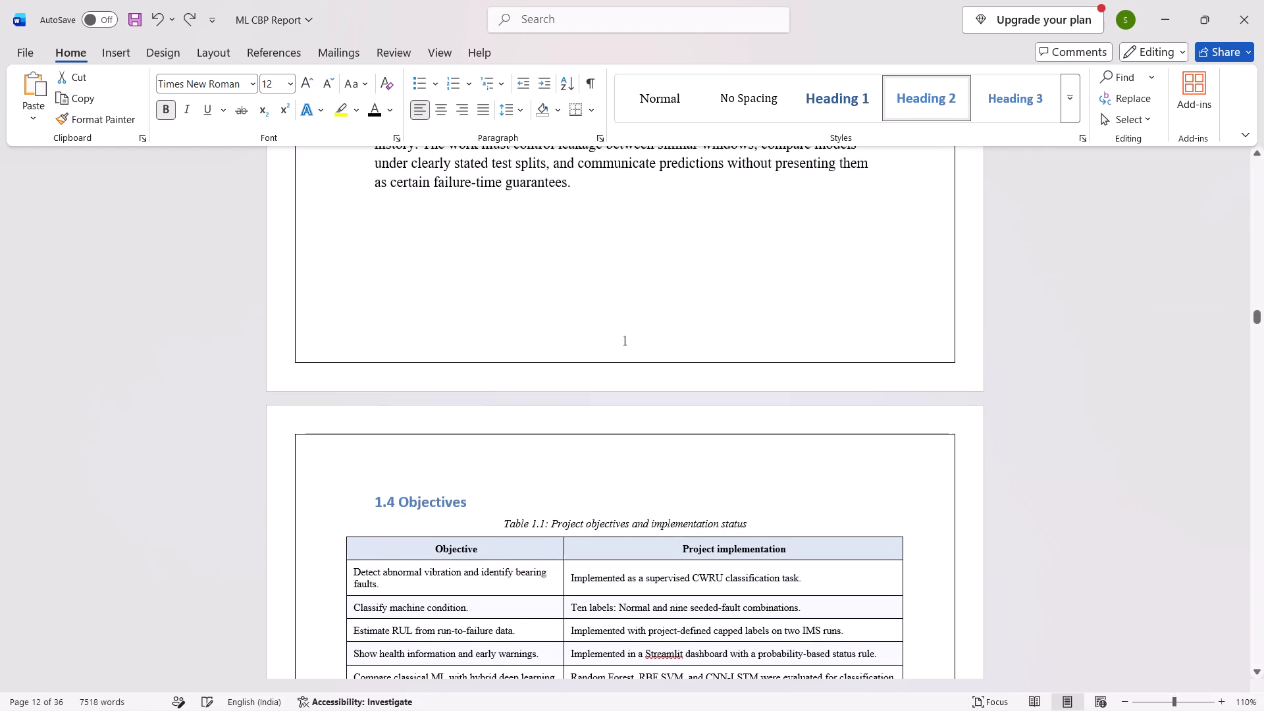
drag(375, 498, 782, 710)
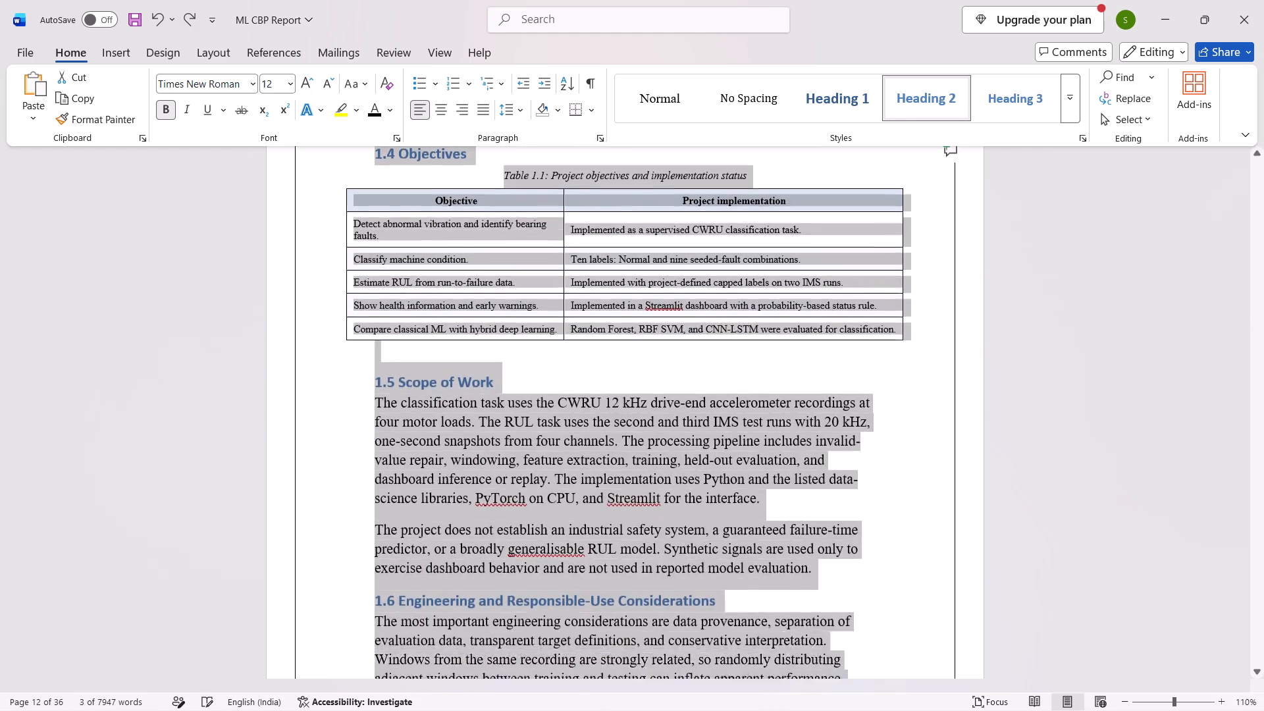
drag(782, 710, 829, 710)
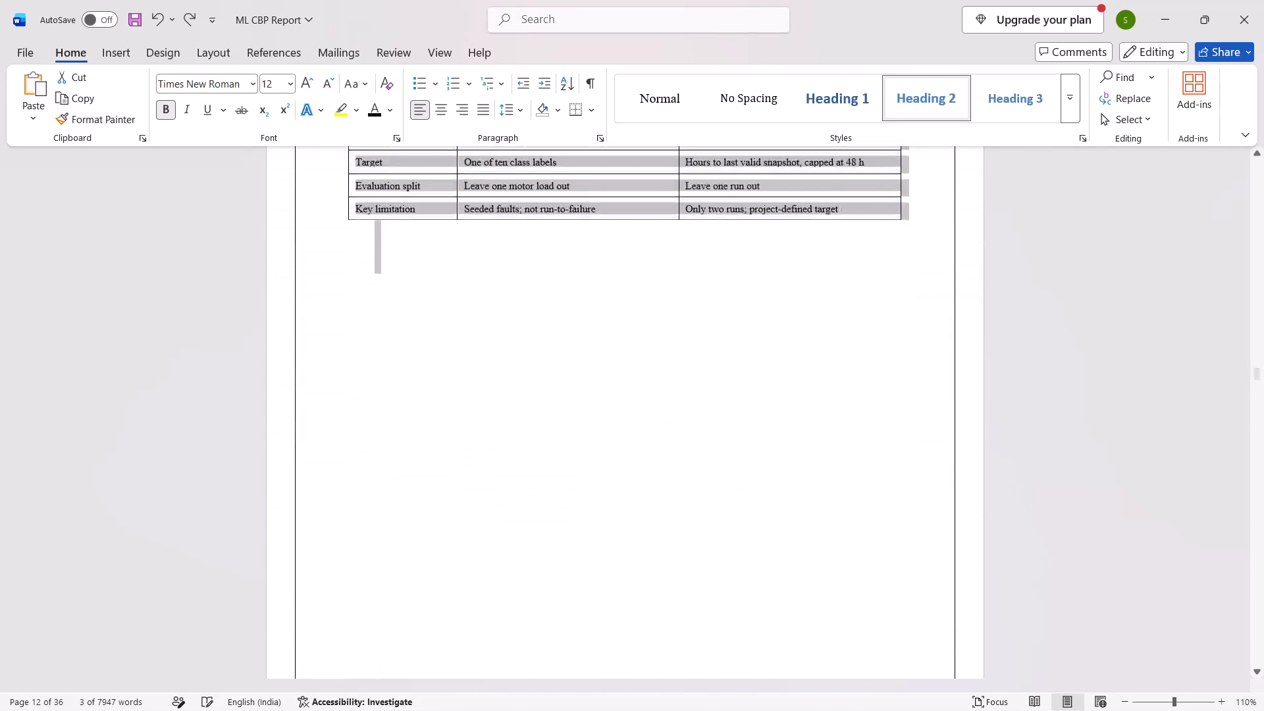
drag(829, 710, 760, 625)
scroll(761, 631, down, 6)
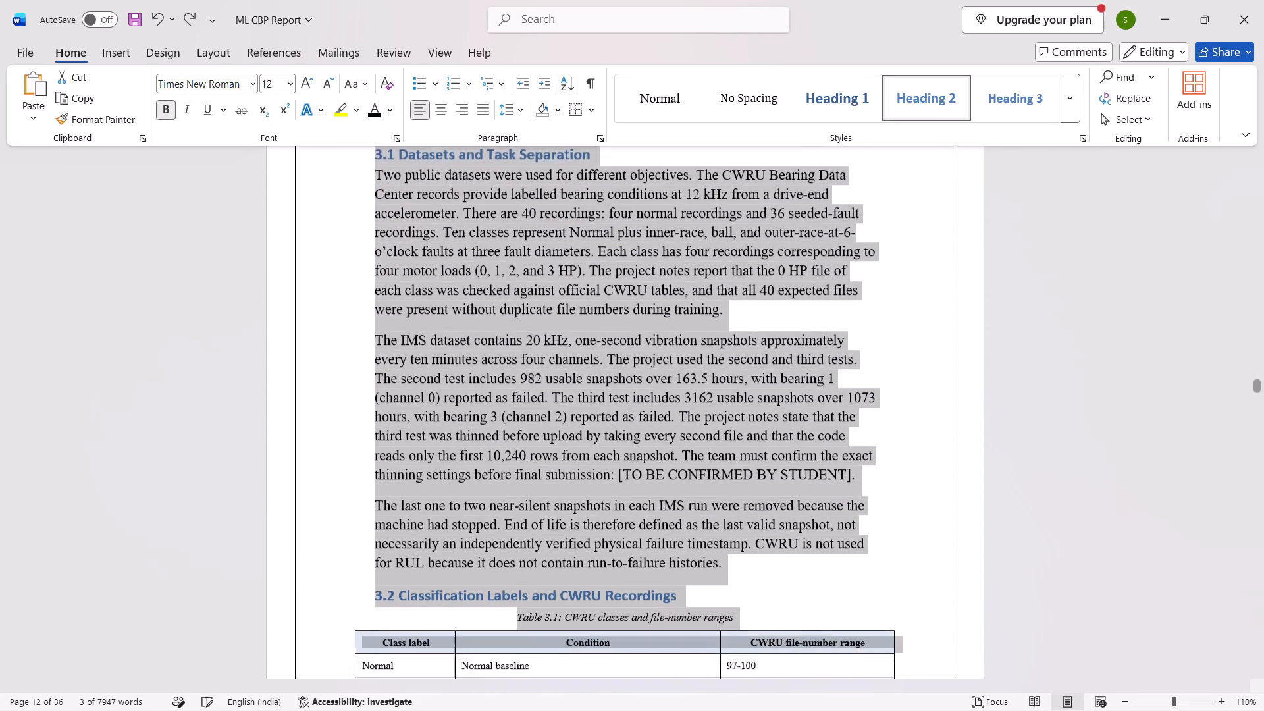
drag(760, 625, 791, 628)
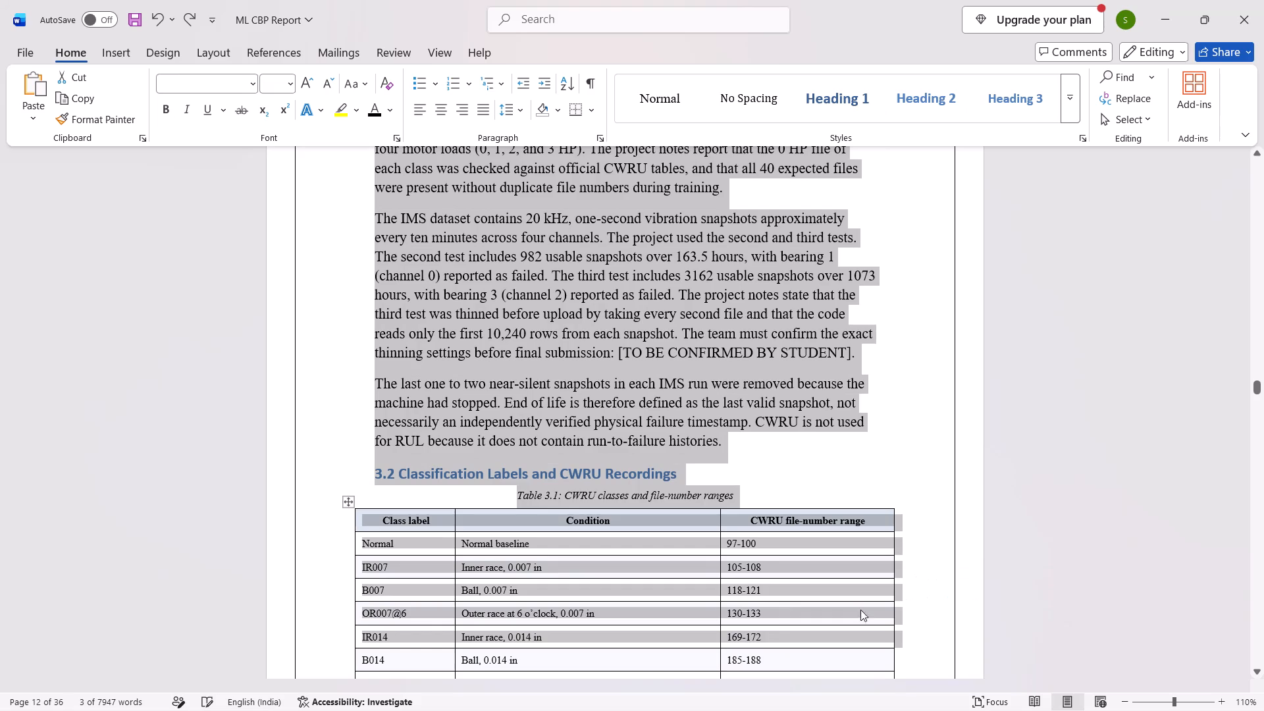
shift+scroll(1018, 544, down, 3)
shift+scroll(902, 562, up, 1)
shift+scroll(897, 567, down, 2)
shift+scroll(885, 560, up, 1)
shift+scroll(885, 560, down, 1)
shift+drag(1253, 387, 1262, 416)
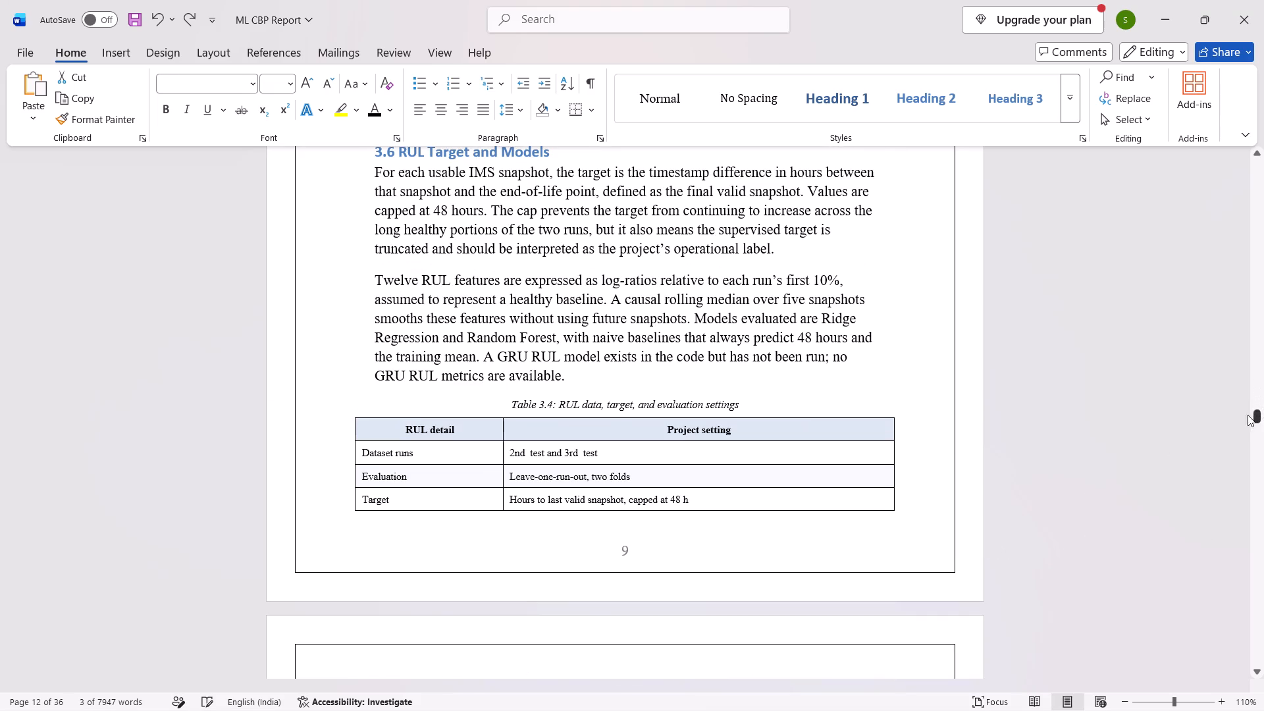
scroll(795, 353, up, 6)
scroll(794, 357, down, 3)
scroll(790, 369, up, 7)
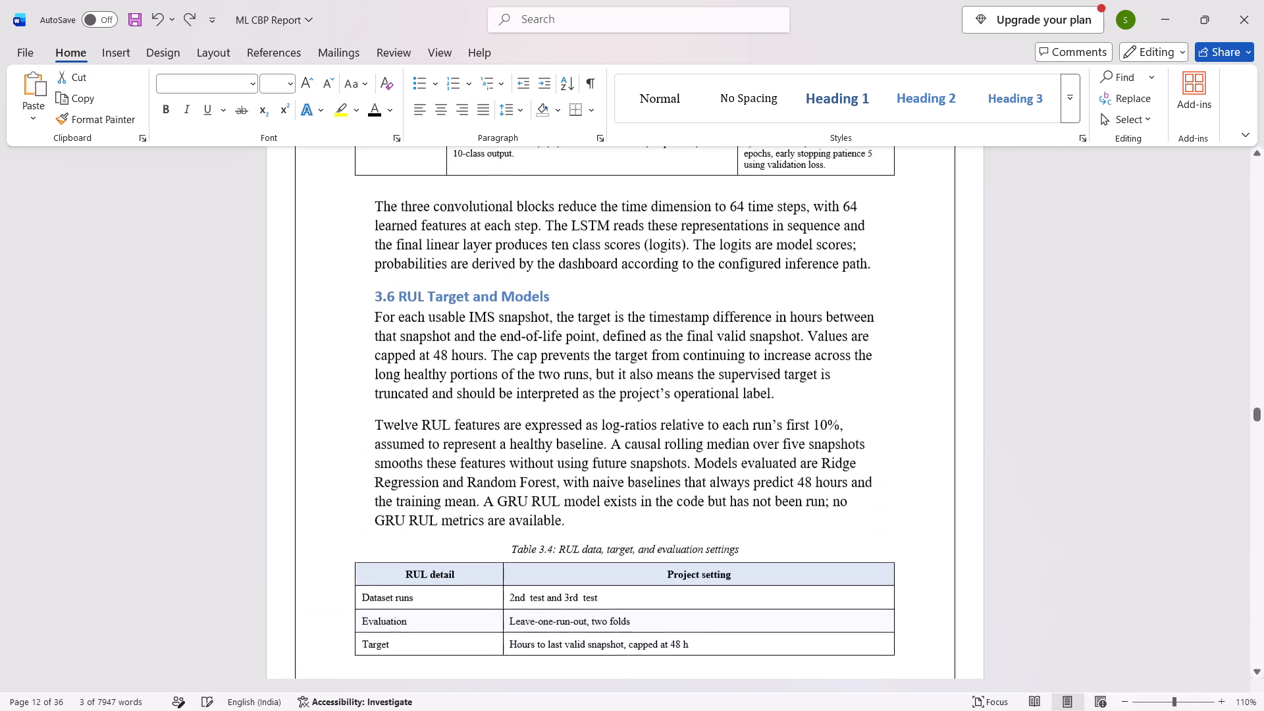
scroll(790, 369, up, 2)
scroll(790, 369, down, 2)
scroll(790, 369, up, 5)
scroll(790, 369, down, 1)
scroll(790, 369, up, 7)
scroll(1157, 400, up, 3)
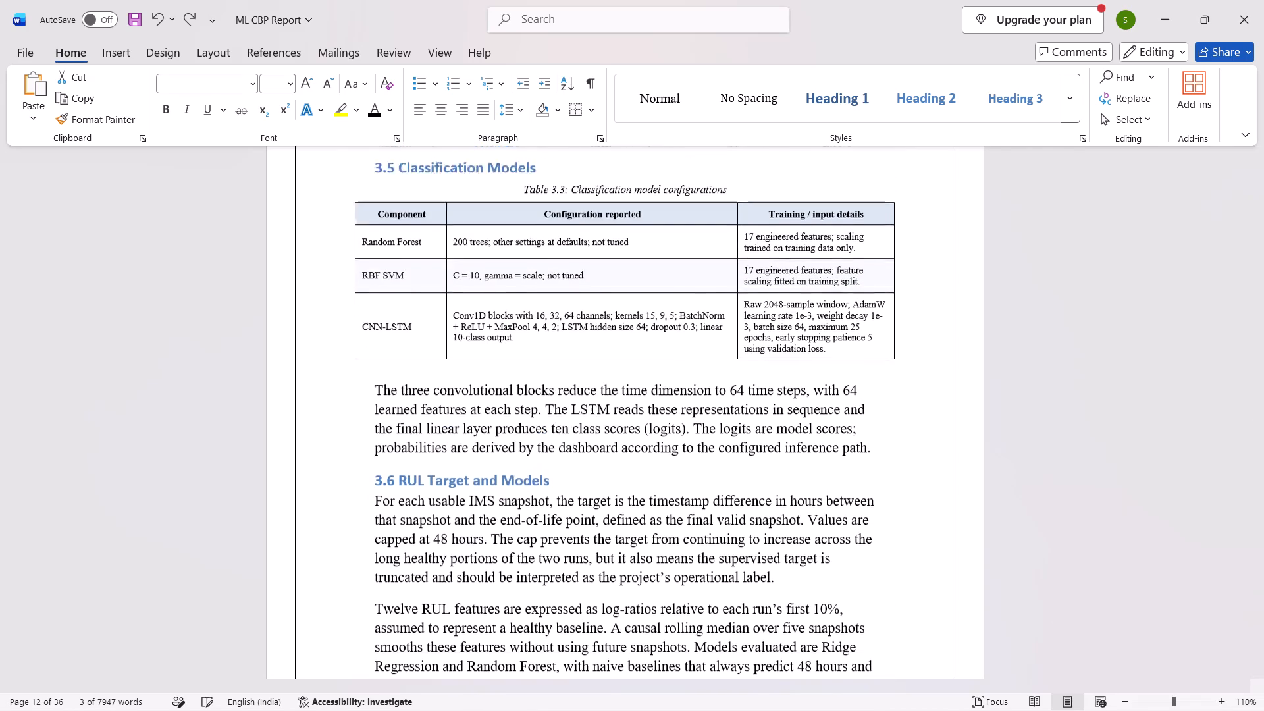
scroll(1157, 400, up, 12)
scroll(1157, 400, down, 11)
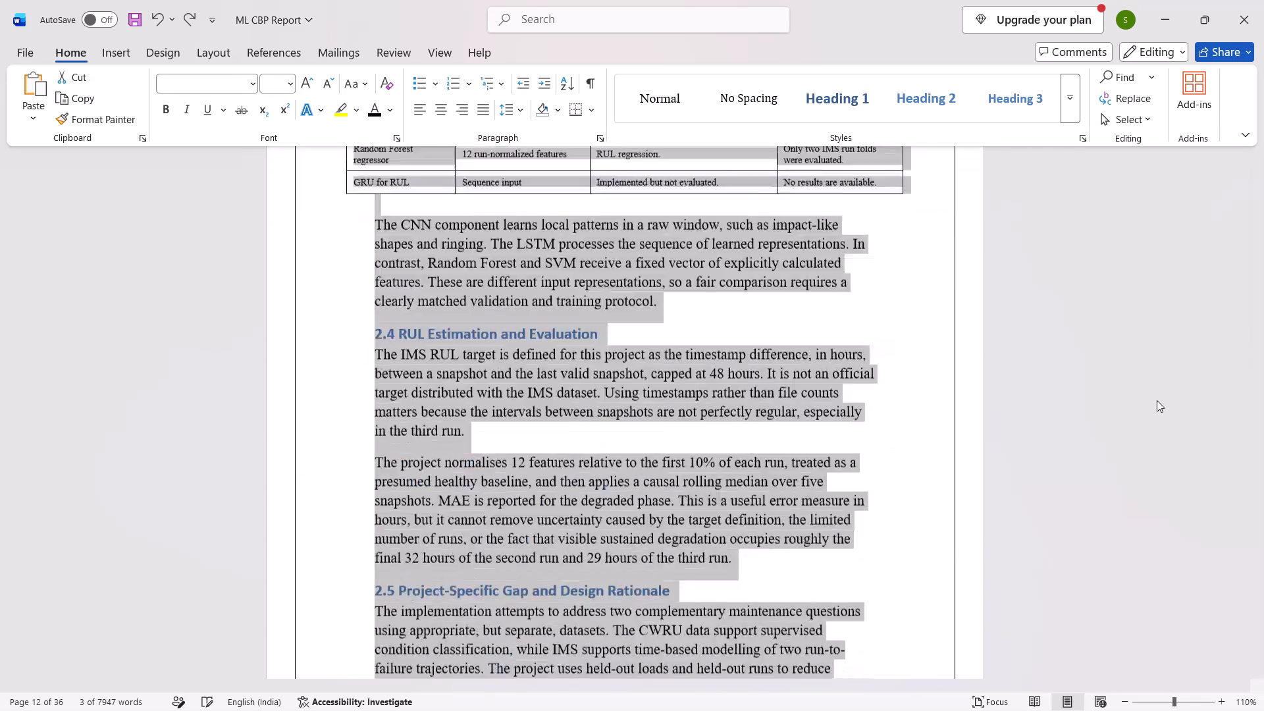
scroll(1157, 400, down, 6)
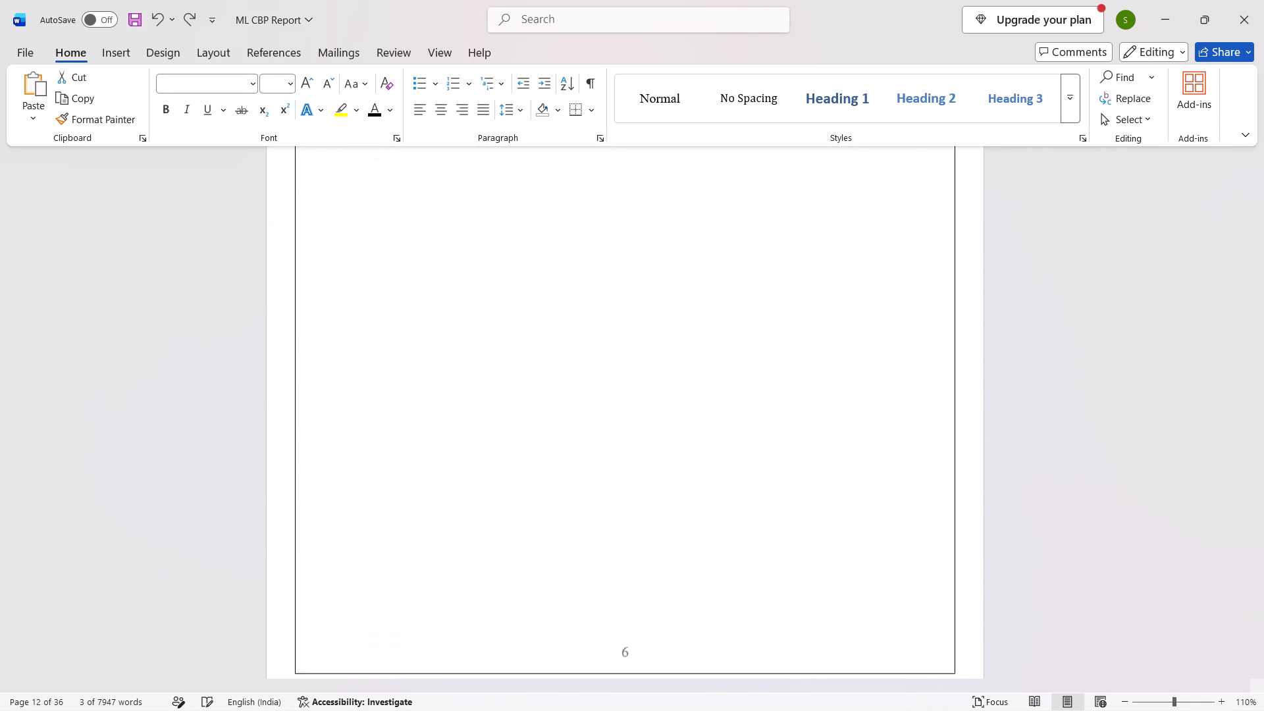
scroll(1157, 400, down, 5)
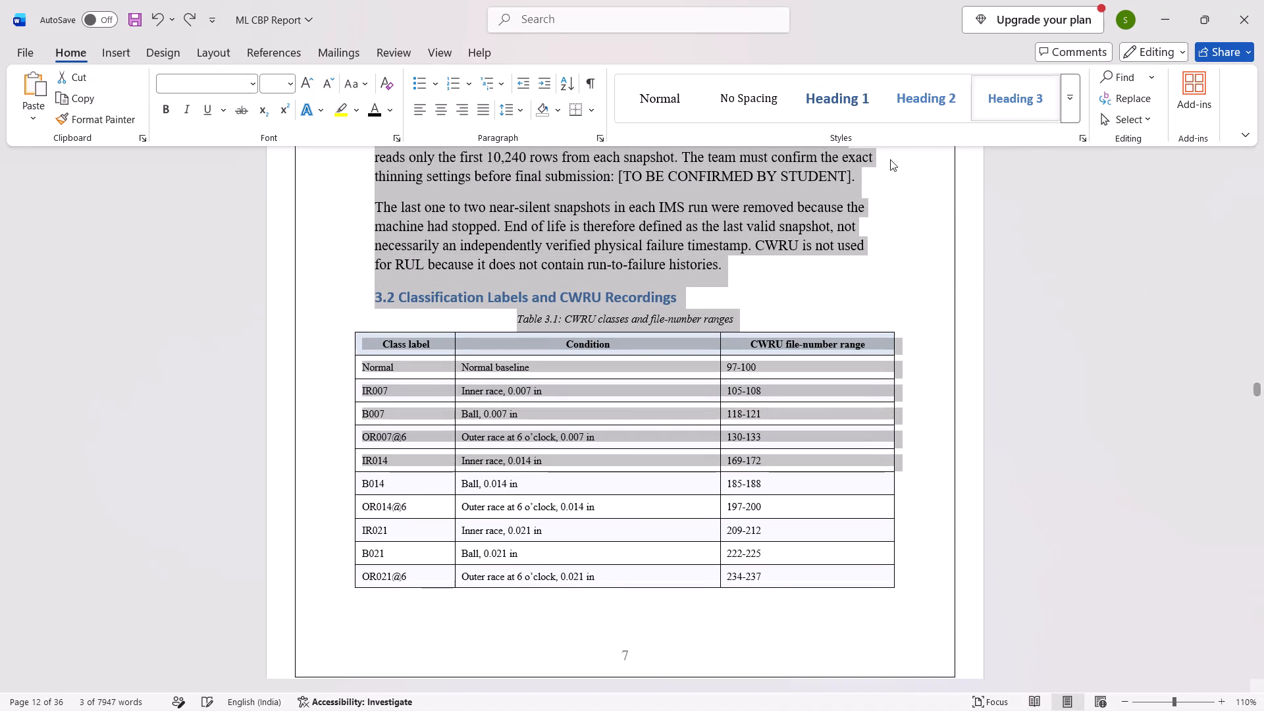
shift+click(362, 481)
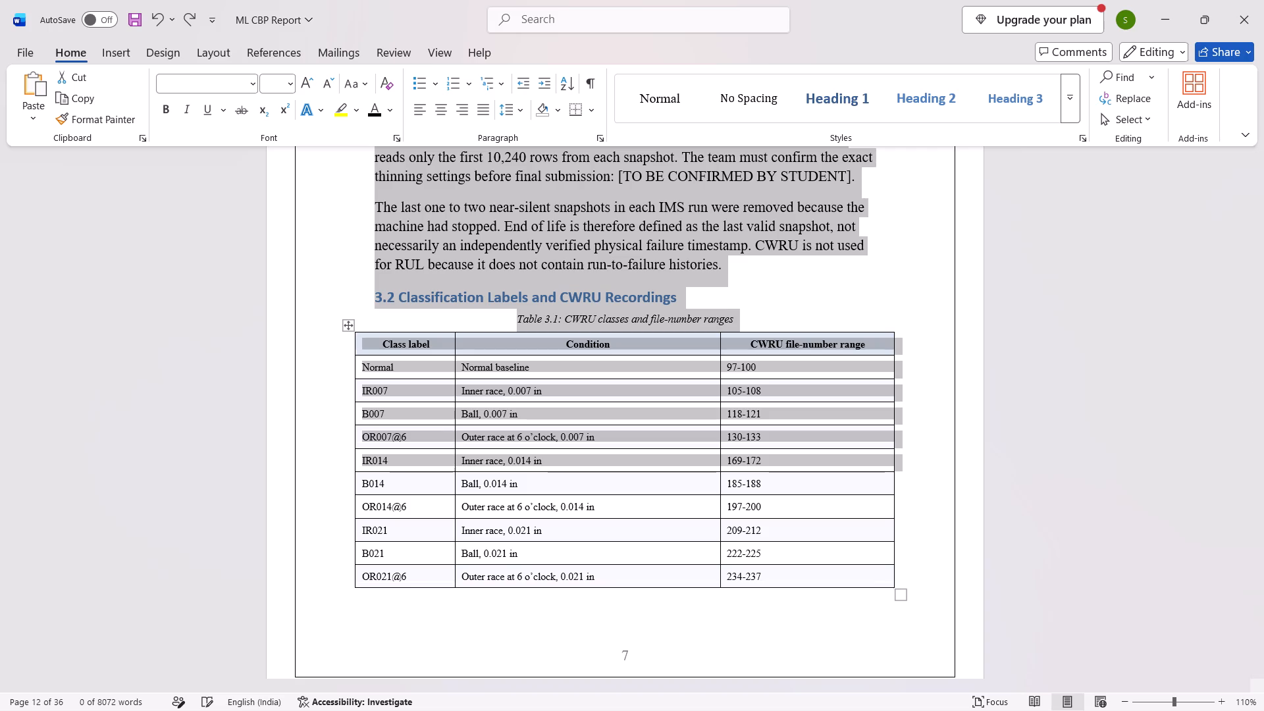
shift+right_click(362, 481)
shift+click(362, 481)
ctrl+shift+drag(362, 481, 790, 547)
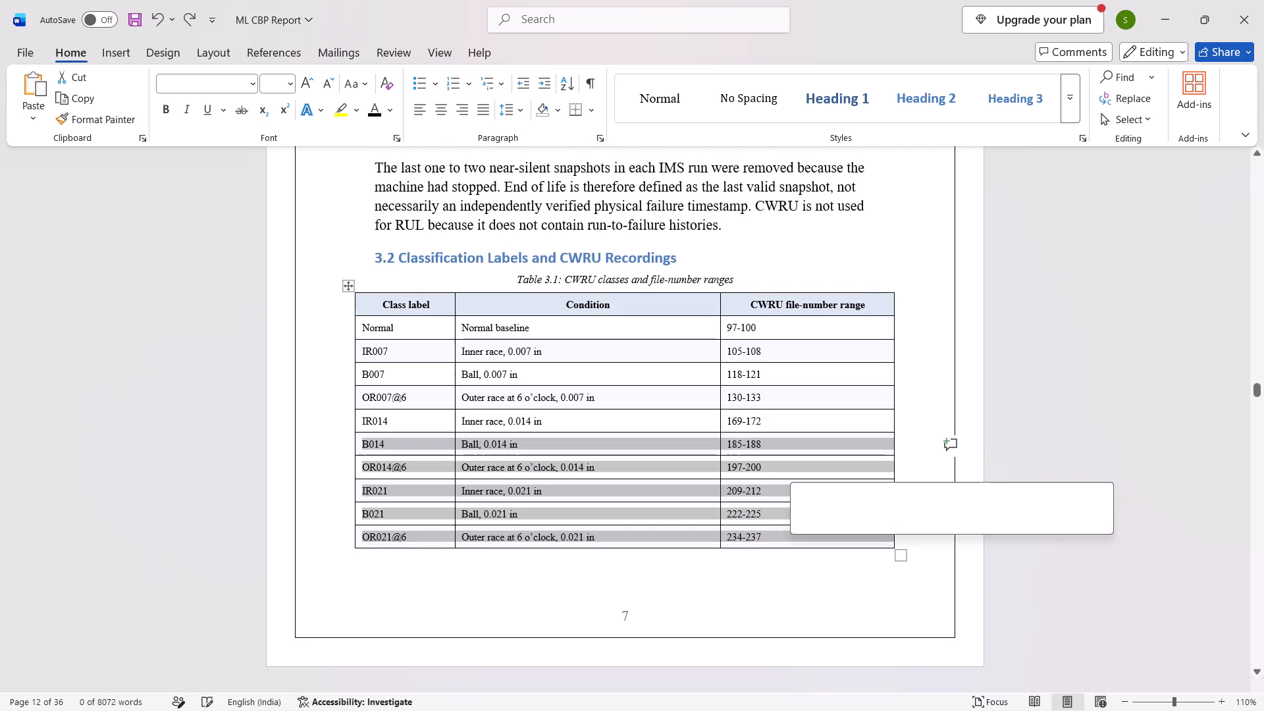
Set all content from heading 1.4 Objectives to the end of the document to black Times New Roman.
scroll(790, 547, up, 18)
scroll(790, 547, up, 4)
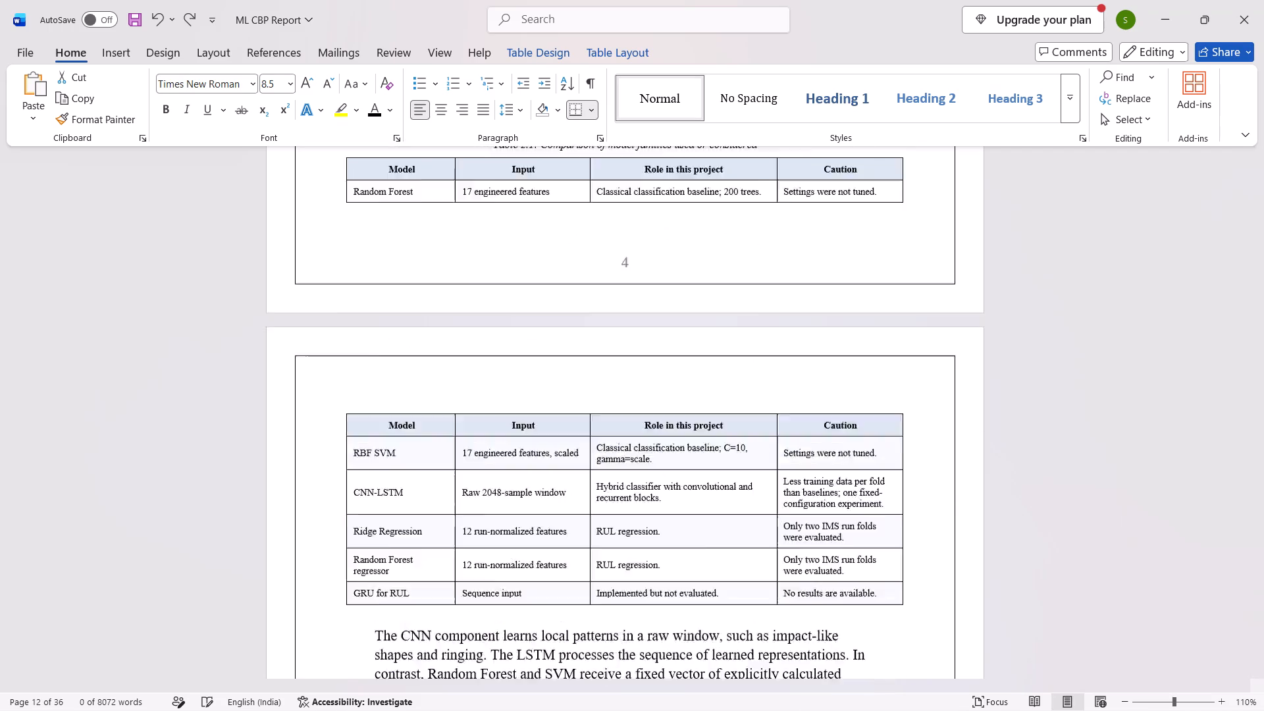
scroll(790, 547, up, 3)
scroll(790, 547, down, 1)
scroll(790, 547, up, 14)
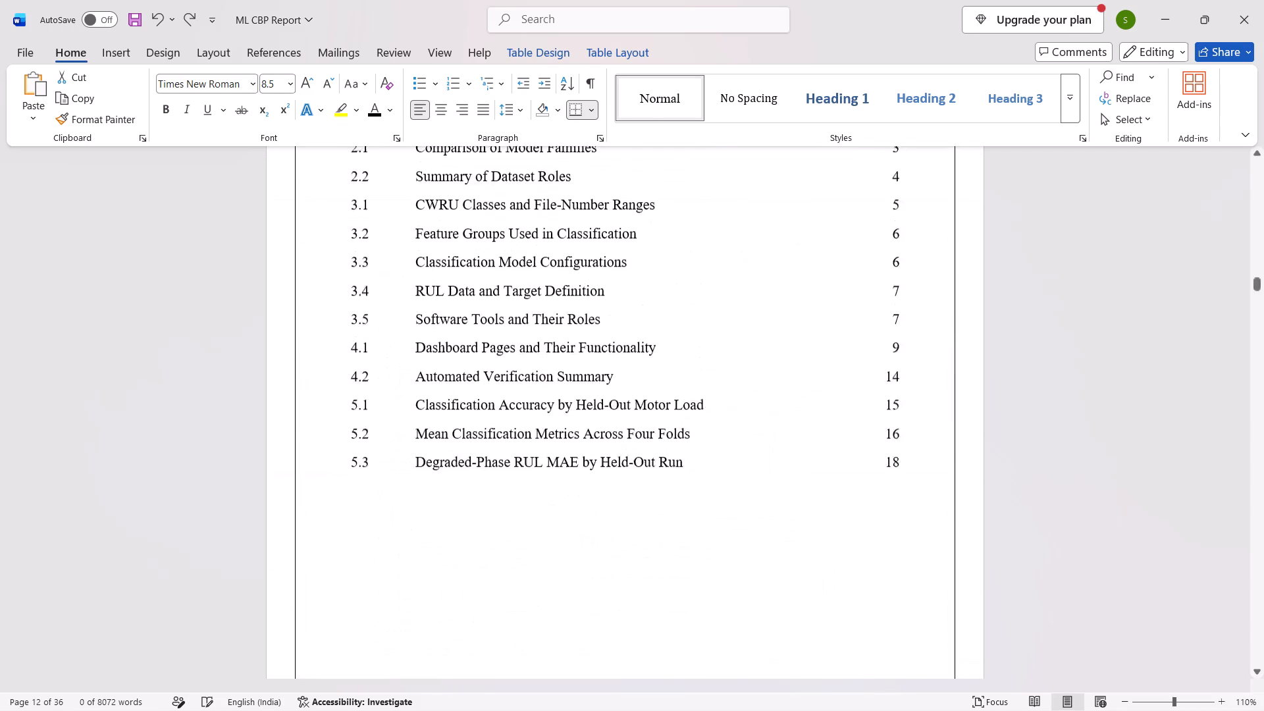
scroll(790, 547, up, 10)
scroll(790, 547, down, 16)
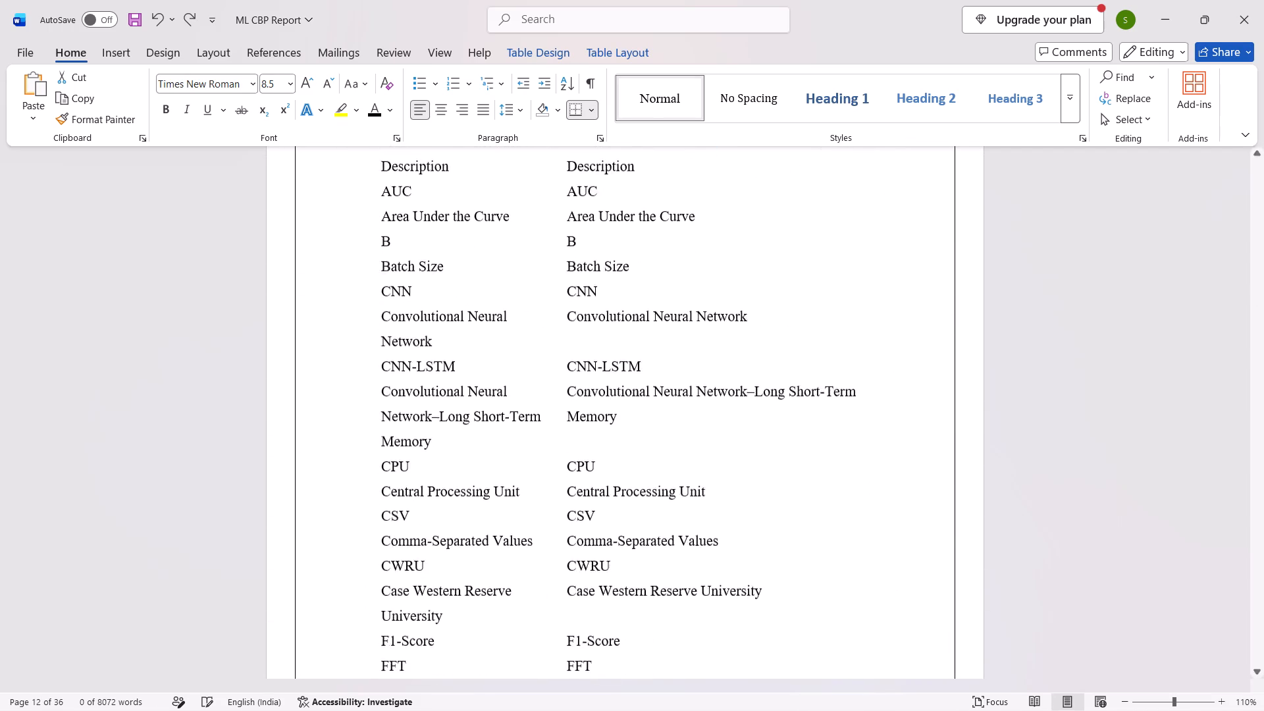
scroll(790, 547, down, 12)
scroll(790, 547, up, 4)
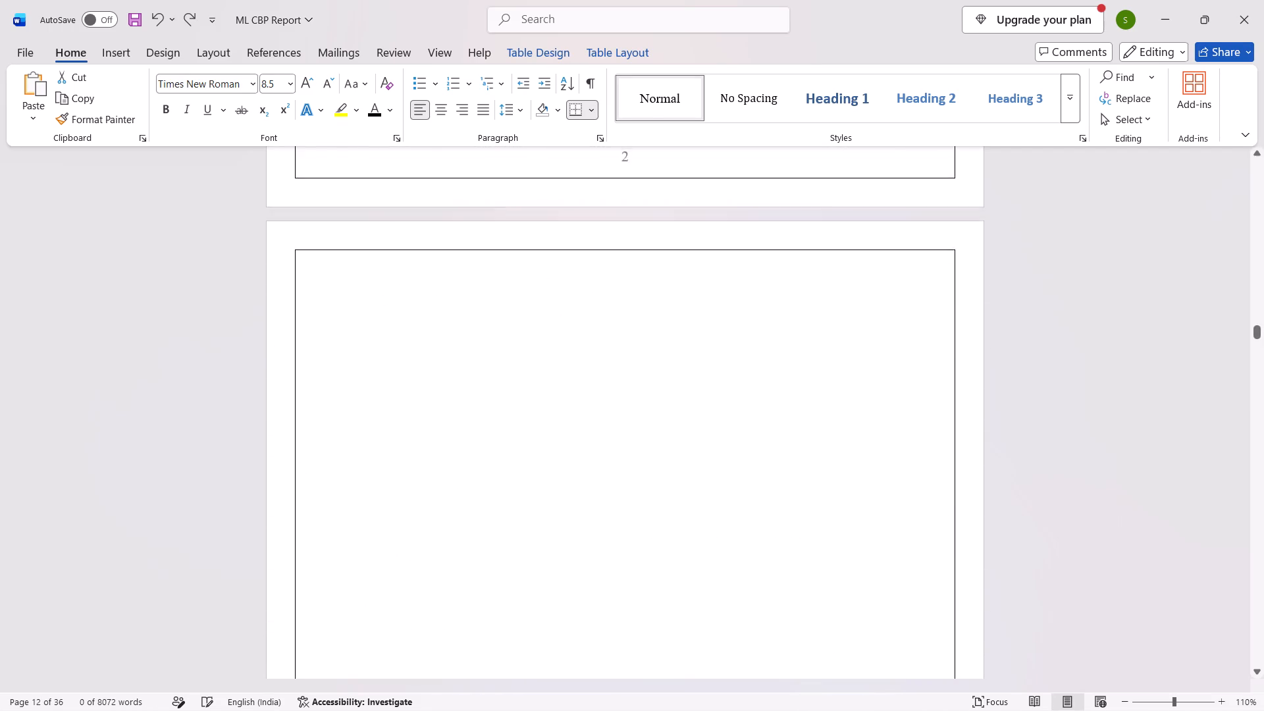
scroll(790, 547, up, 14)
scroll(790, 547, down, 5)
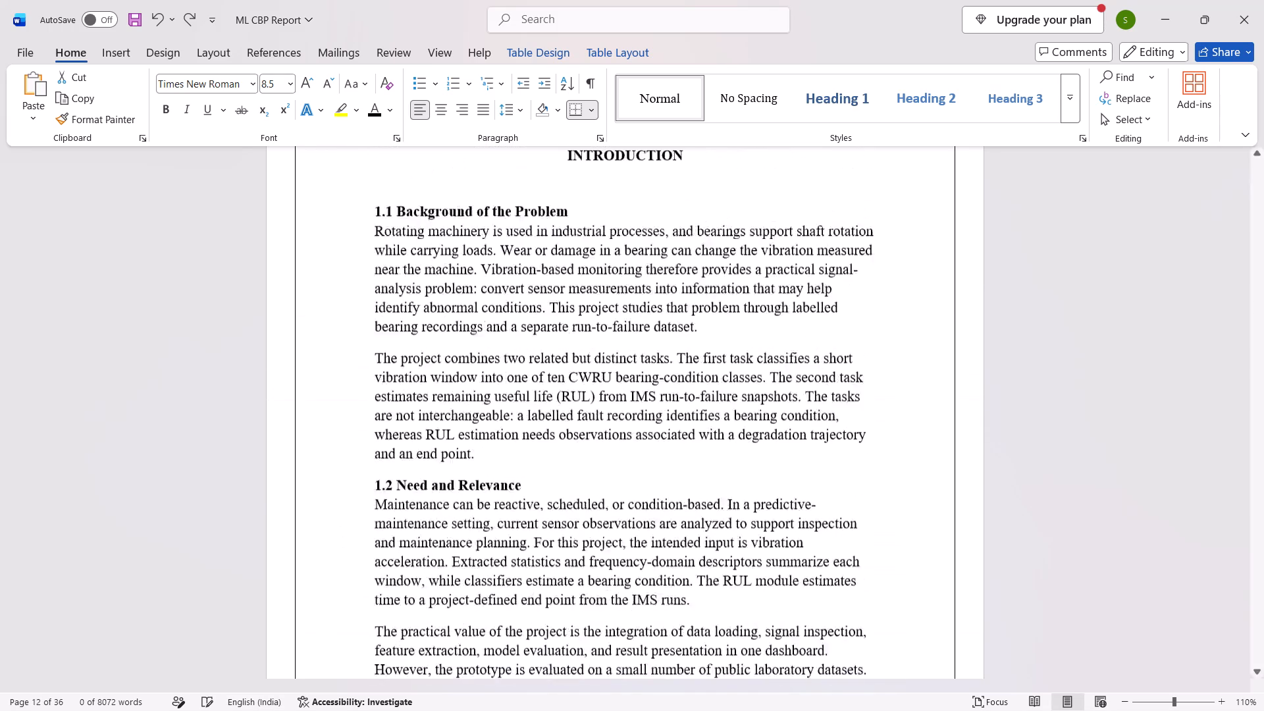
scroll(790, 547, down, 11)
scroll(790, 547, up, 7)
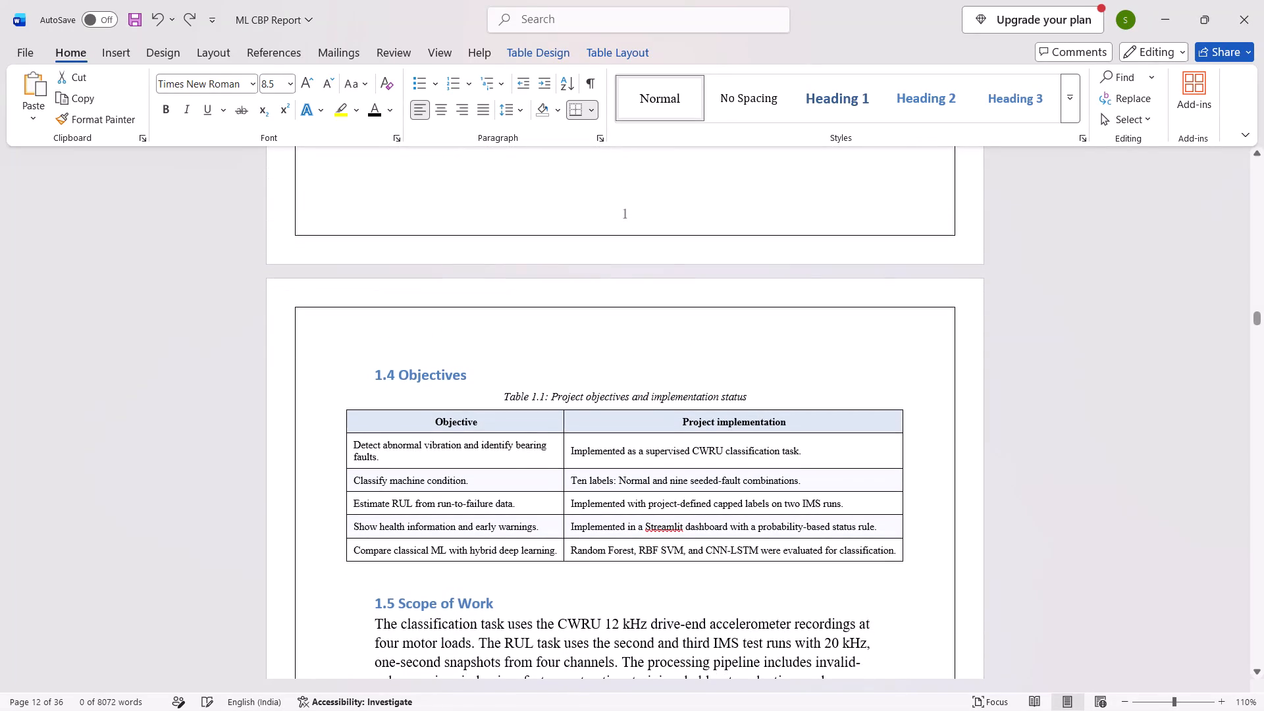
drag(377, 373, 750, 710)
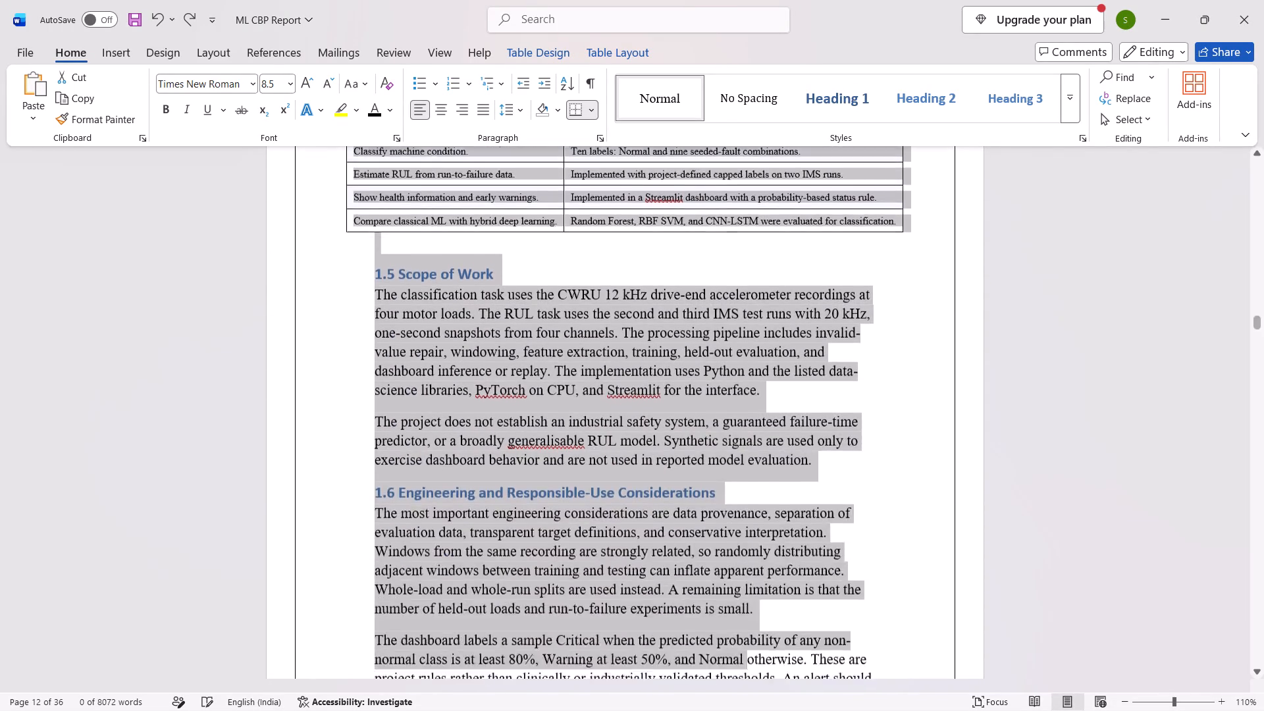
drag(750, 710, 835, 710)
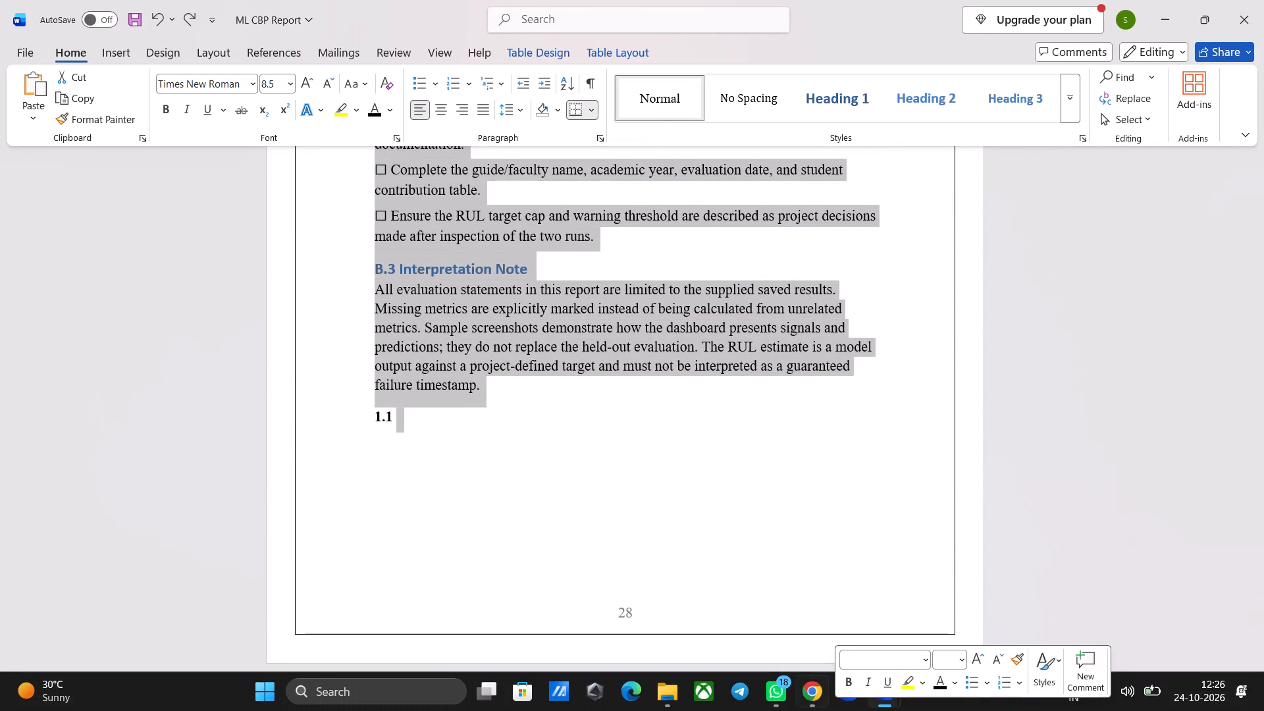
click(377, 109)
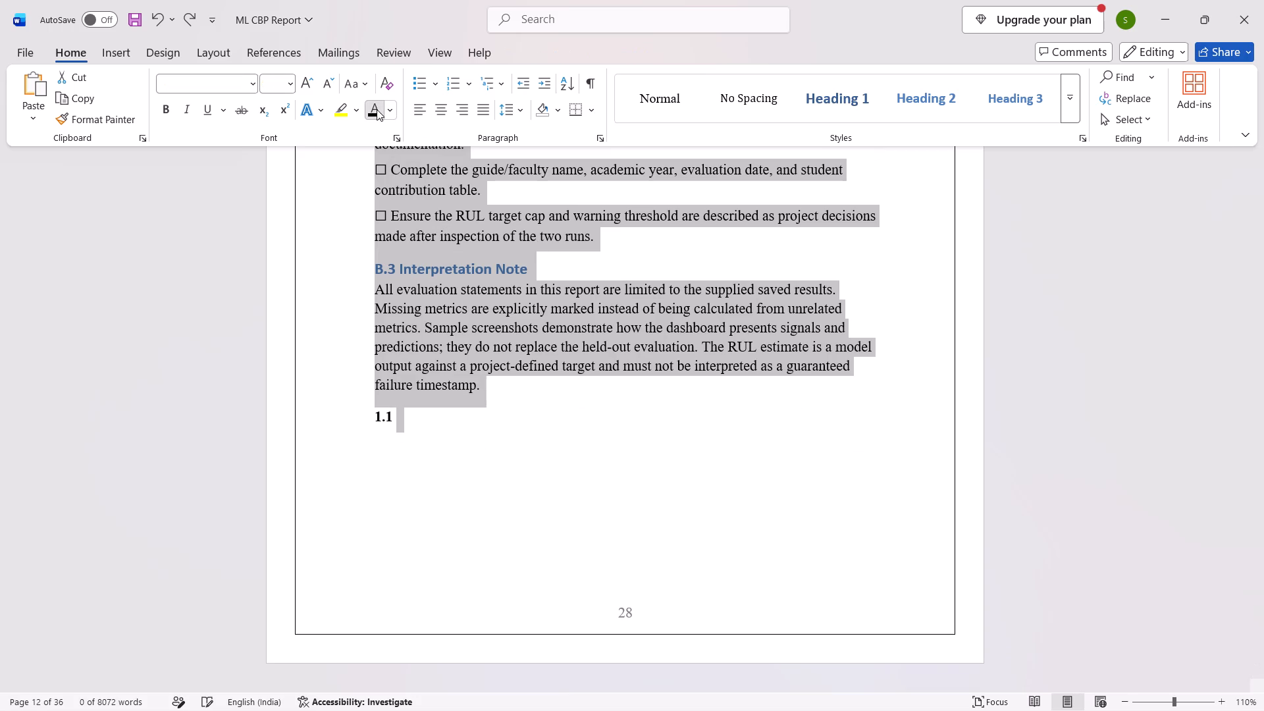
click(229, 83)
text(ti)
key(Return)
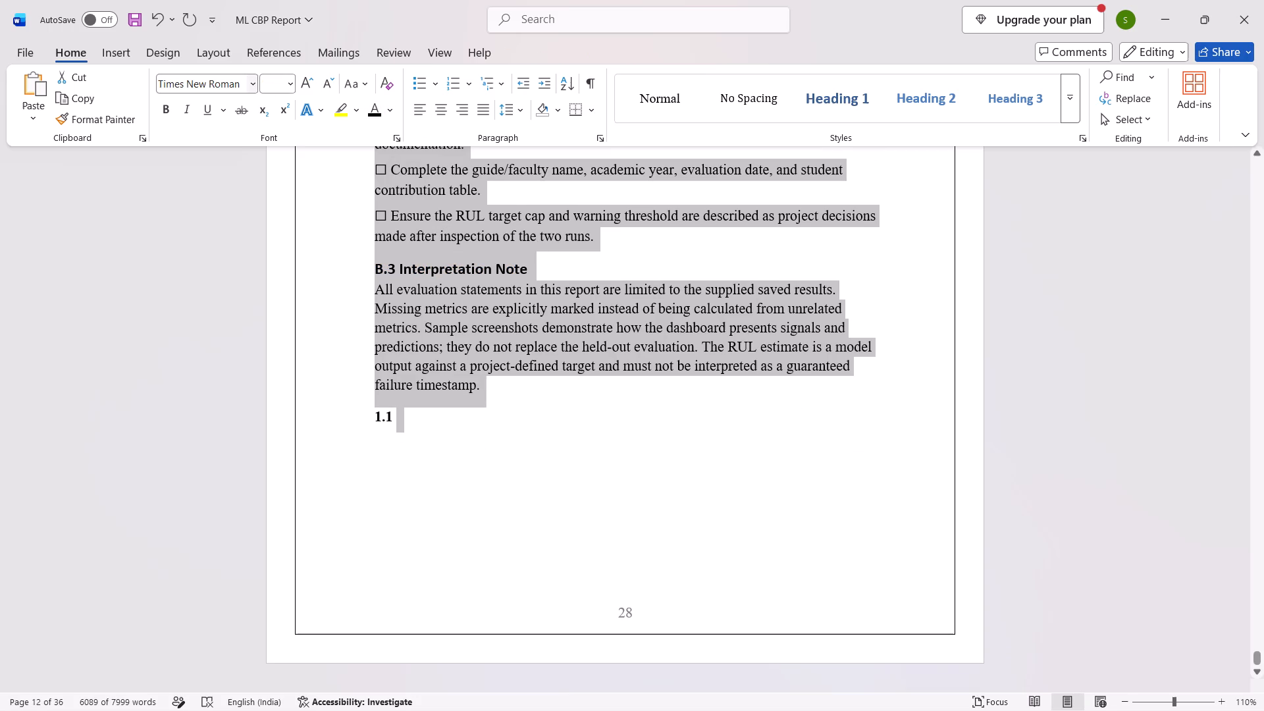
Delete the stray 1.1 numbering below section B.3 Interpretation Note at the end of the document.
click(473, 368)
click(423, 410)
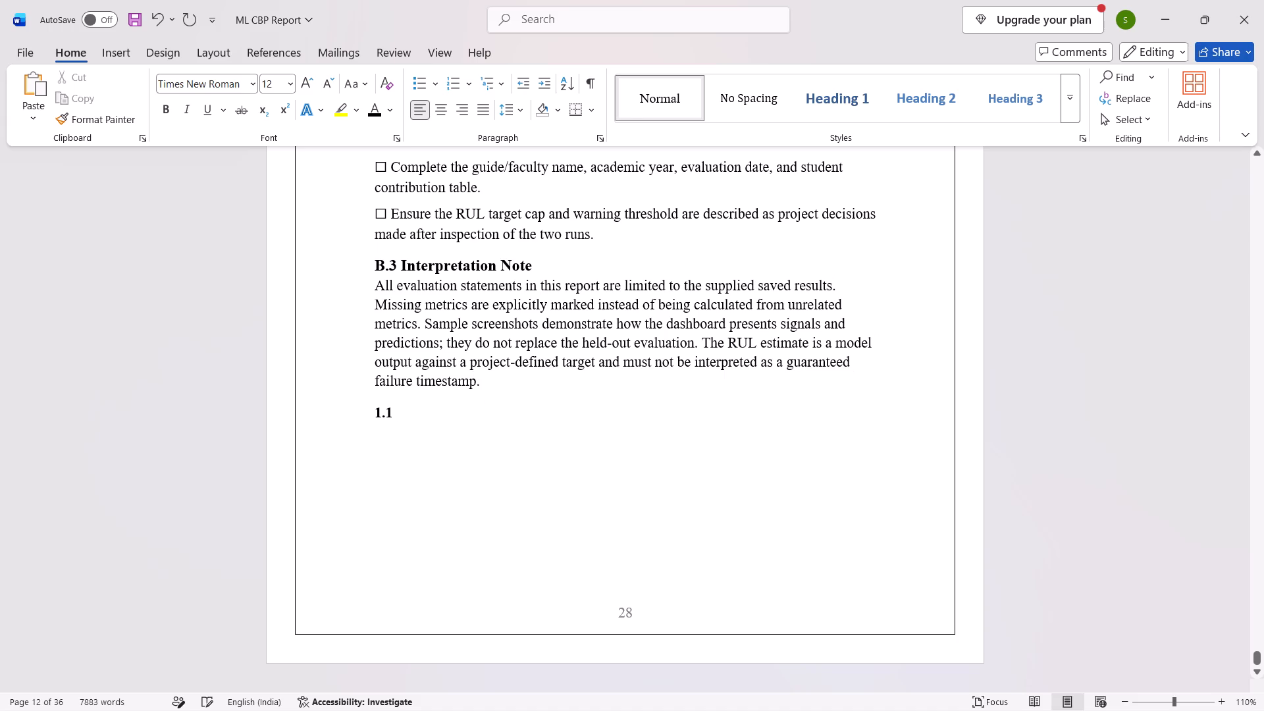
key(BackSpace)
key(BackSpace)
Remove the blank page 3 that precedes the CHAPTER 2 title page.
scroll(423, 410, up, 4)
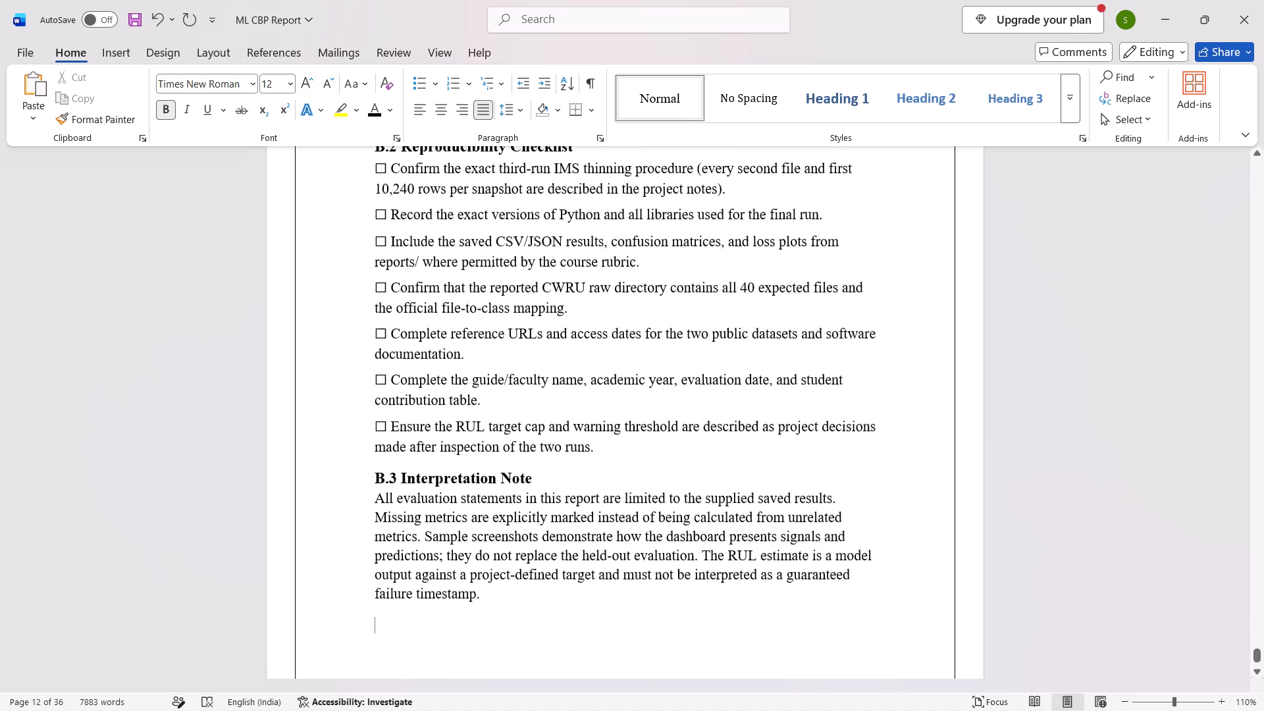
scroll(423, 410, up, 1)
scroll(423, 410, up, 20)
scroll(423, 410, up, 2)
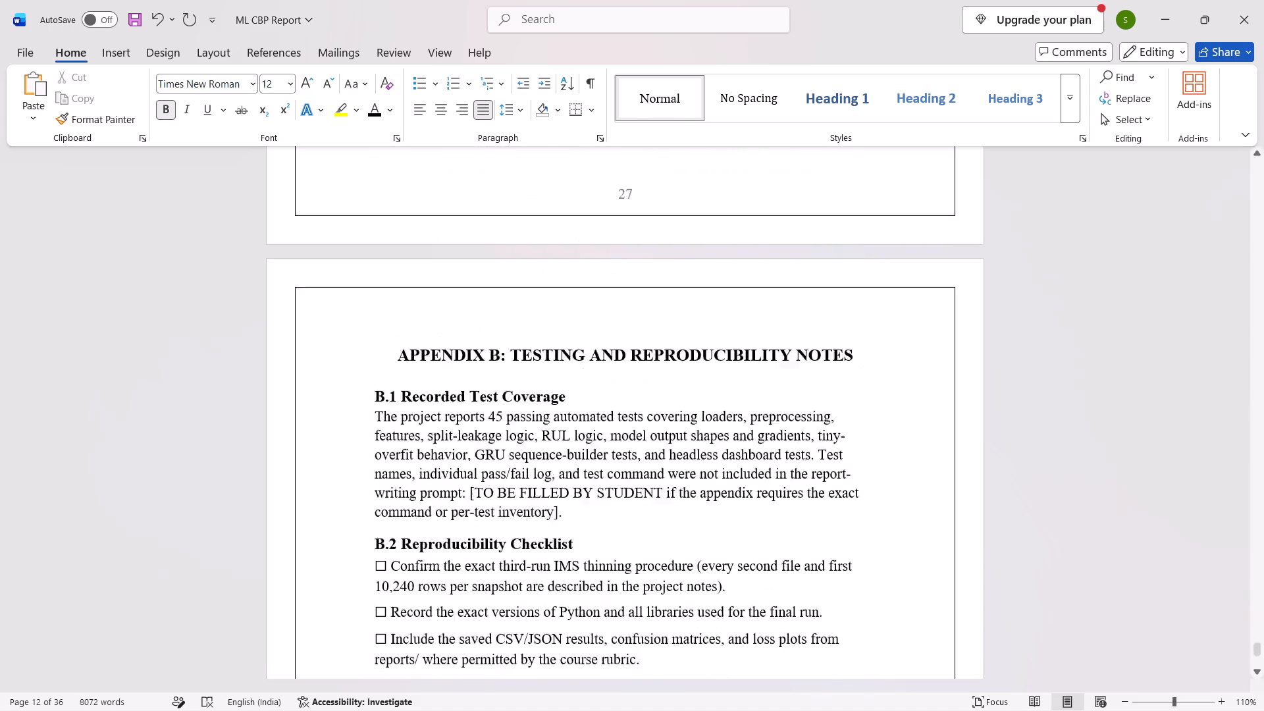
scroll(423, 410, up, 20)
scroll(423, 410, up, 12)
scroll(423, 410, up, 17)
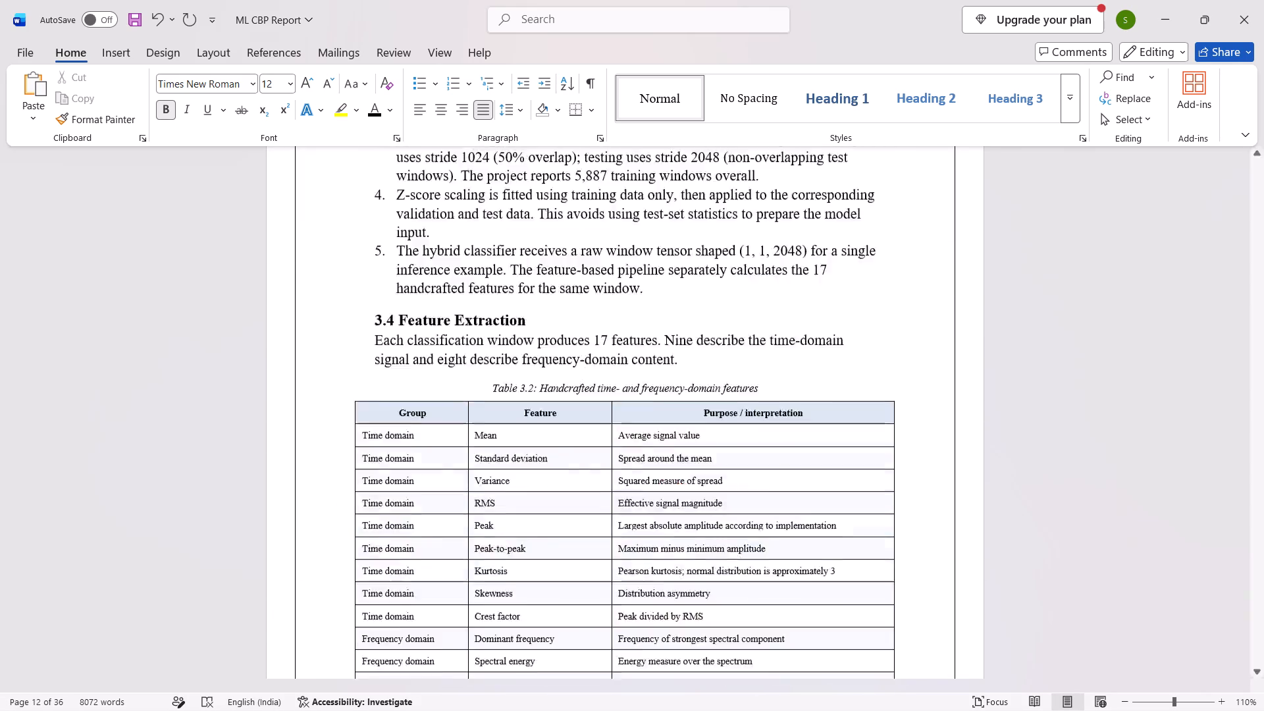
scroll(423, 410, up, 5)
scroll(423, 410, up, 20)
scroll(423, 410, up, 20)
scroll(423, 410, up, 20)
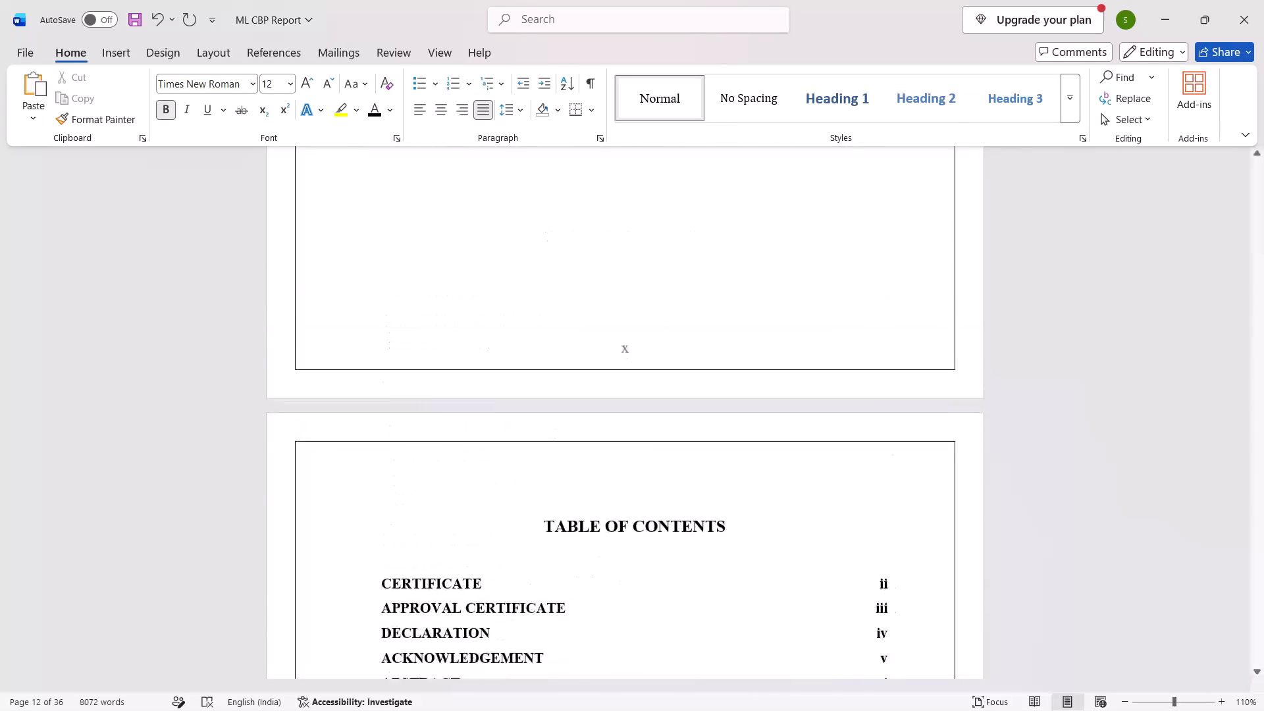
scroll(423, 410, down, 5)
scroll(423, 410, up, 5)
scroll(423, 410, down, 4)
click(604, 556)
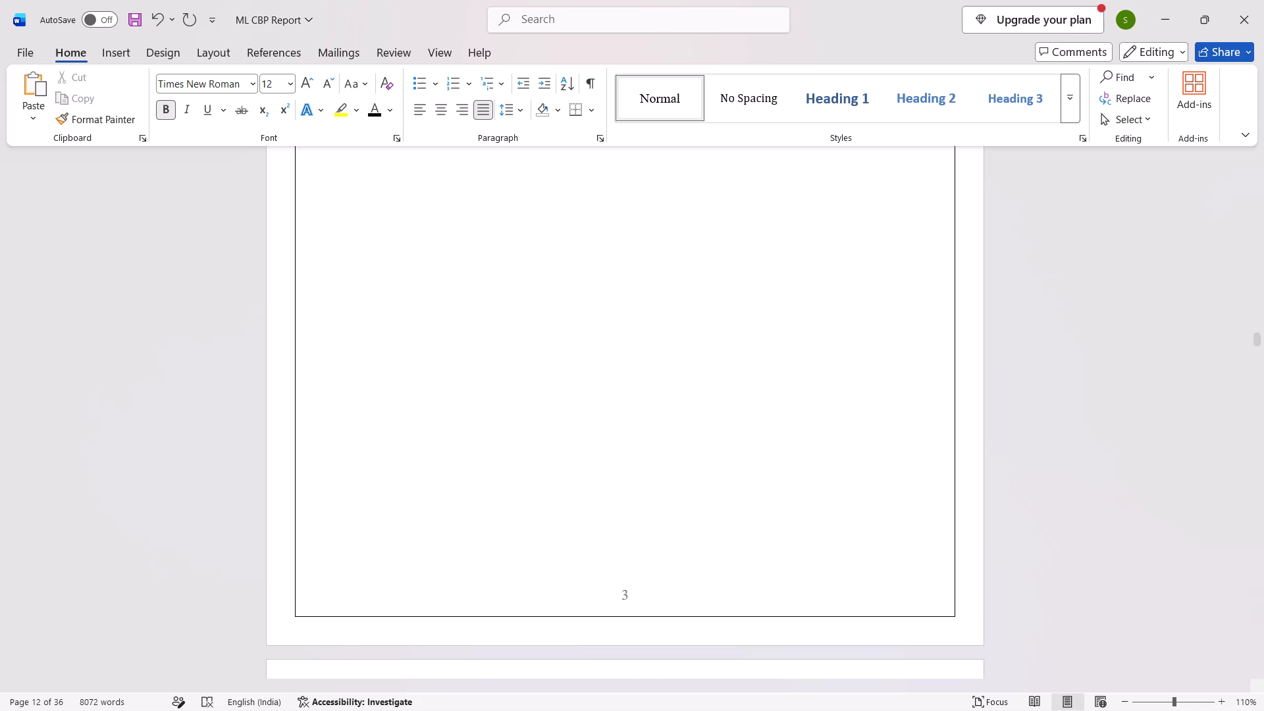
key(BackSpace)
key(BackSpace)
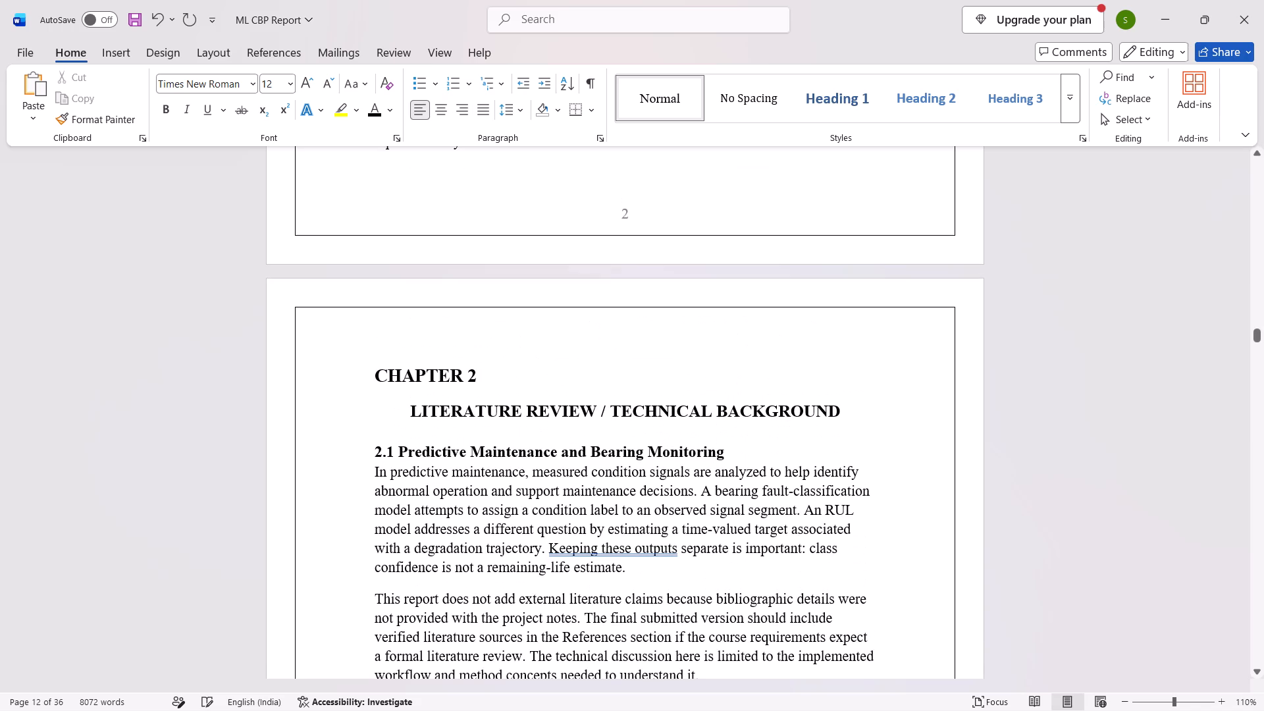
Center the CHAPTER 2 line above the LITERATURE REVIEW / TECHNICAL BACKGROUND title.
click(483, 371)
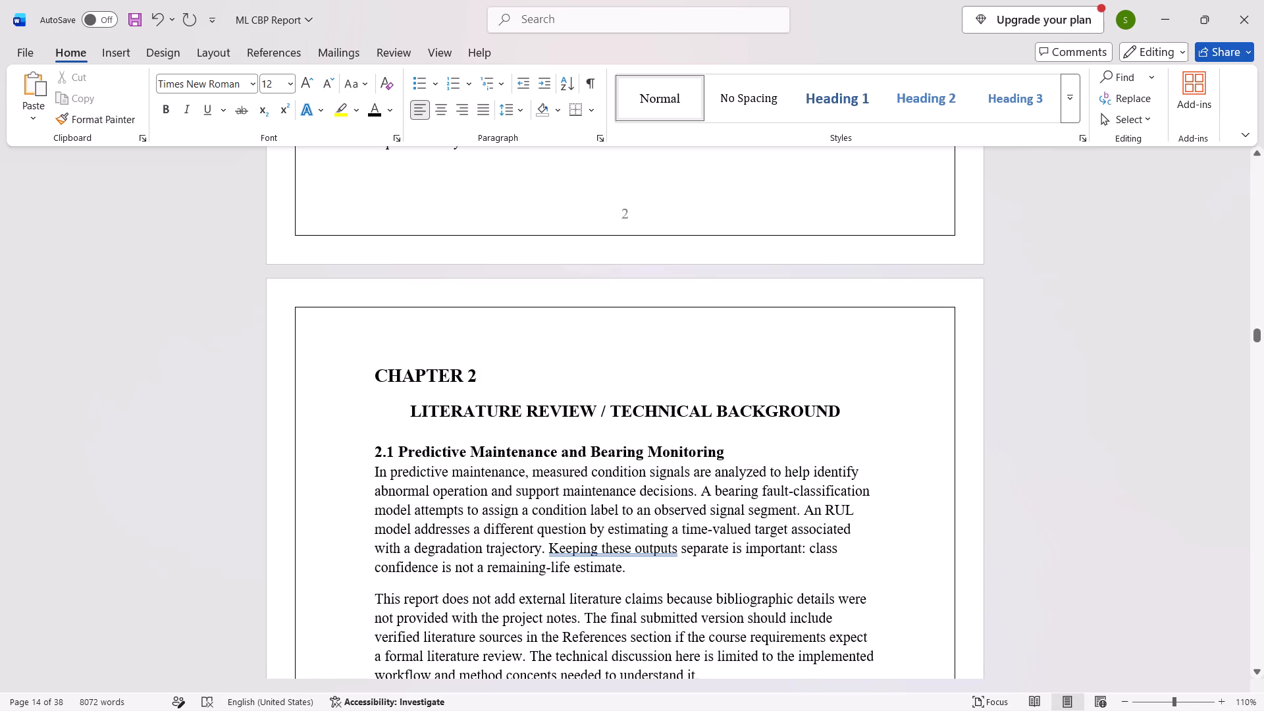
drag(483, 371, 338, 359)
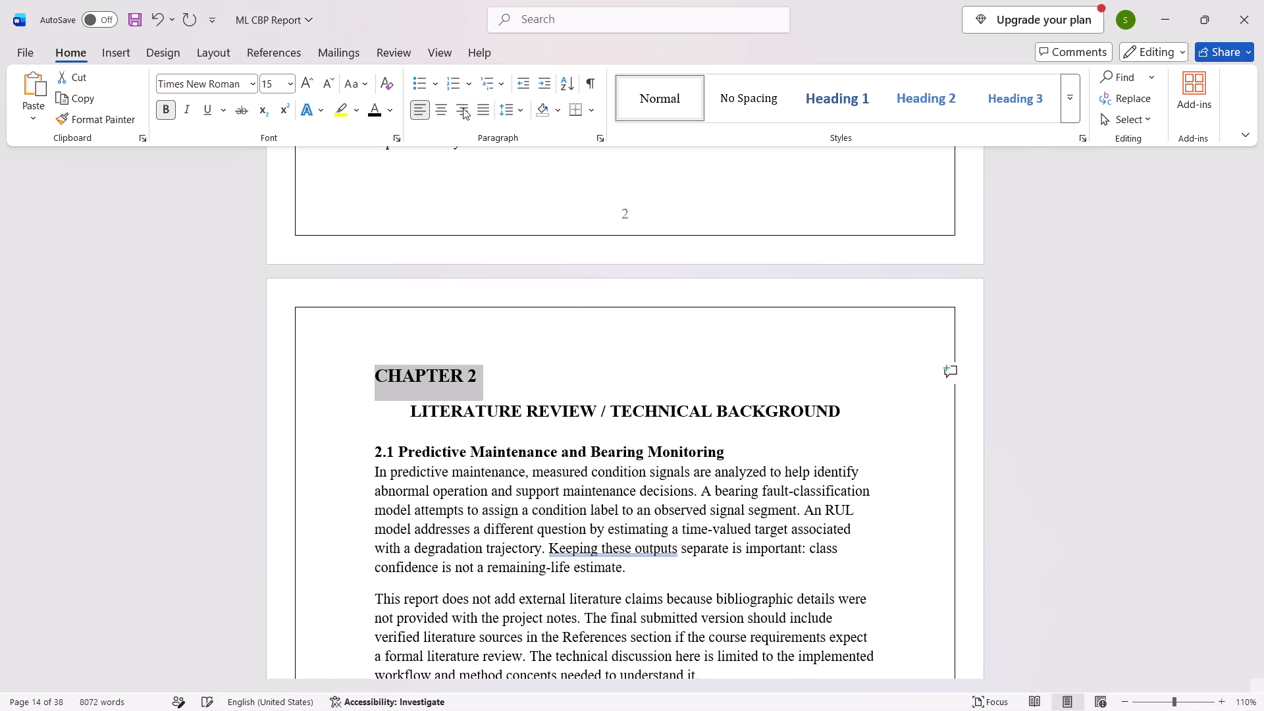
click(448, 107)
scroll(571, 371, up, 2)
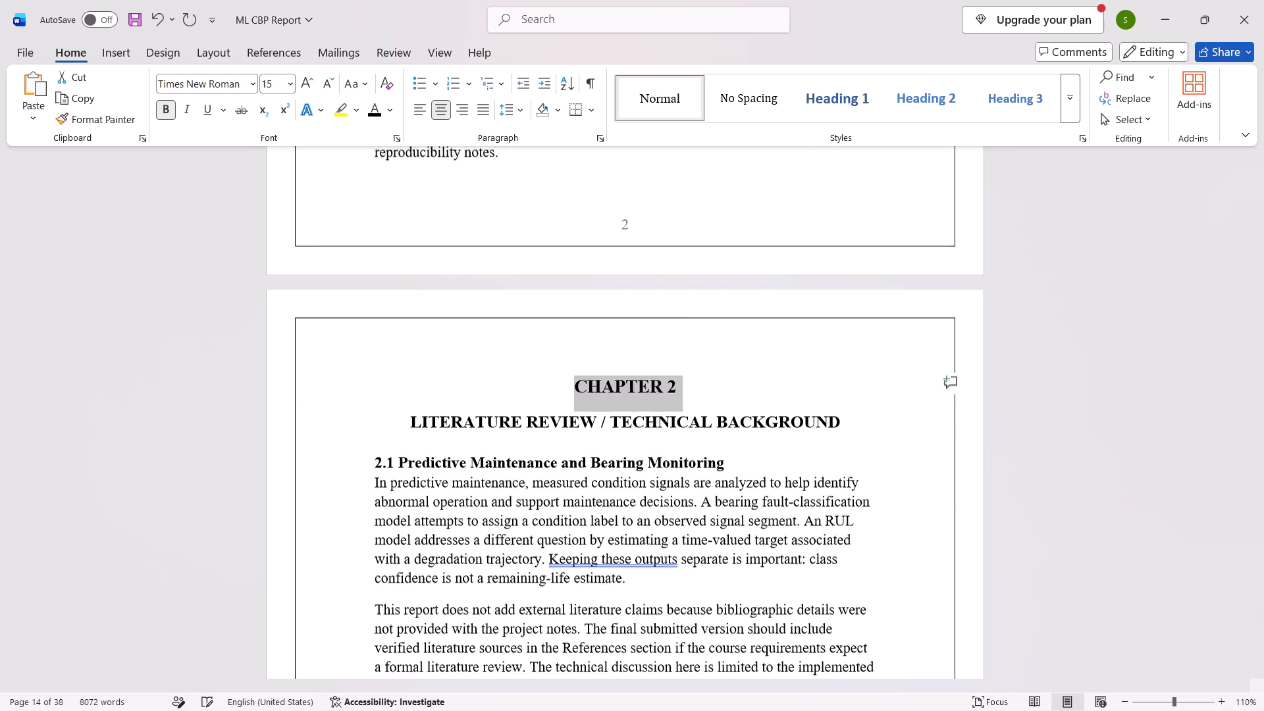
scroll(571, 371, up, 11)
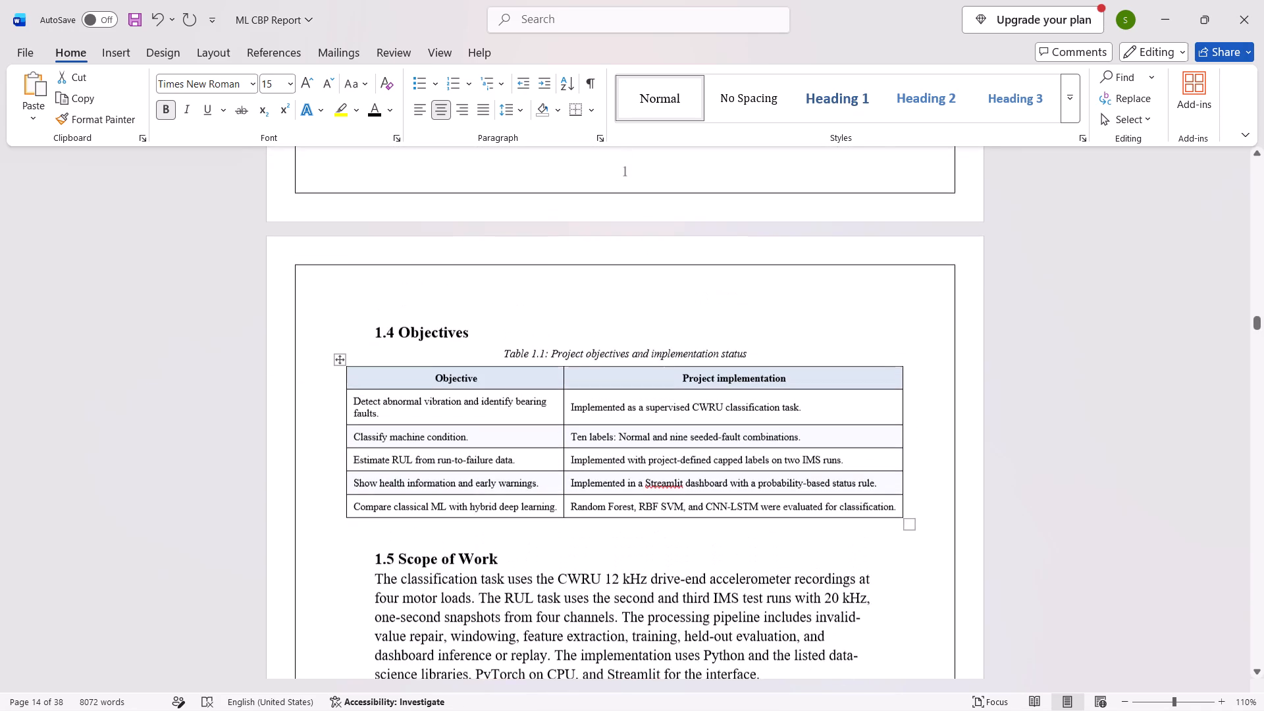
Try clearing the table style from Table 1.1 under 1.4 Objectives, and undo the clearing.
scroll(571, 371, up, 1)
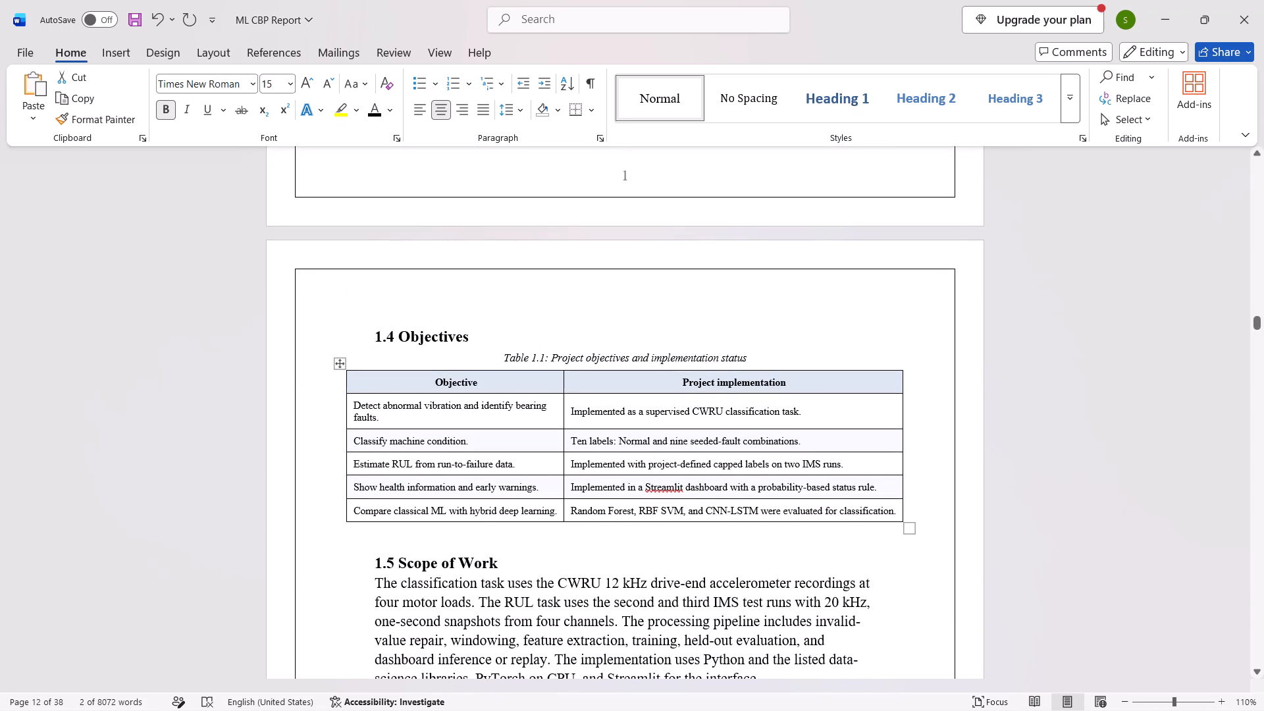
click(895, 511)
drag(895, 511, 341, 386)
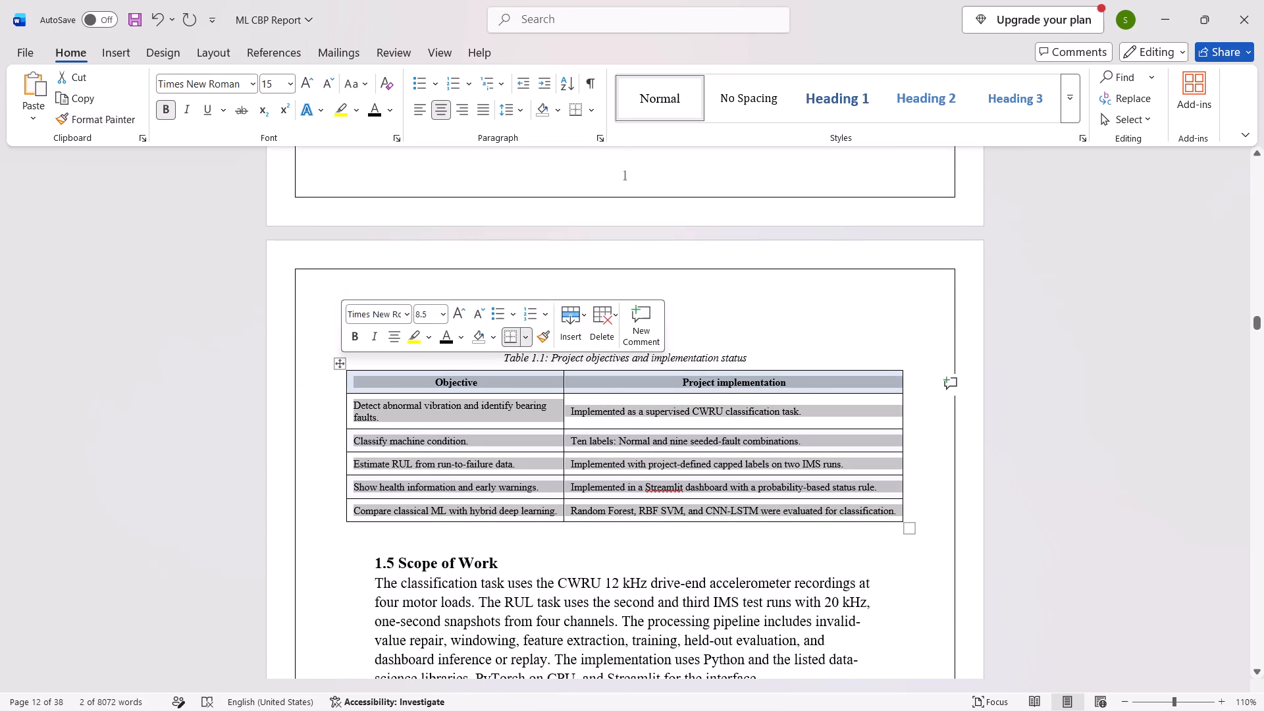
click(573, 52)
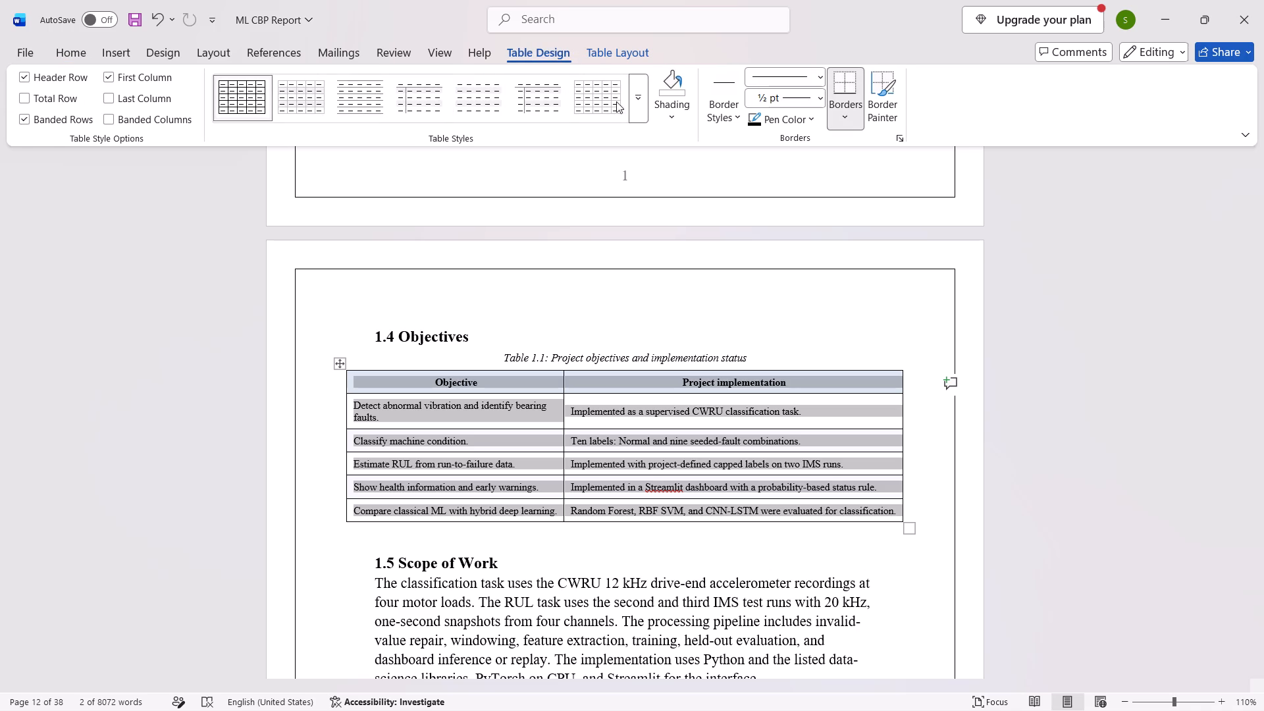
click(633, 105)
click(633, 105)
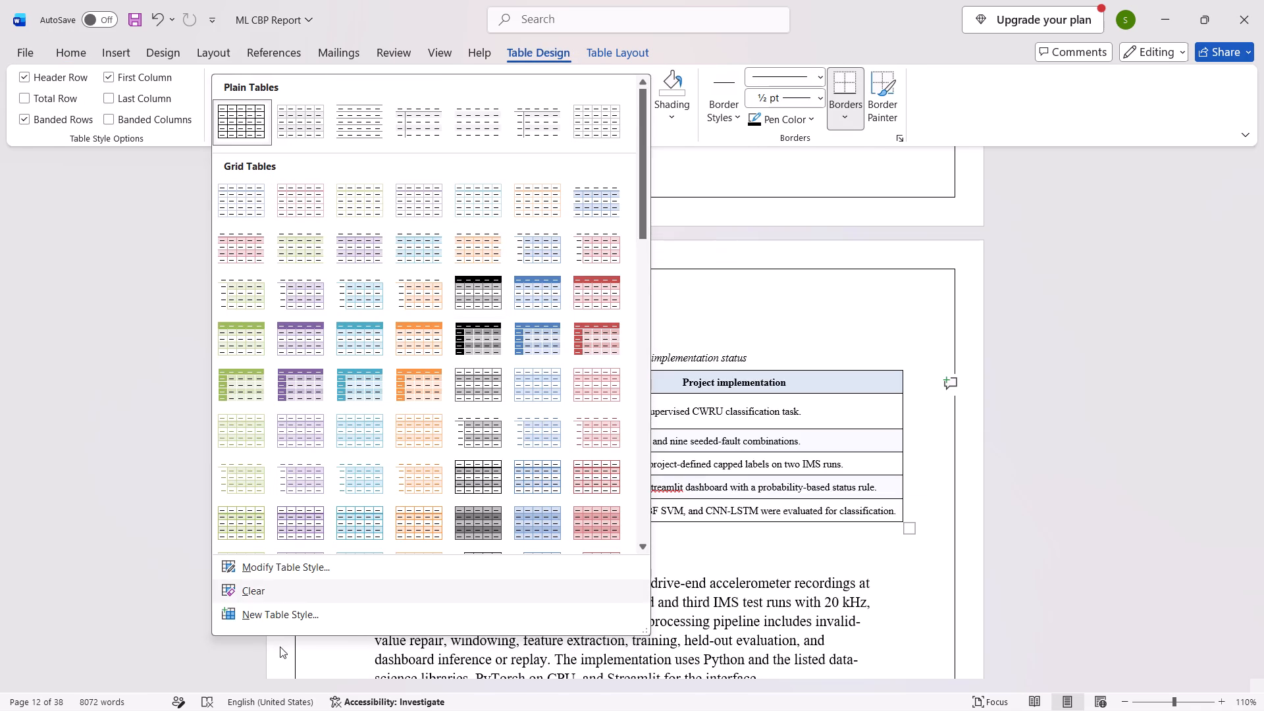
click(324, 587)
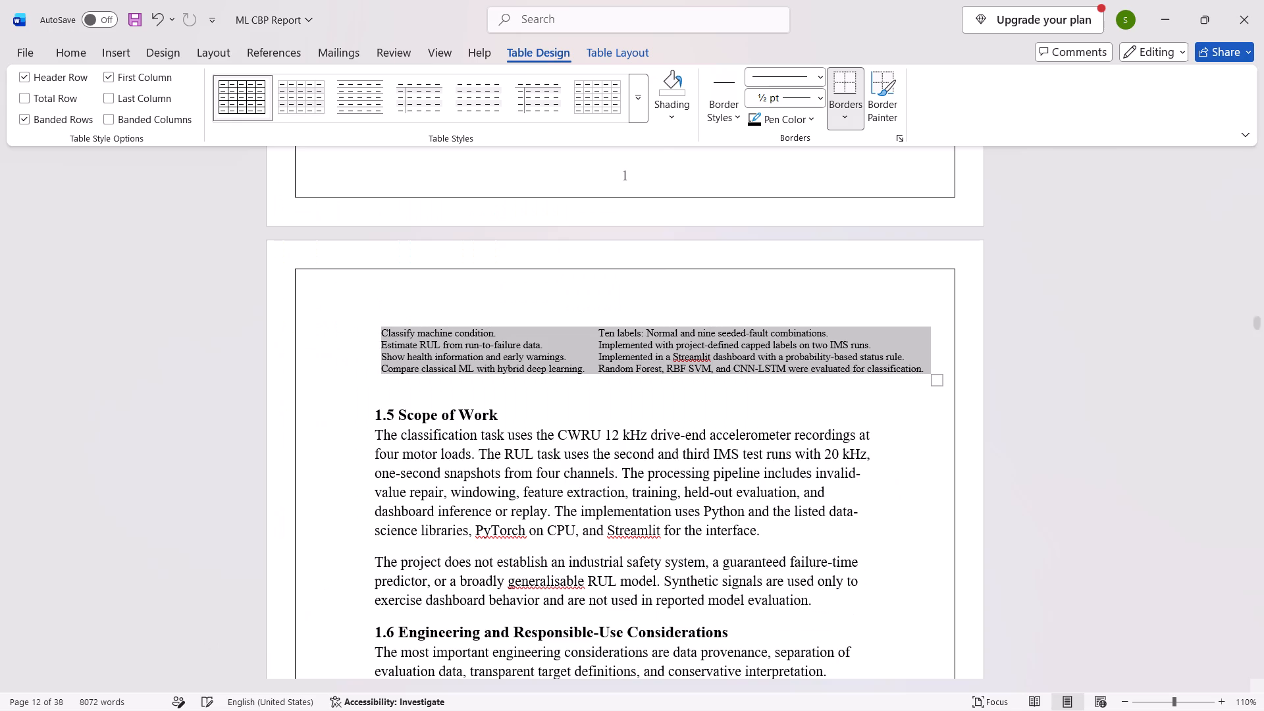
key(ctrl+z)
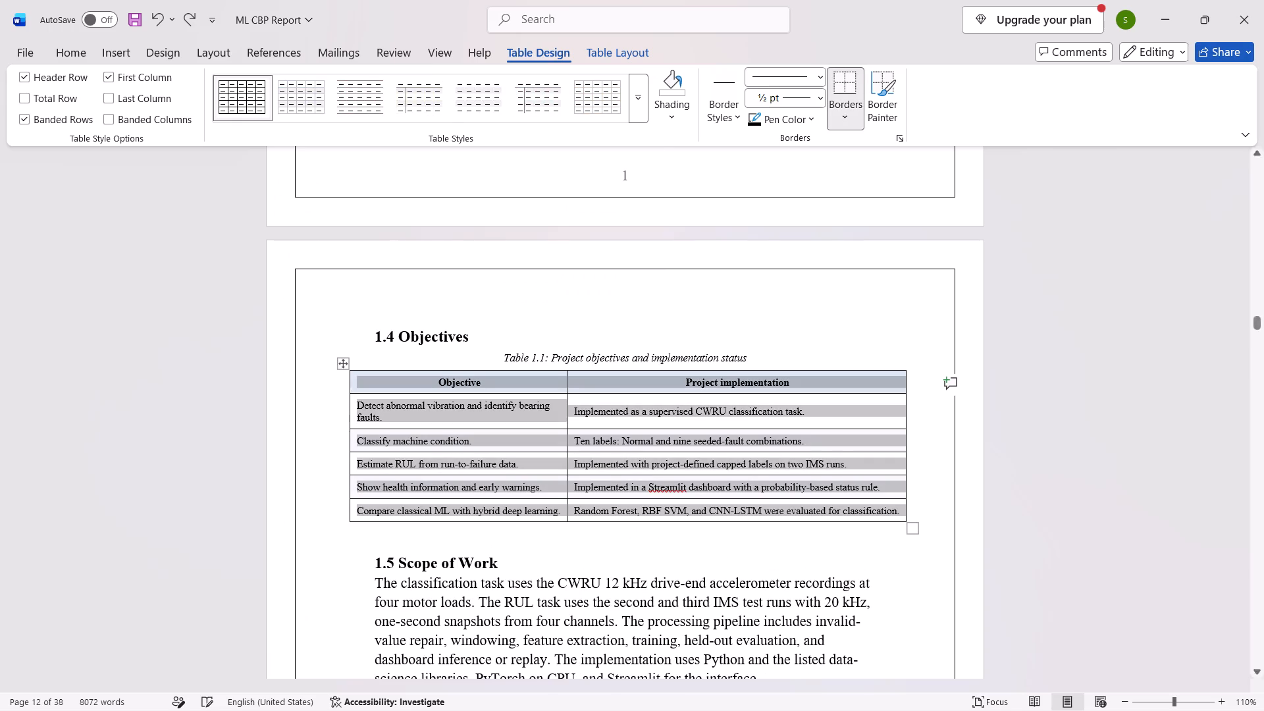
Apply a plain light-grid style to Table 1.1 and remove all of its borders.
click(835, 112)
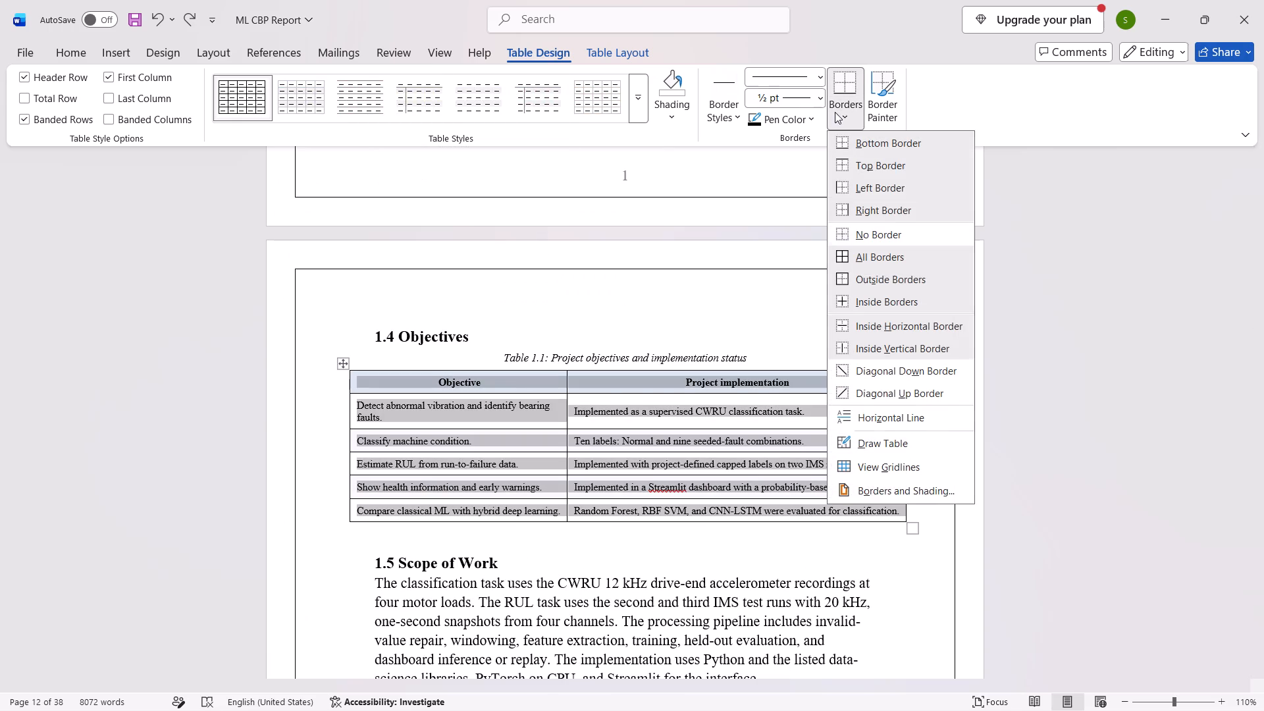
click(878, 238)
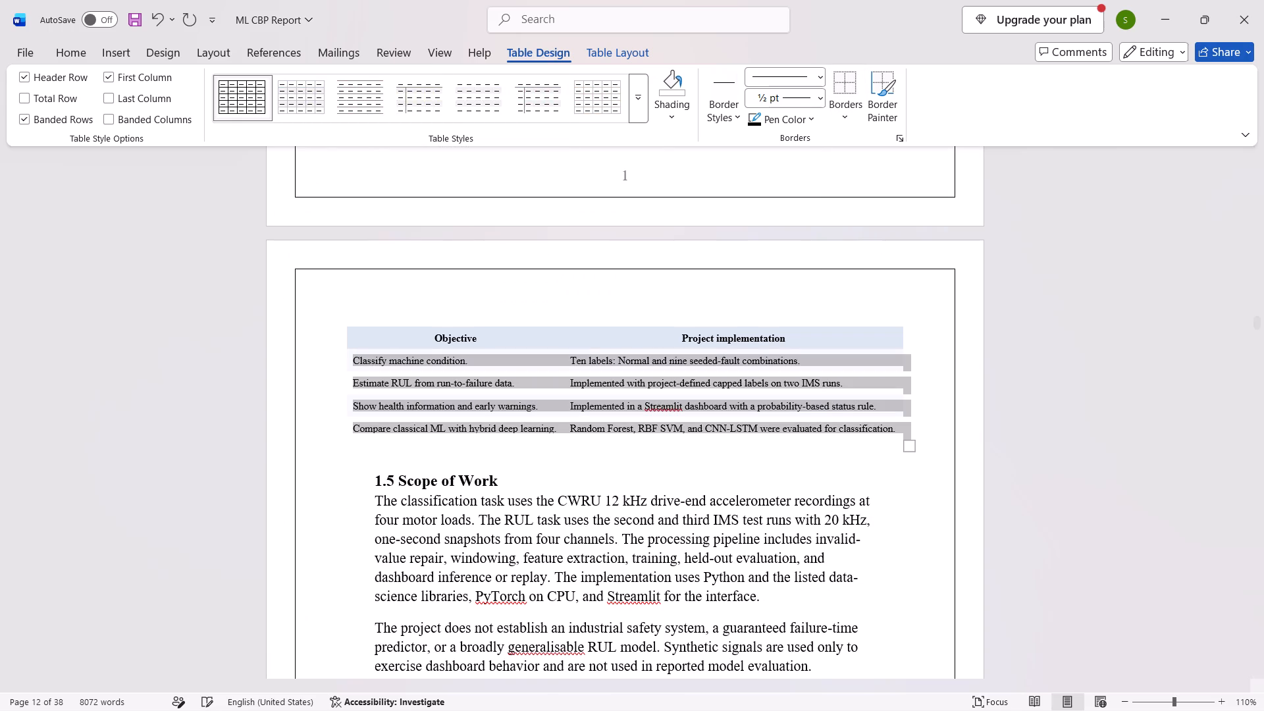
click(490, 90)
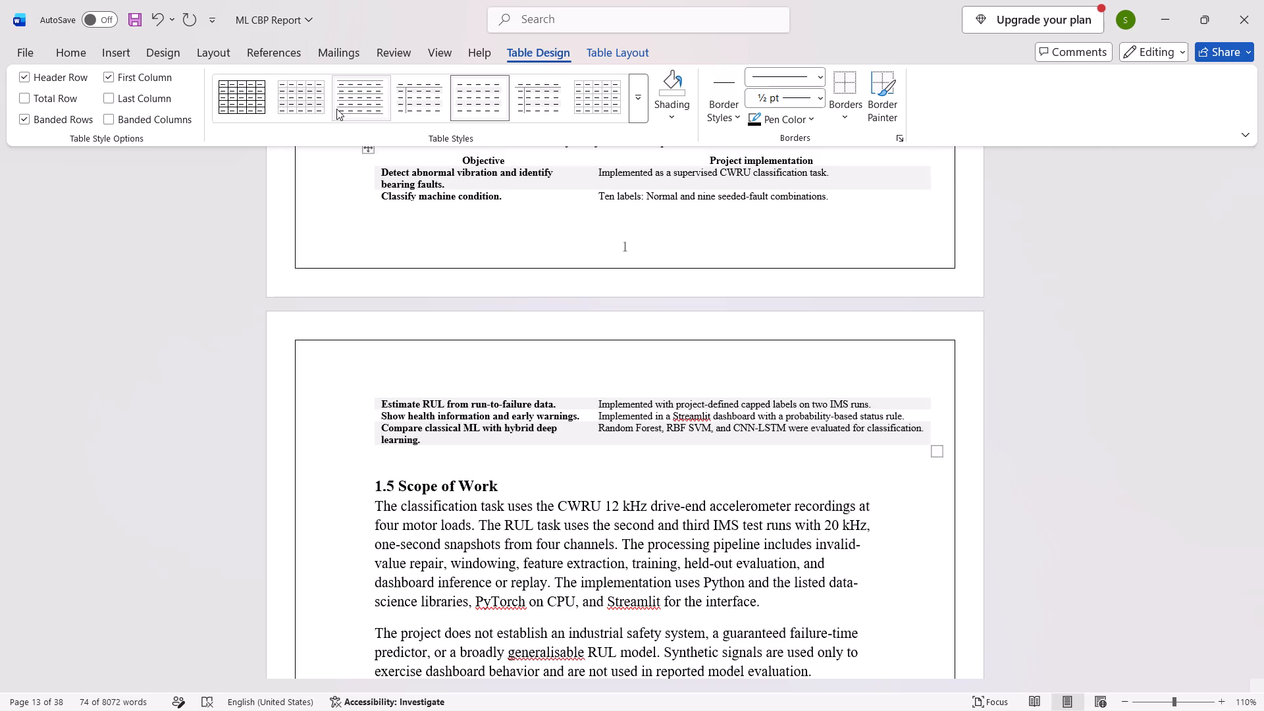
click(612, 86)
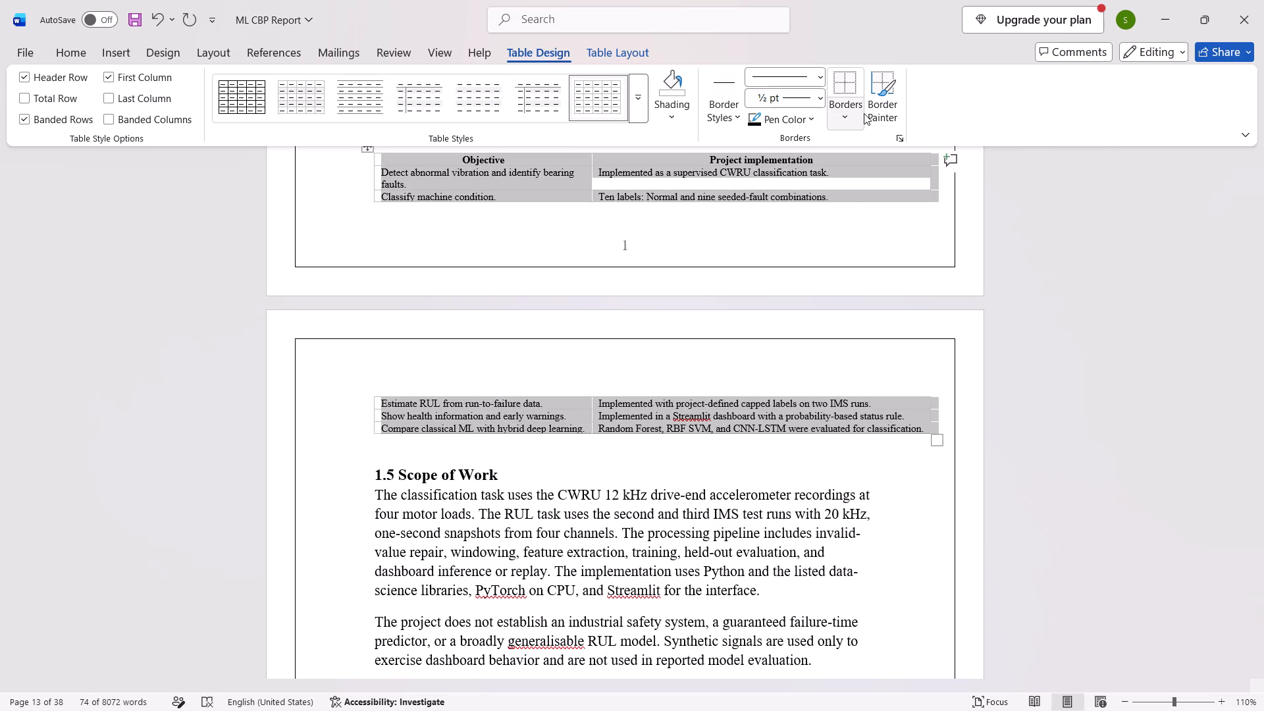
click(856, 116)
click(889, 238)
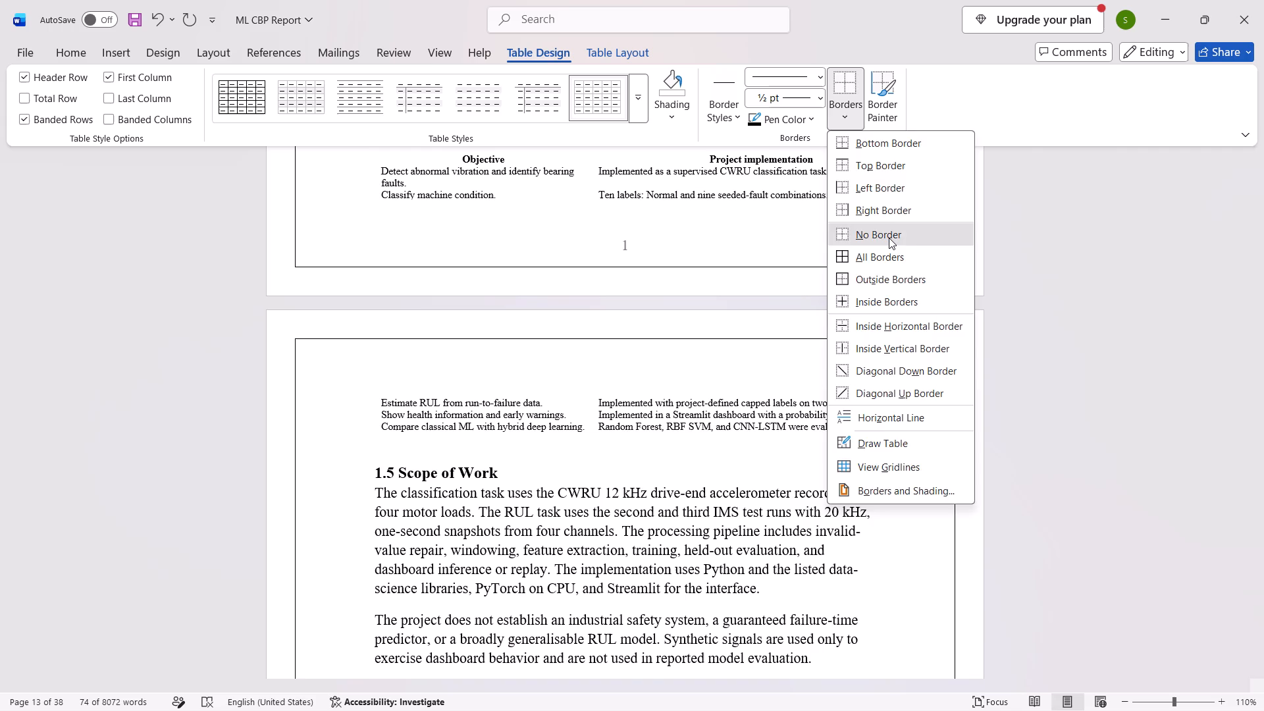
Insert two blank lines above the 1.4 Objectives heading to push it and Table 1.1 onto the next page.
scroll(889, 238, up, 3)
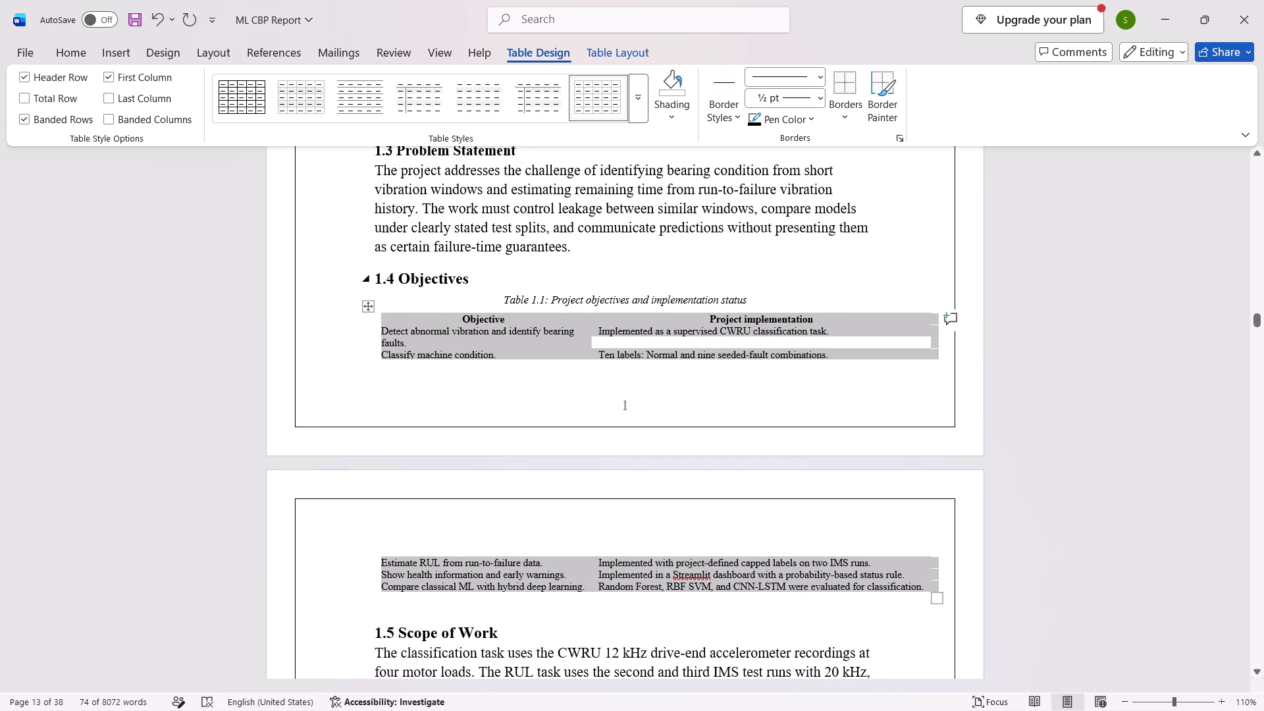
drag(587, 281, 234, 155)
click(386, 275)
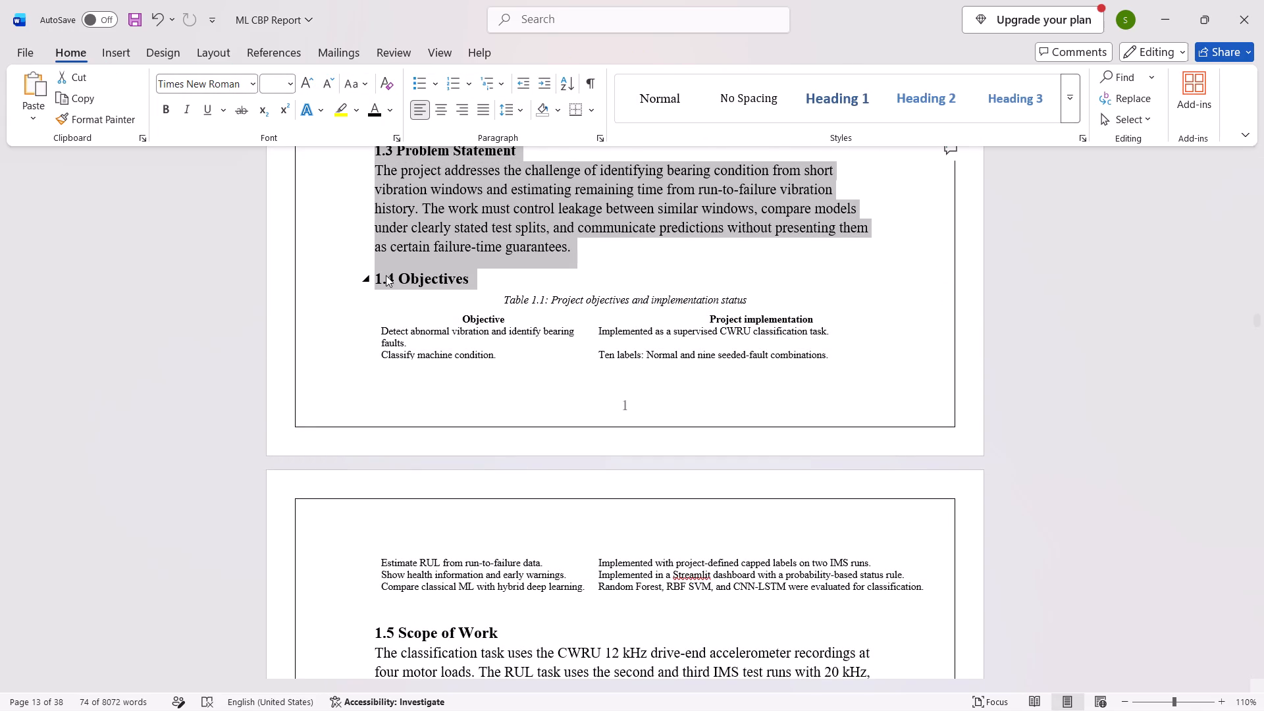
key(Left)
key(Left)
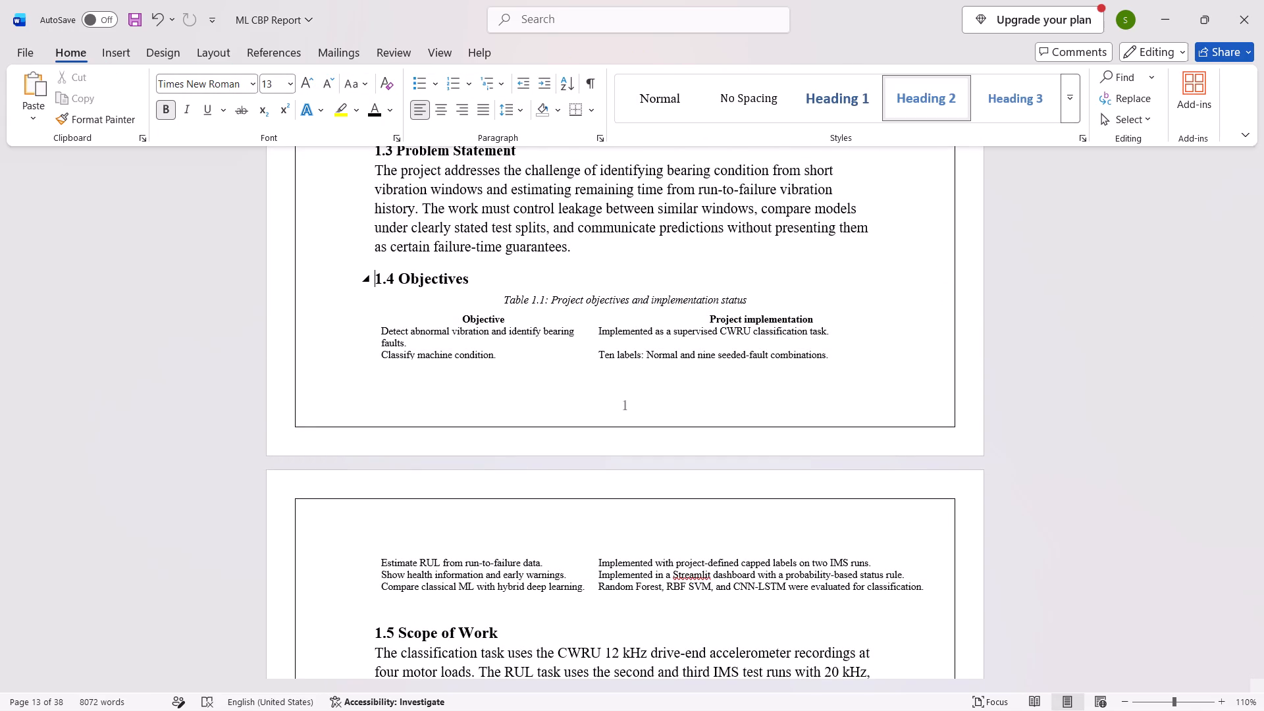
key(Return)
key(Return)
scroll(386, 275, up, 6)
scroll(386, 275, down, 3)
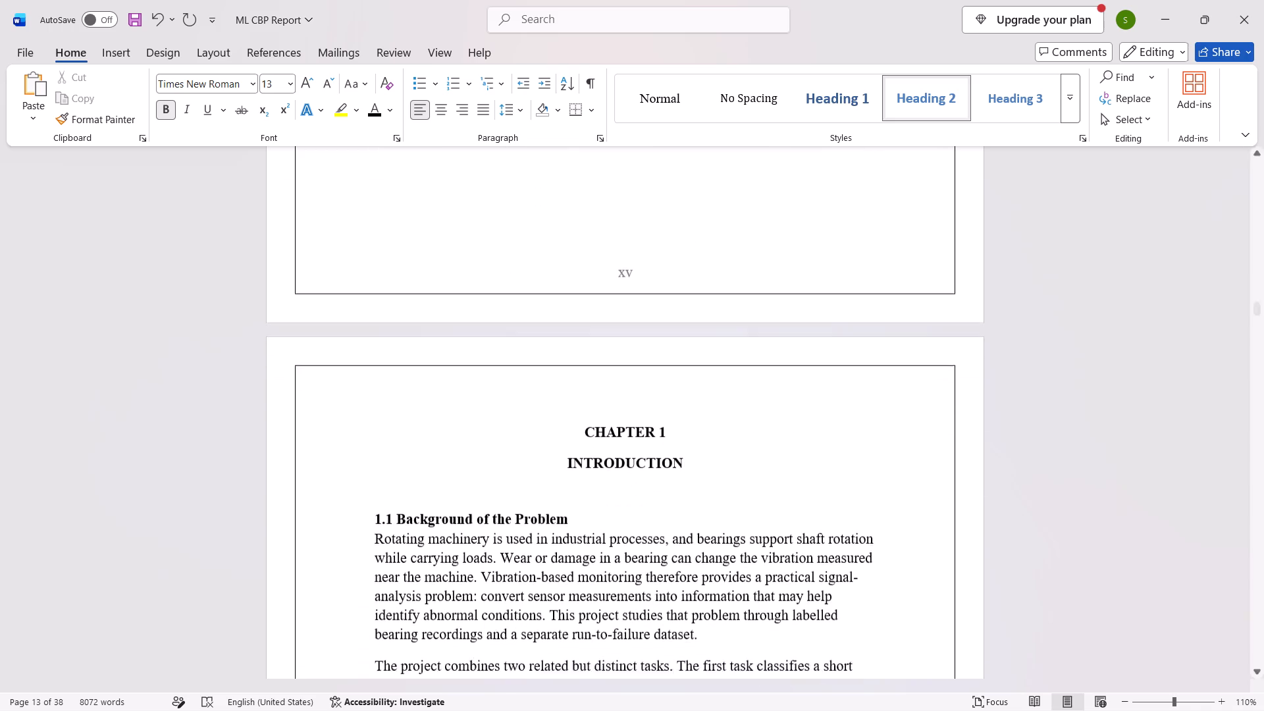
scroll(386, 275, down, 7)
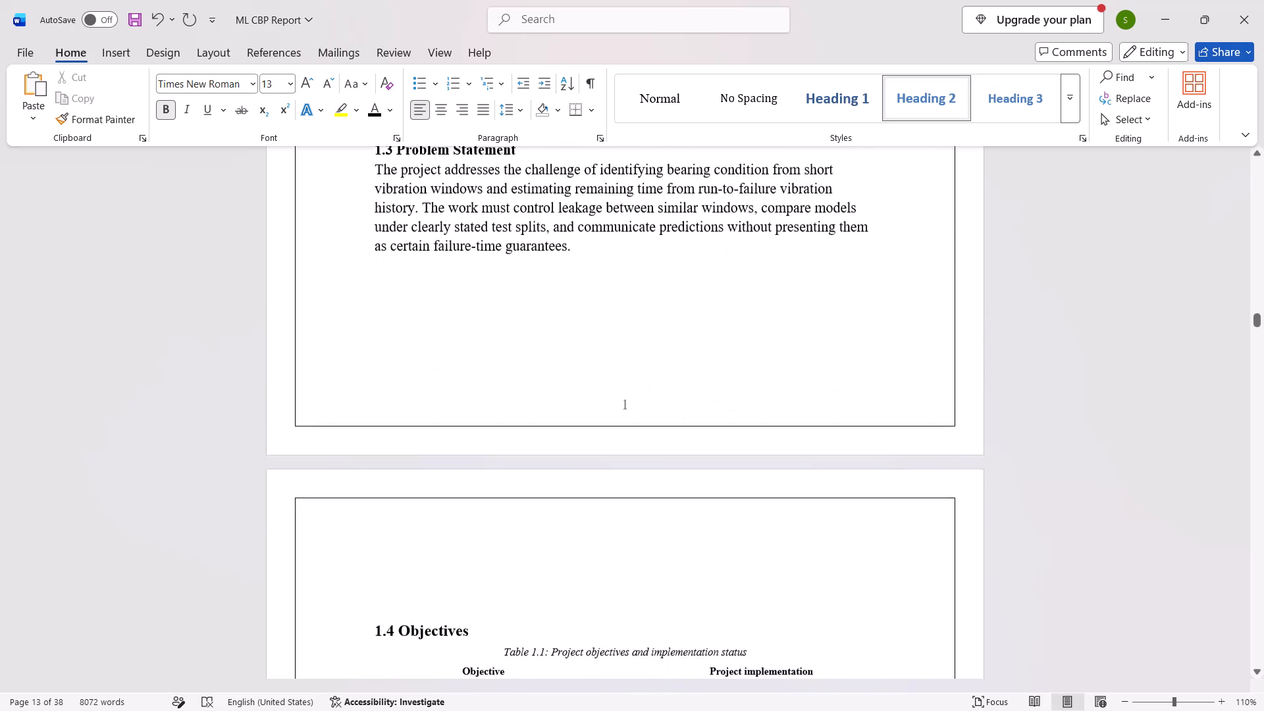
scroll(386, 275, down, 4)
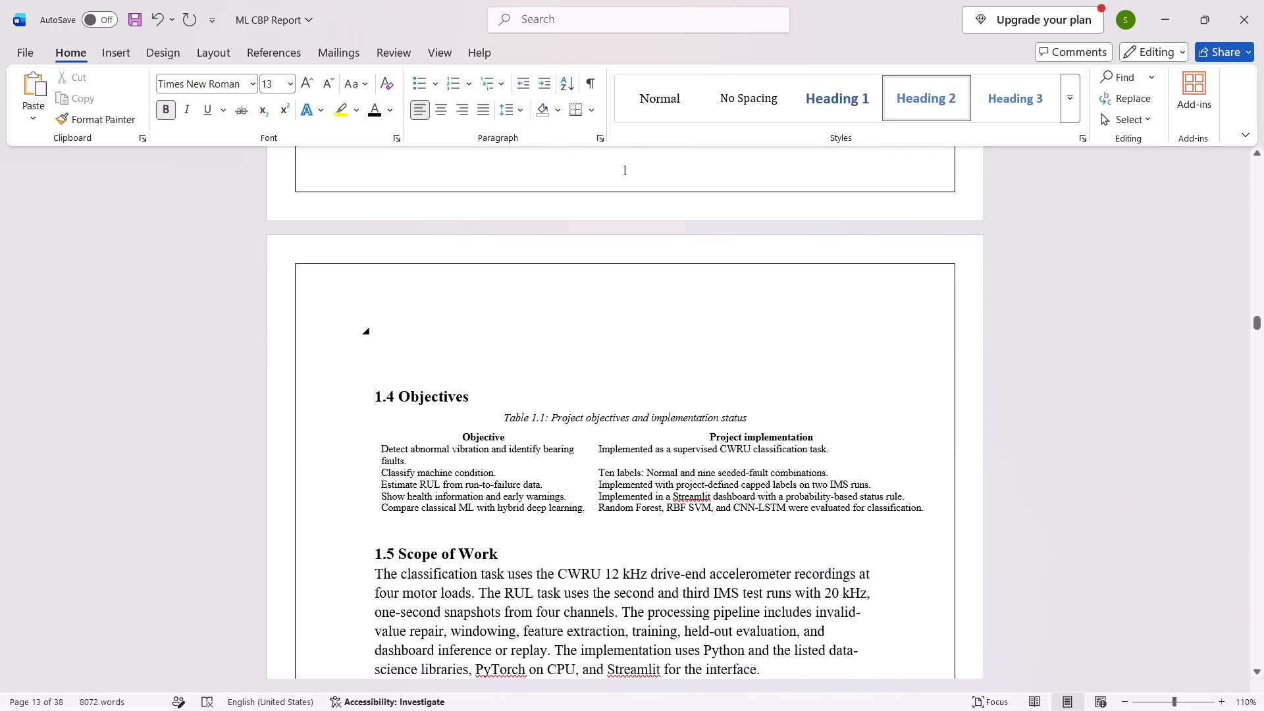
Adjust the blank lines above 1.4 Objectives so the heading starts at the top margin of its new page.
key(Up)
key(Down)
key(BackSpace)
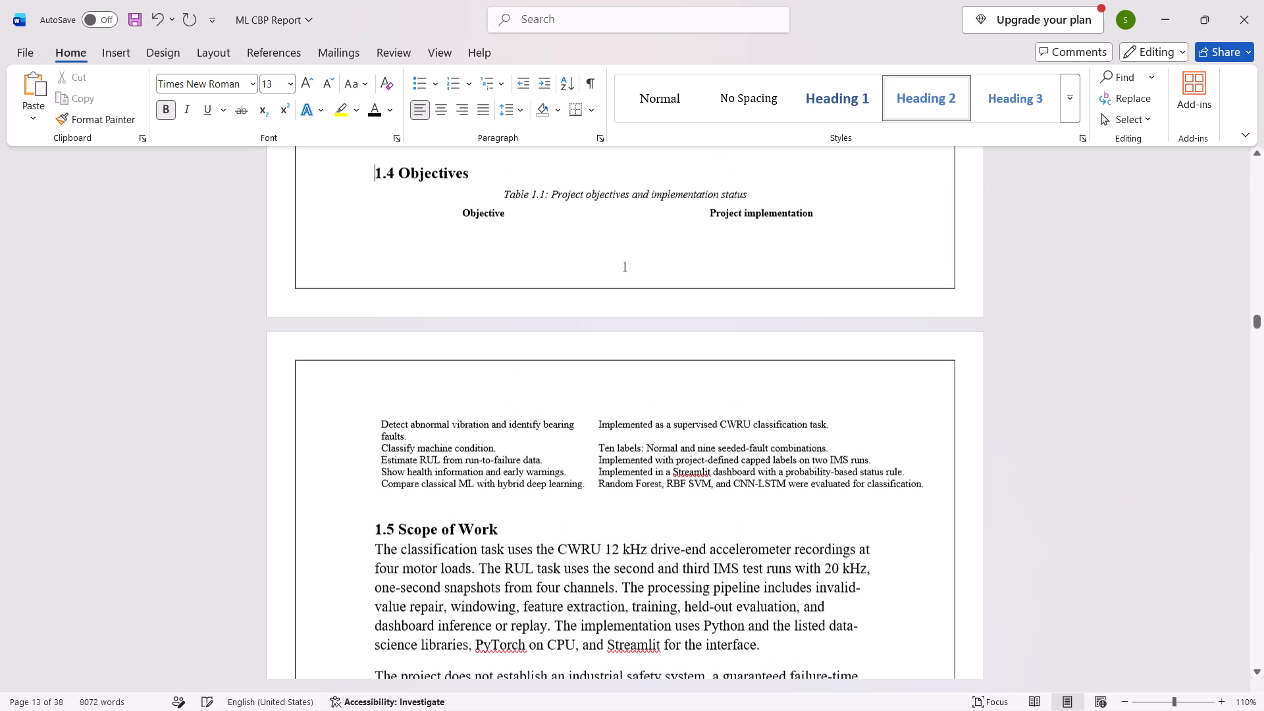
key(Return)
key(Down)
key(Up)
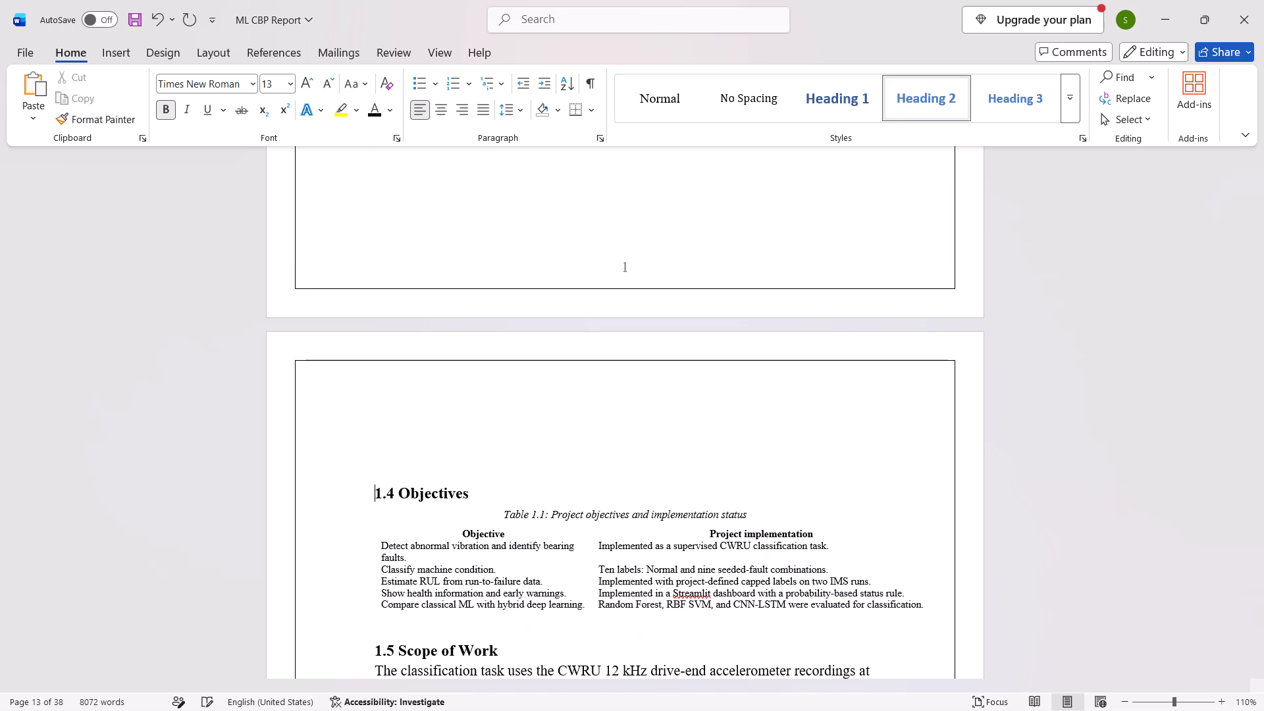
key(Up)
key(BackSpace)
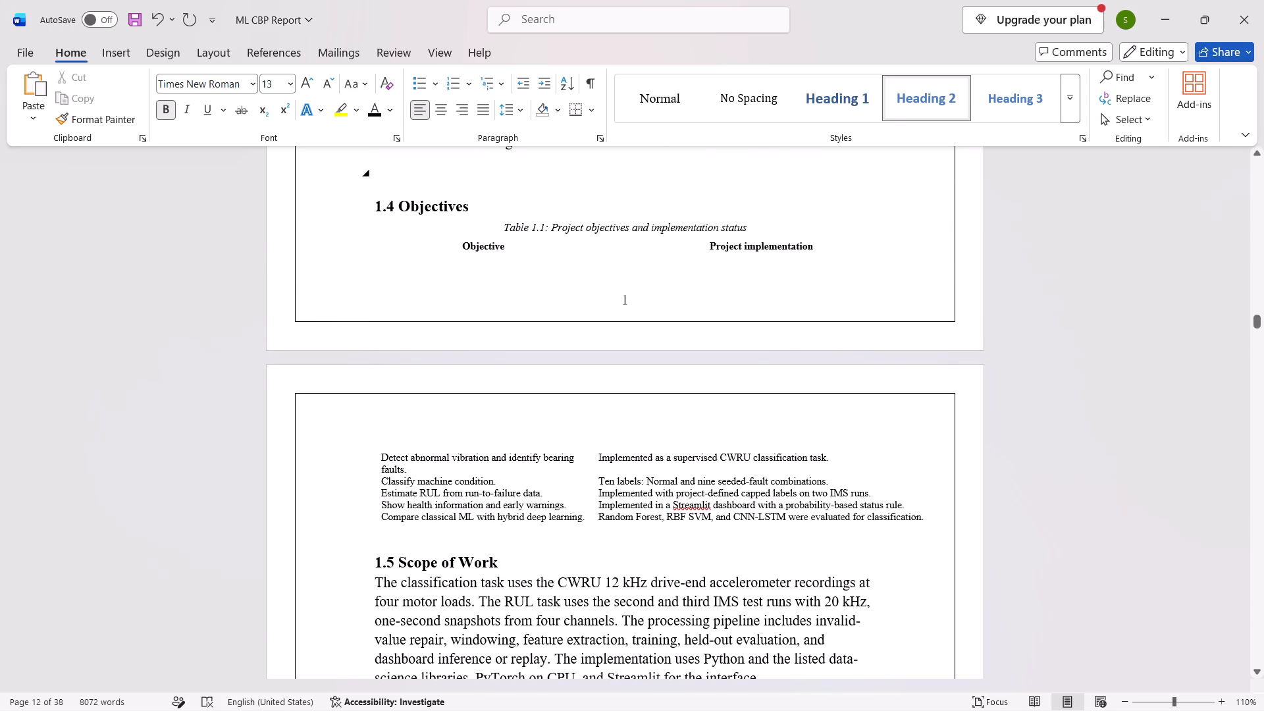
key(Down)
key(Return)
key(Down)
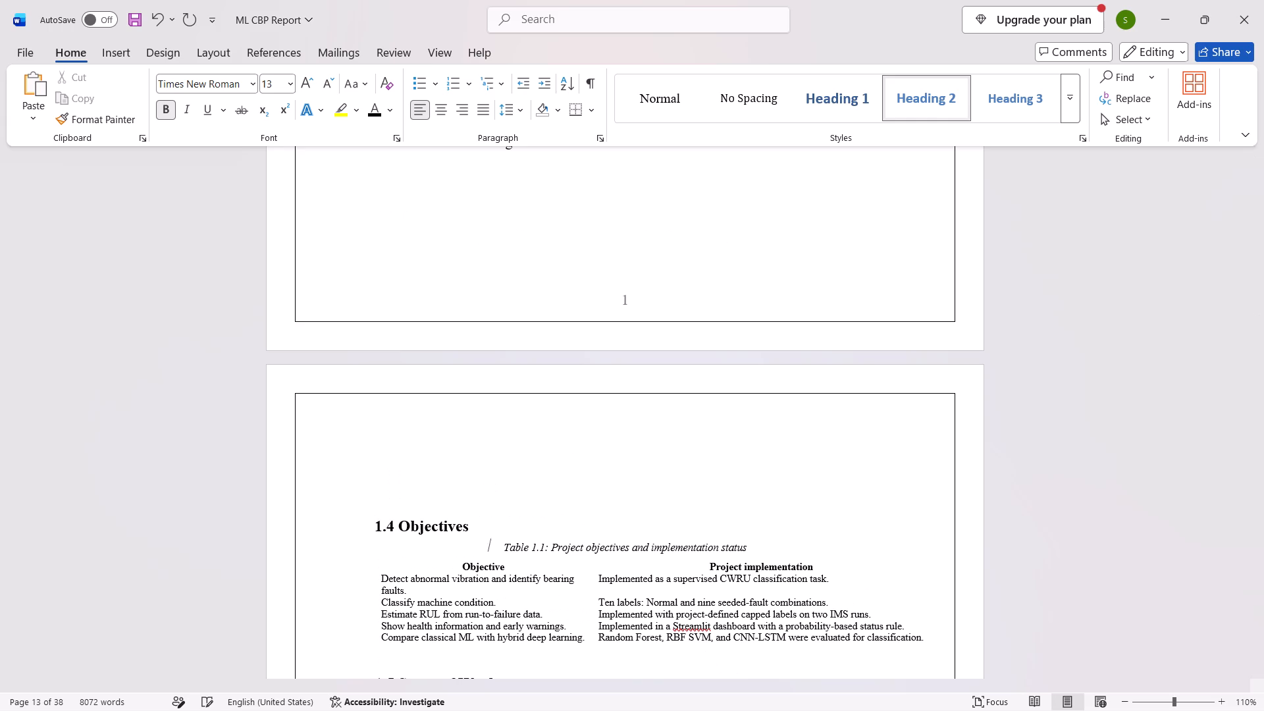
key(Up)
key(Up)
key(BackSpace)
key(Return)
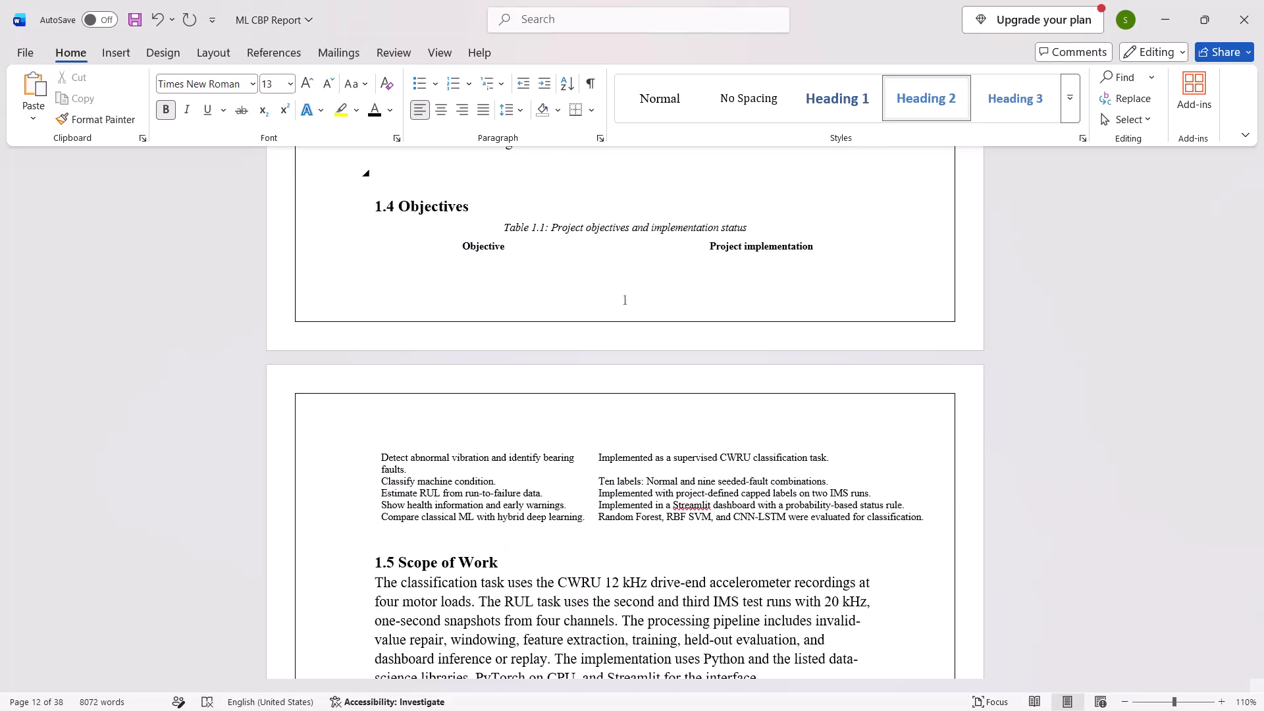
key(Down)
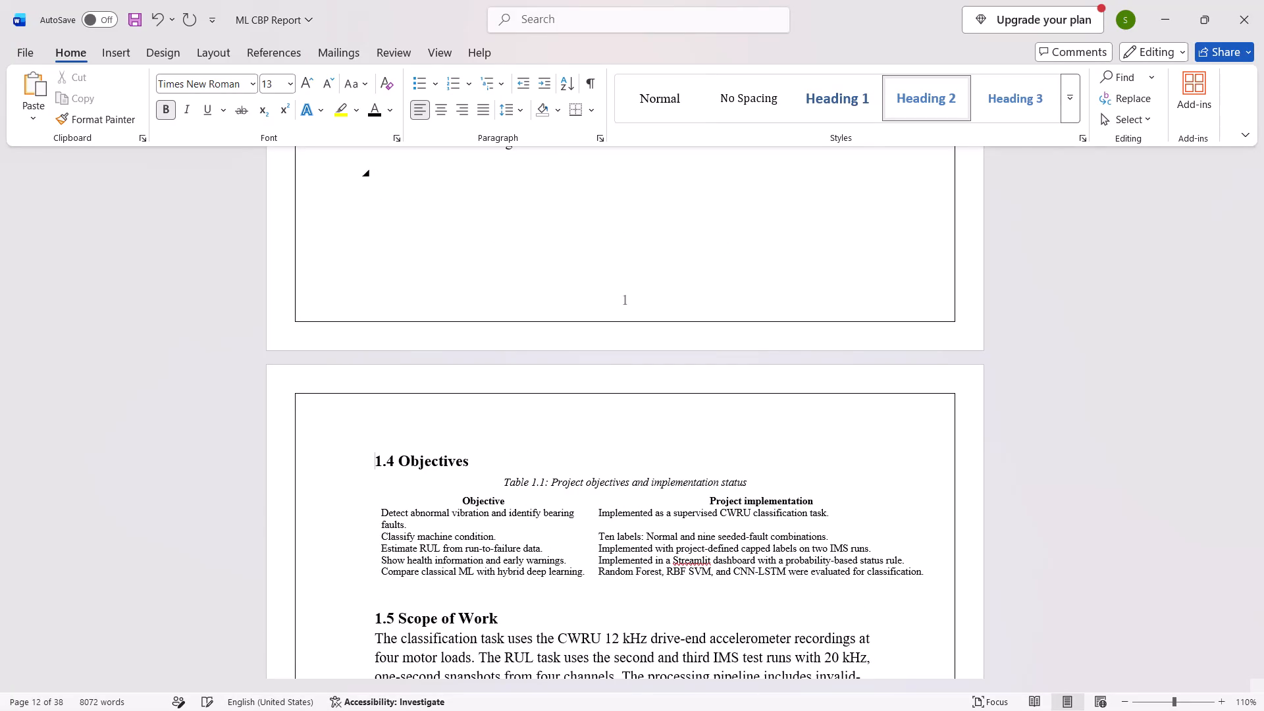
Stretch Table 1.1 vertically to give its rows more height.
scroll(490, 514, down, 1)
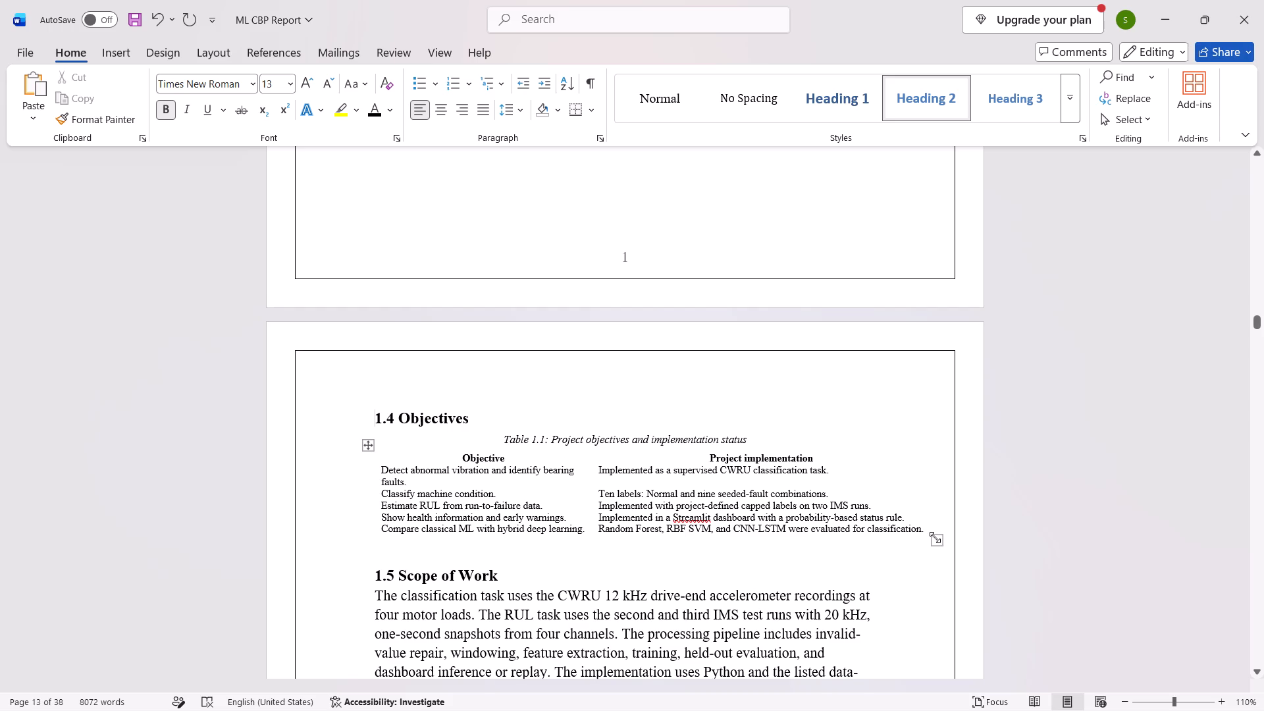
drag(935, 537, 934, 574)
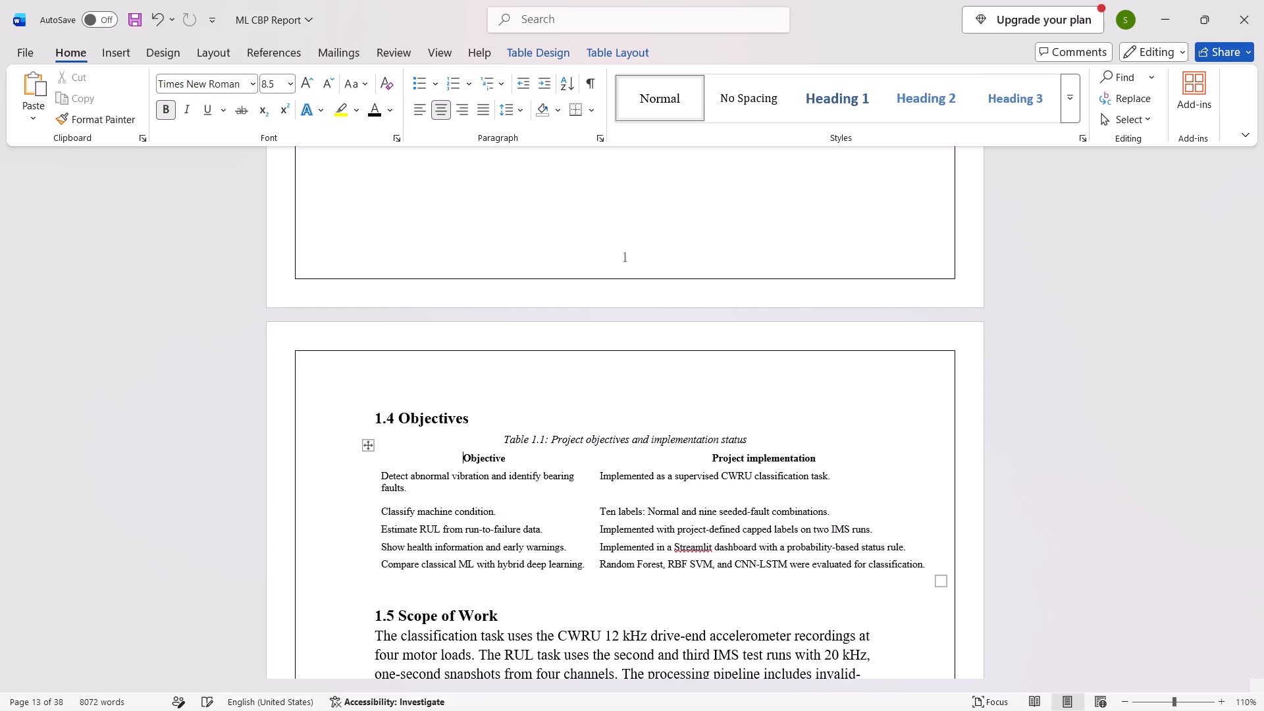
click(875, 556)
Increase the font size of all rows below the header in Table 1.1 to 12 pt.
drag(747, 657, 616, 647)
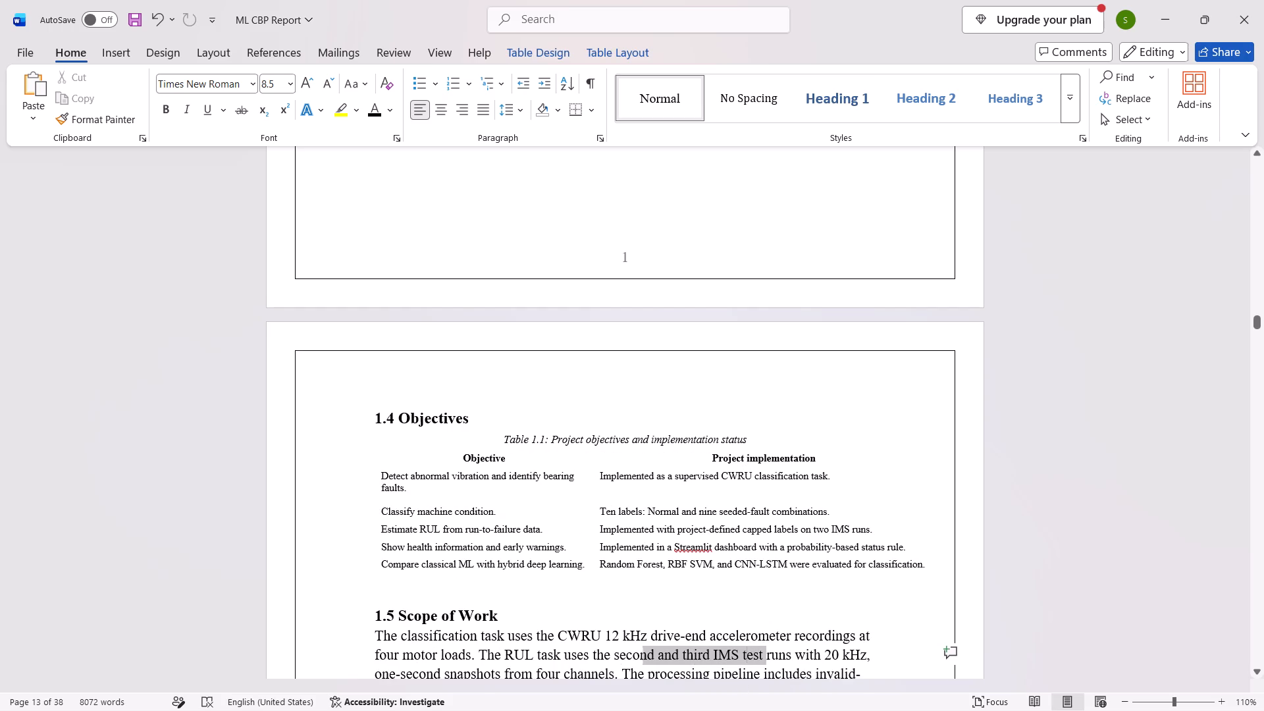
drag(616, 647, 614, 646)
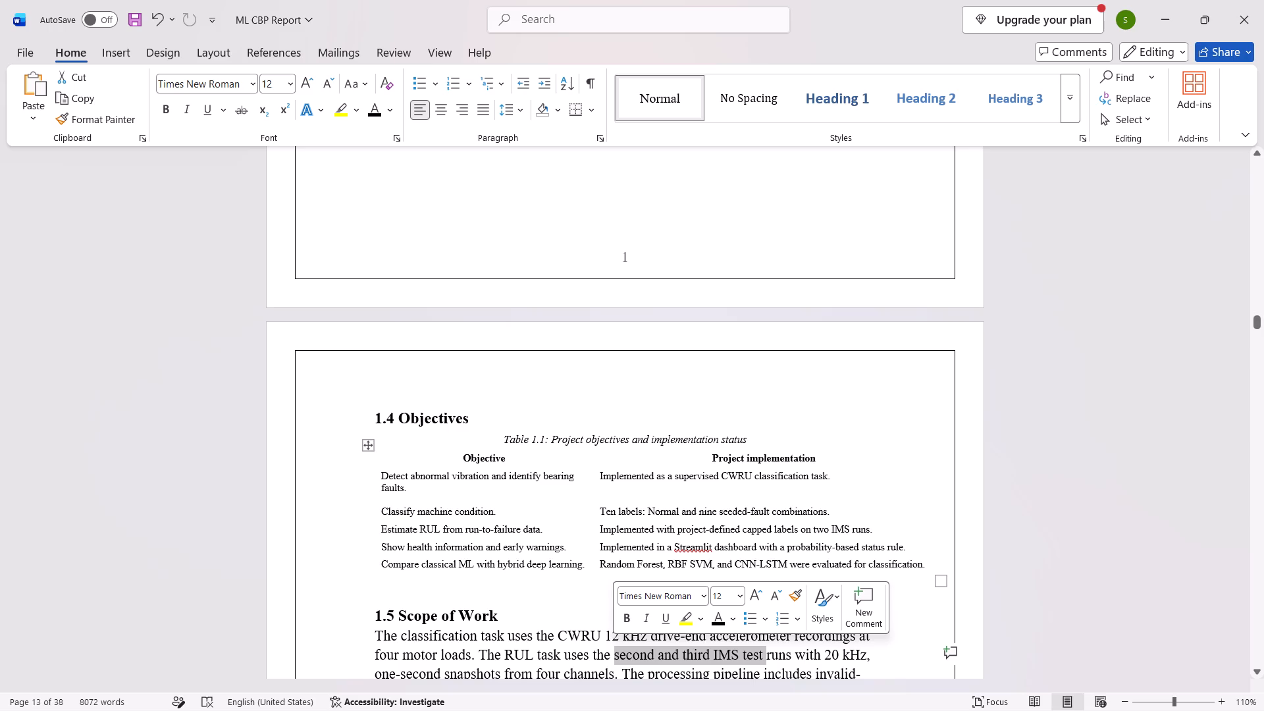
drag(928, 566, 406, 479)
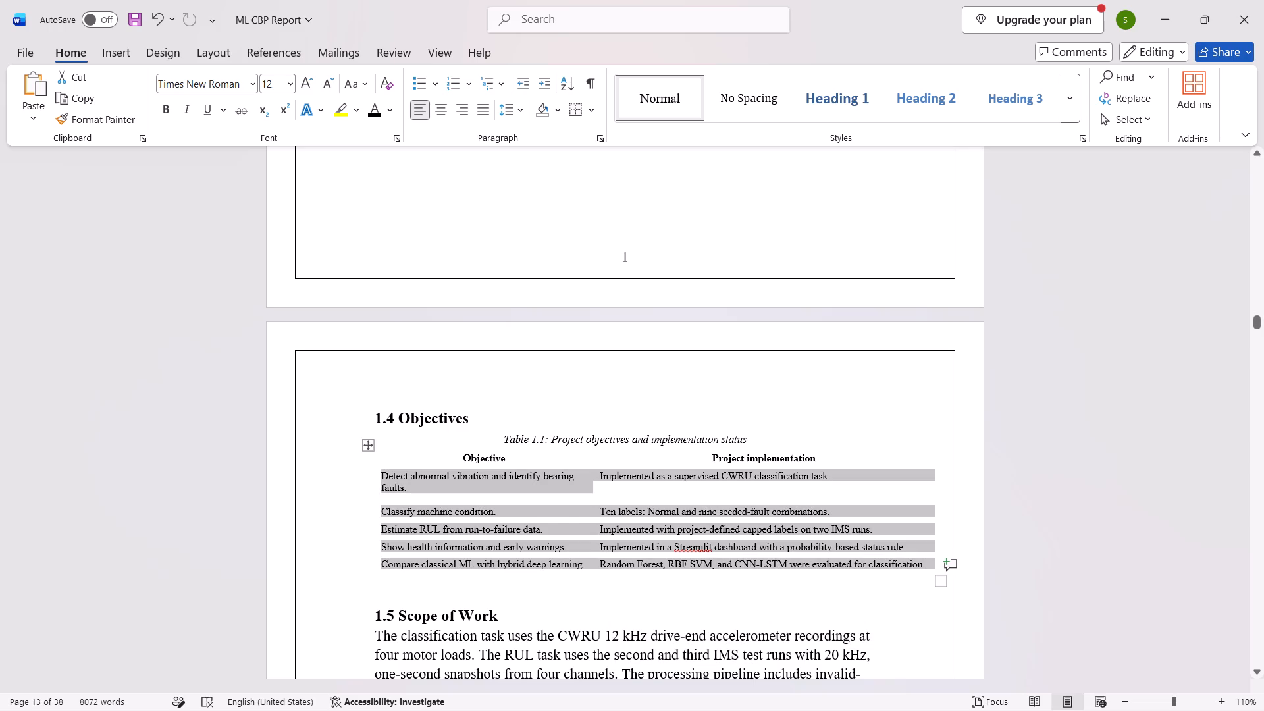
click(311, 88)
click(311, 88)
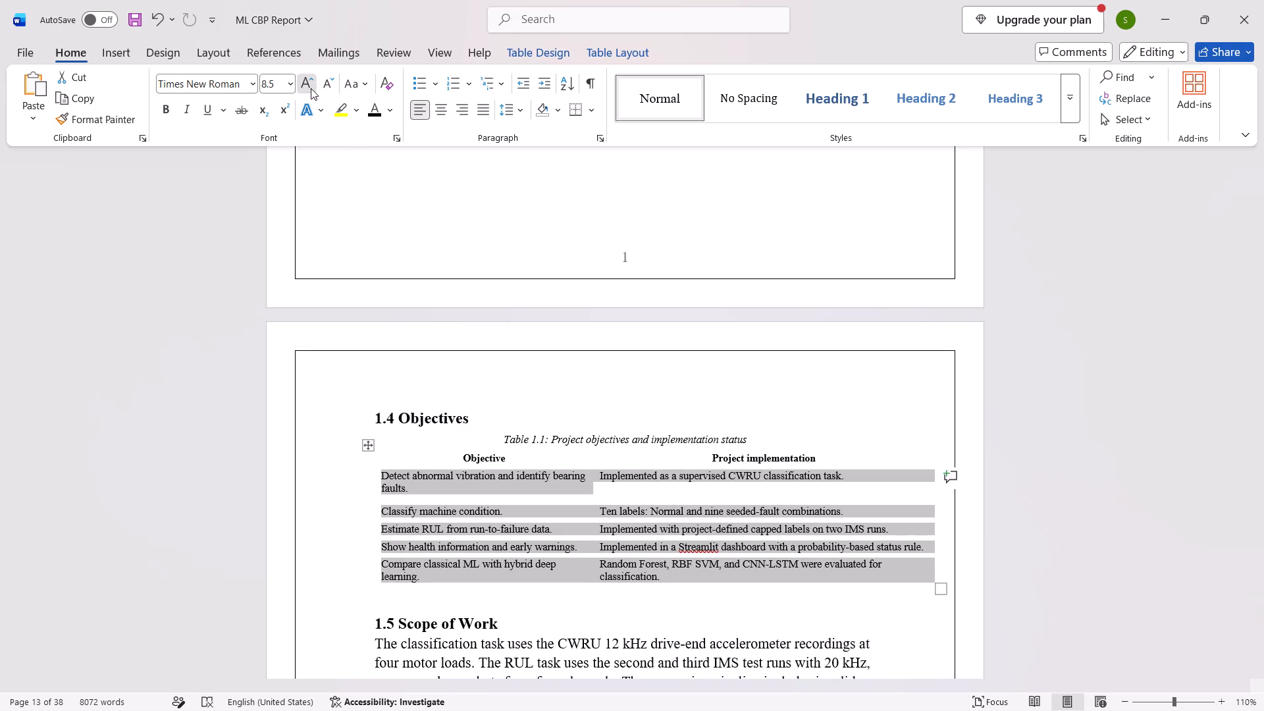
click(311, 88)
click(311, 88)
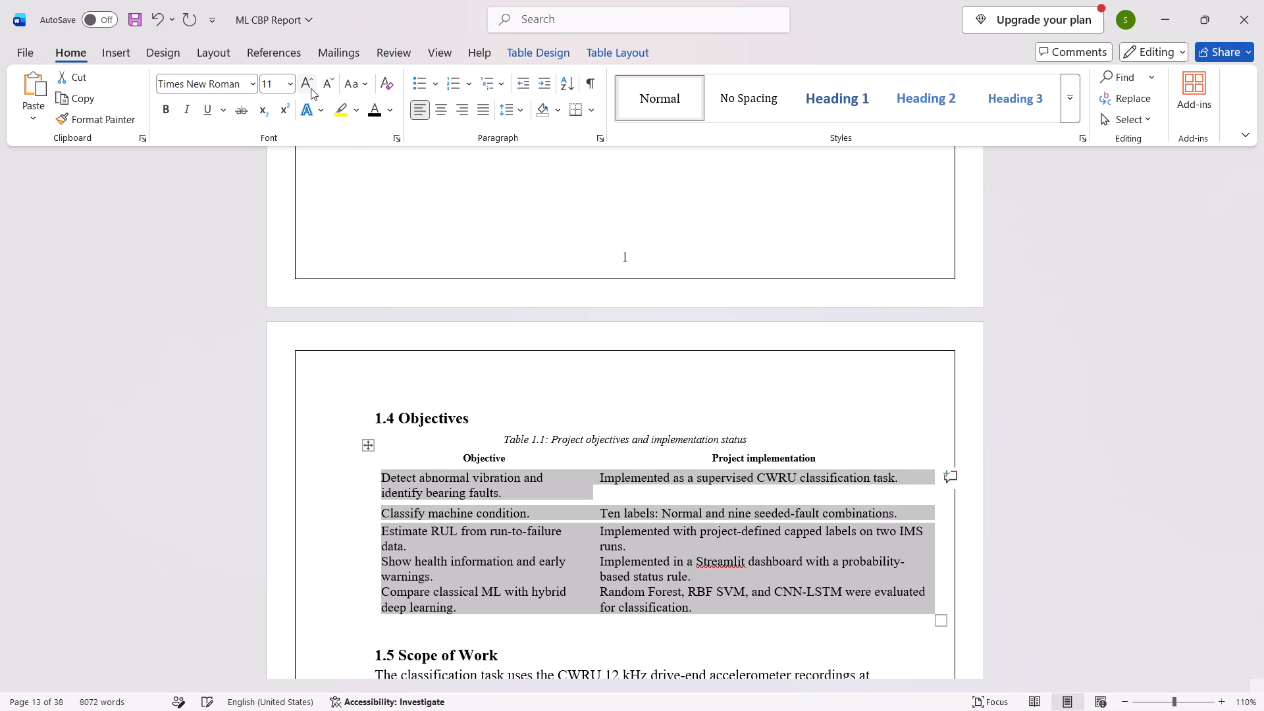
click(311, 88)
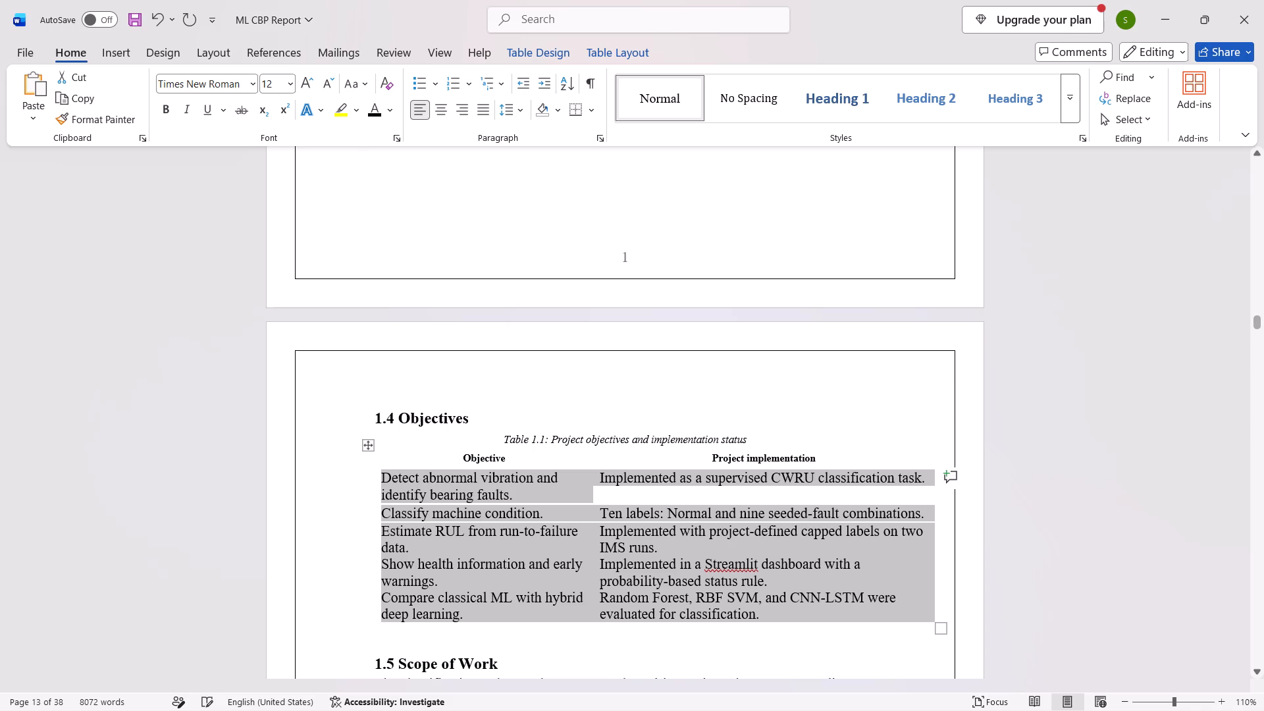
Set the caption and header row of Table 1.1 to 12 pt.
click(822, 463)
key(shift+Left)
key(shift+Left)
key(shift+Left)
key(shift+Left)
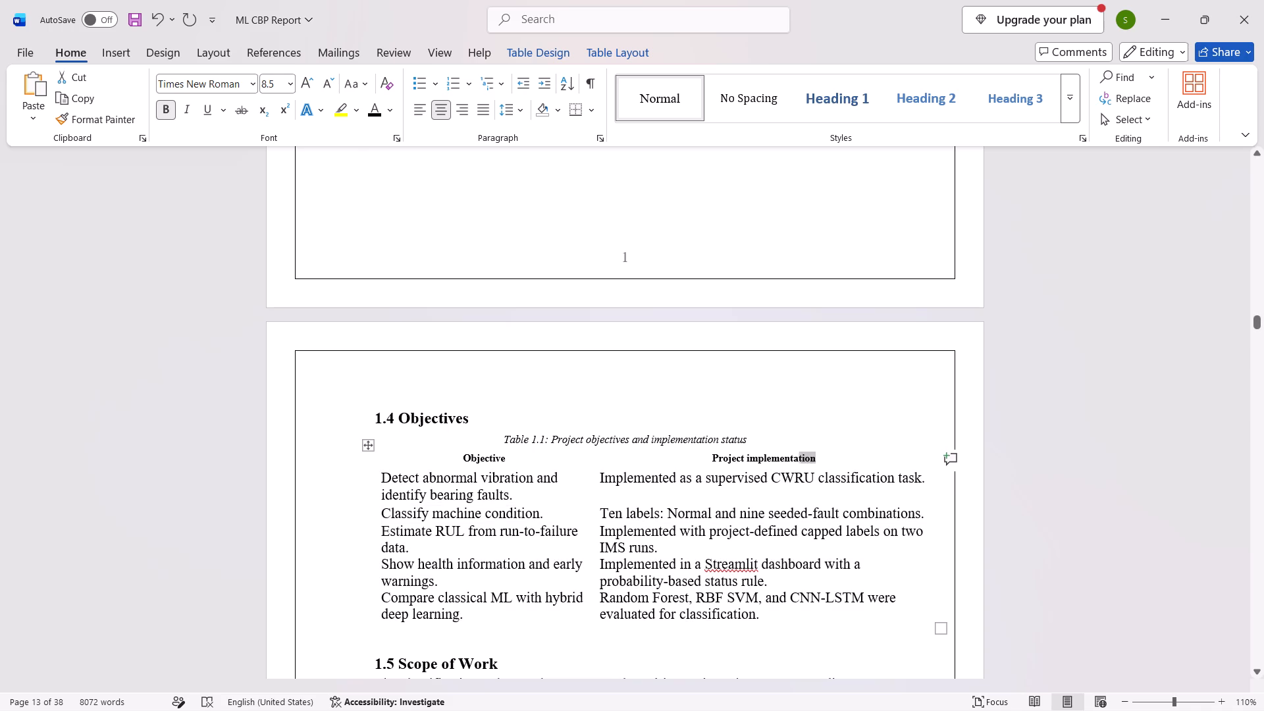
key(shift+Left)
key(shift+Left)
key(shift+Left)
key(shift+Left)
key(shift+Left)
key(shift+Left)
key(shift+Left)
key(shift+Left)
key(shift+Left)
key(shift+Left)
key(shift+Left)
key(shift+Left)
key(shift+Left)
key(shift+Left)
key(shift+Left)
key(shift+Left)
key(shift+Left)
key(shift+Left)
key(shift+Left)
key(shift+Left)
key(shift+Up)
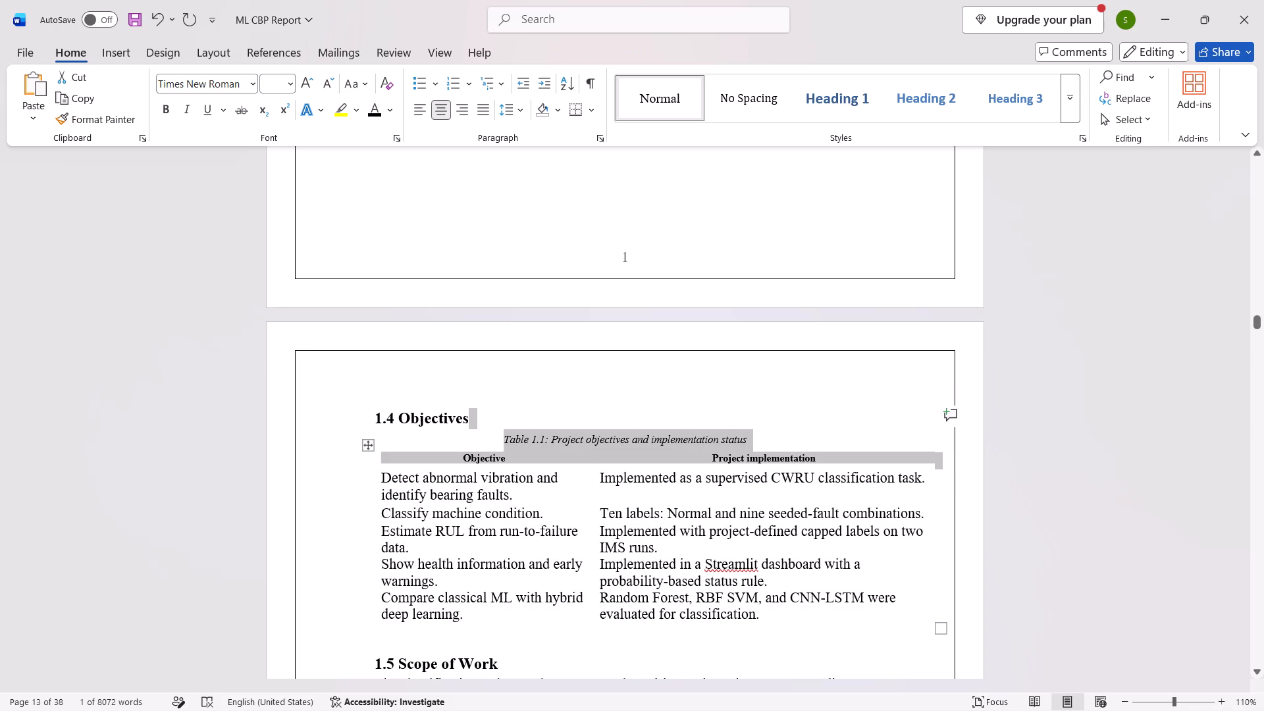
key(shift+Down)
key(shift+Left)
key(shift+Left)
key(shift+Left)
key(shift+Left)
key(shift+Left)
key(shift+Left)
key(shift+Left)
key(shift+Left)
key(shift+Left)
key(shift+Left)
key(shift+Left)
key(shift+Left)
key(shift+Left)
key(shift+Left)
key(shift+Left)
key(shift+Left)
key(shift+Left)
key(shift+Left)
key(shift+Left)
key(shift+Left)
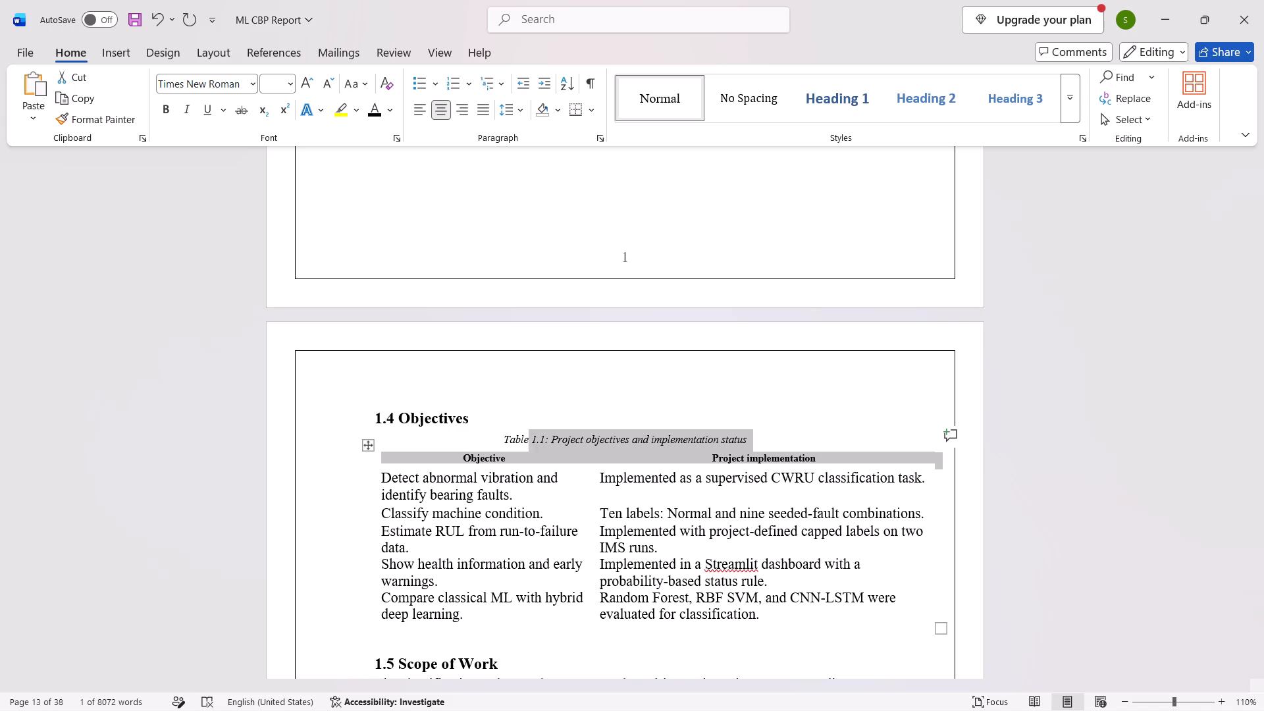
key(shift+Left)
key(shift+Left)
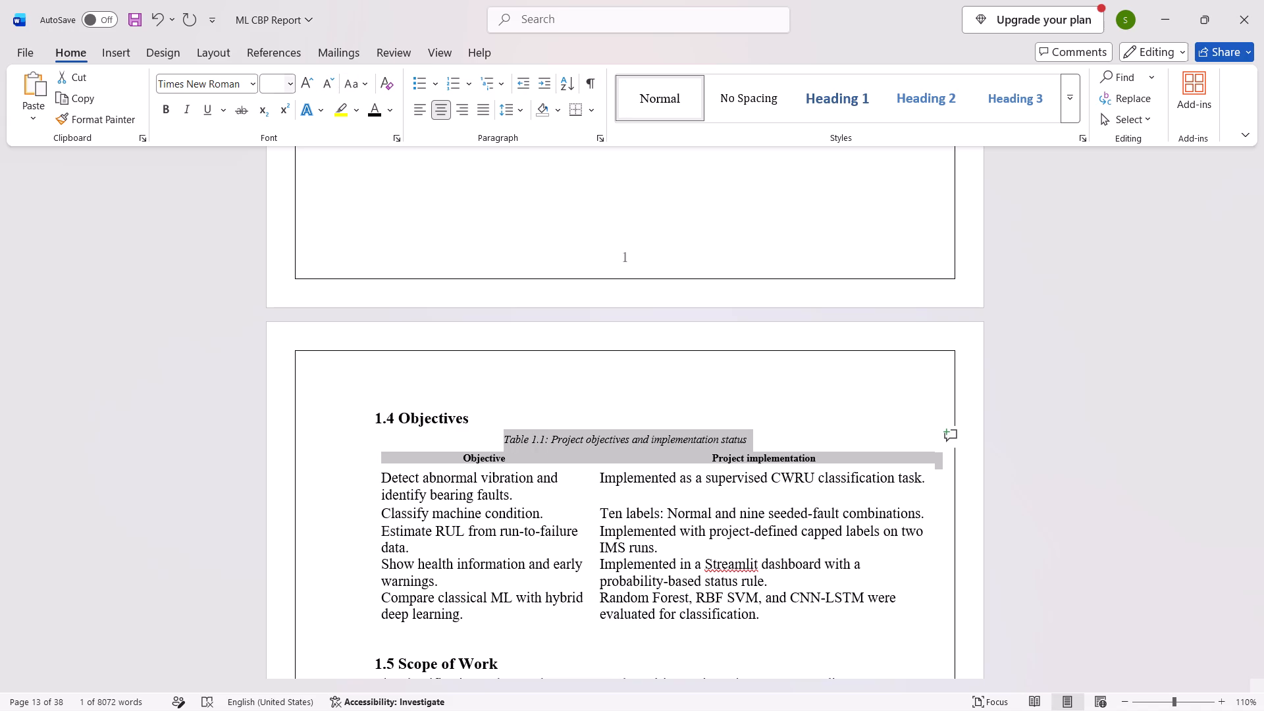
click(271, 84)
text(12)
key(Return)
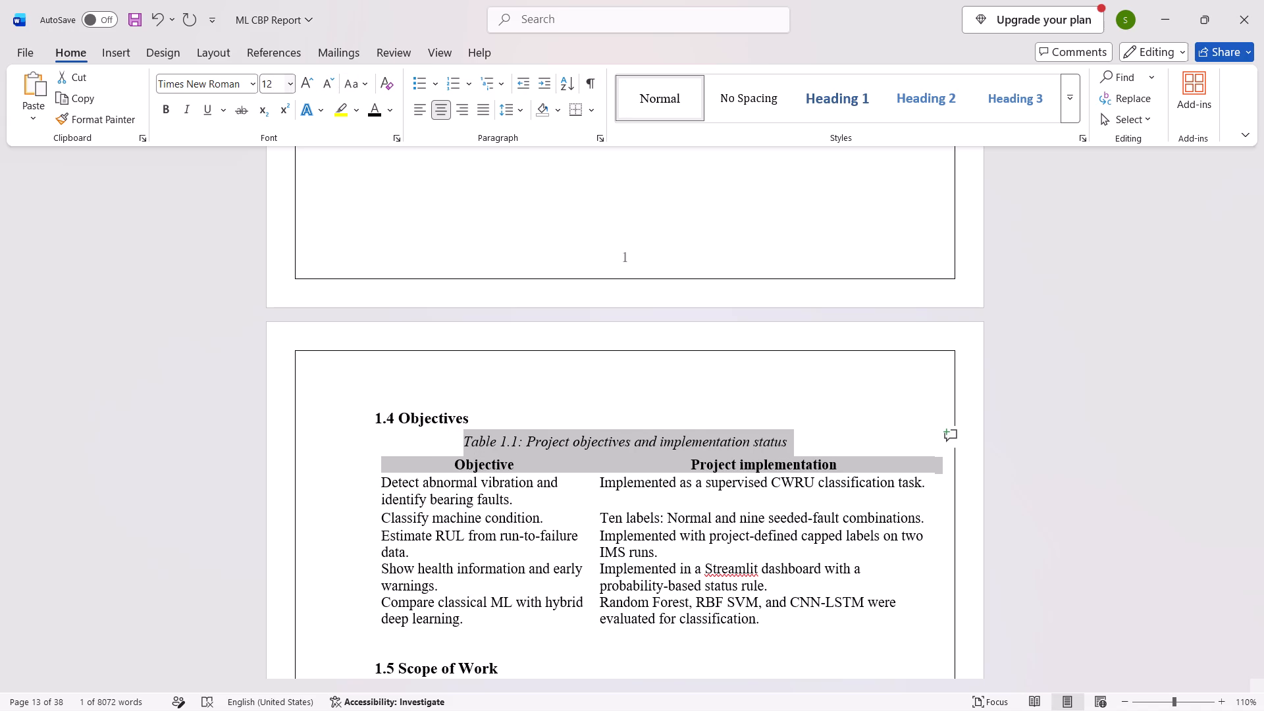
click(542, 429)
Stretch Table 1.1 slightly taller toward the 1.5 Scope of Work heading.
scroll(542, 429, down, 1)
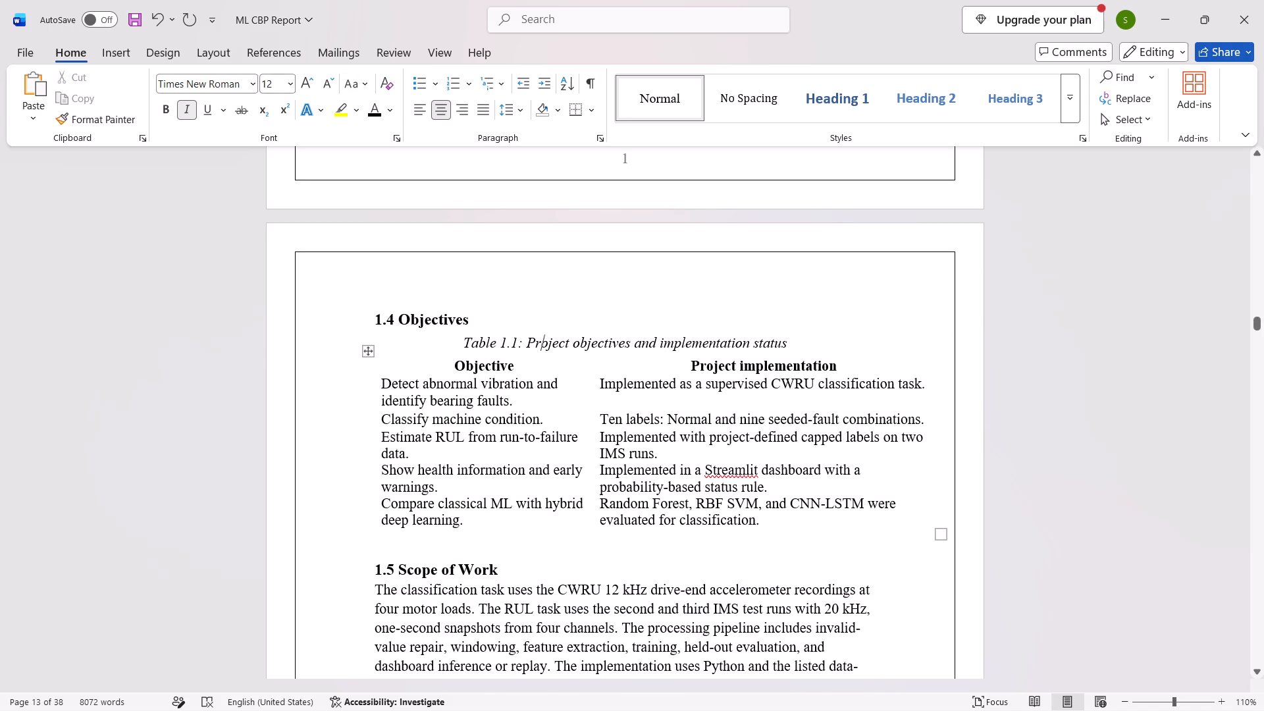
drag(945, 532, 931, 564)
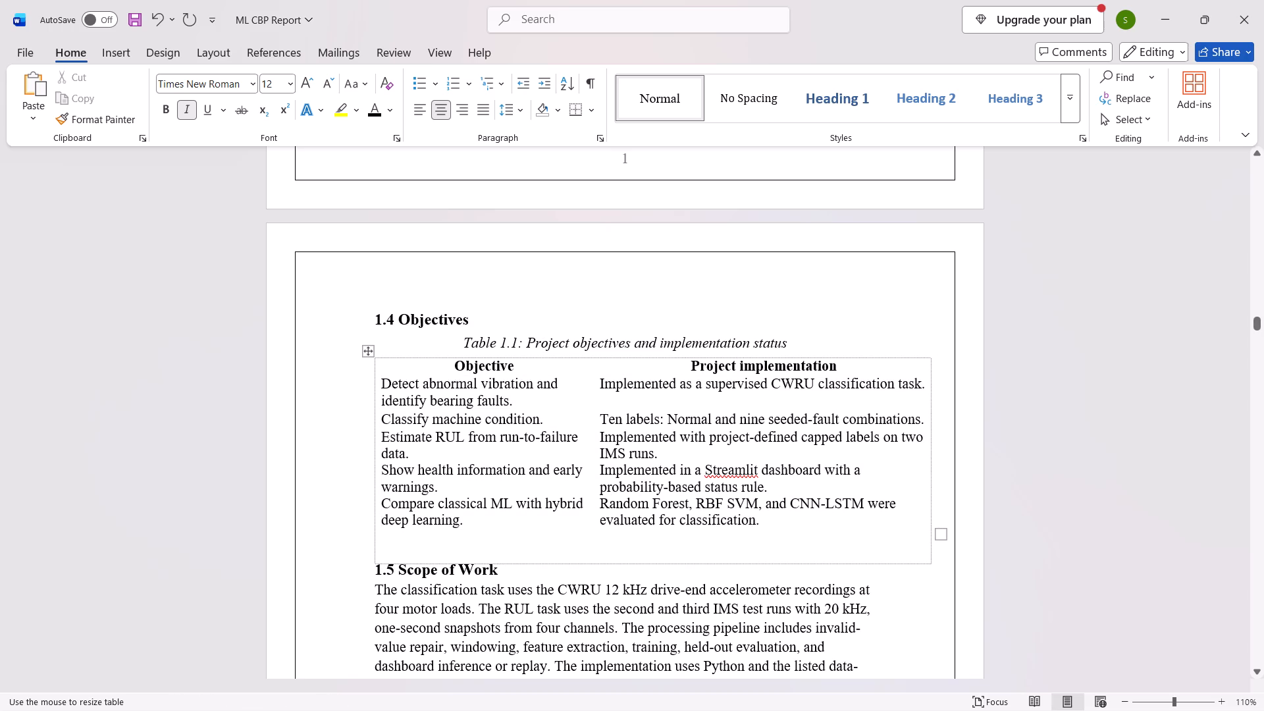
drag(931, 564, 930, 564)
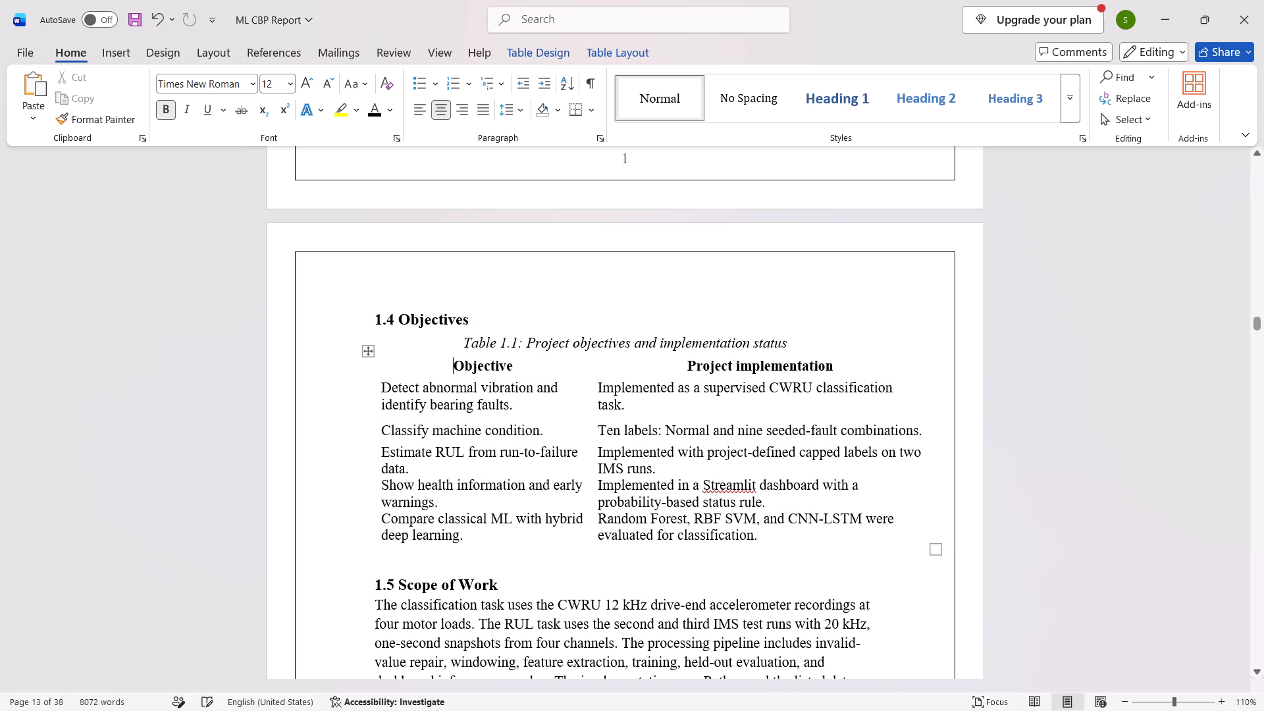
Reduce the 1.5 Scope of Work and 1.4 Objectives headings to 12 pt.
scroll(815, 538, down, 2)
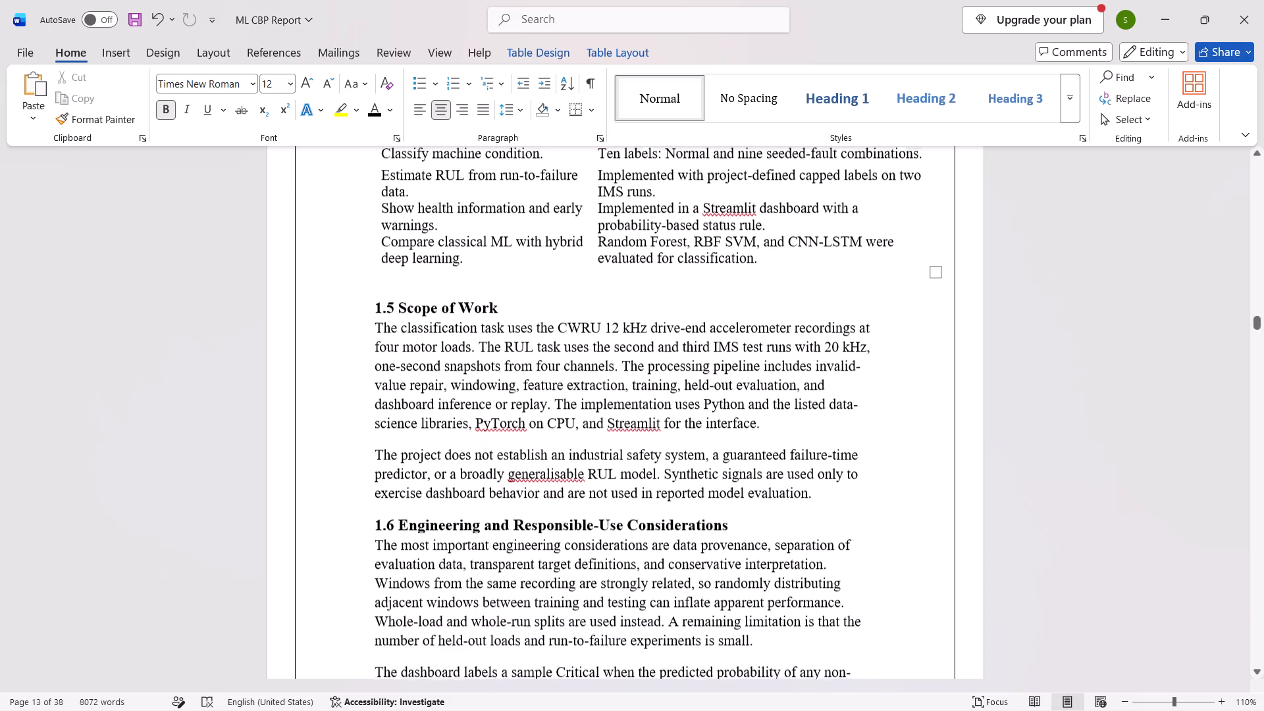
scroll(815, 538, down, 1)
drag(493, 296, 429, 296)
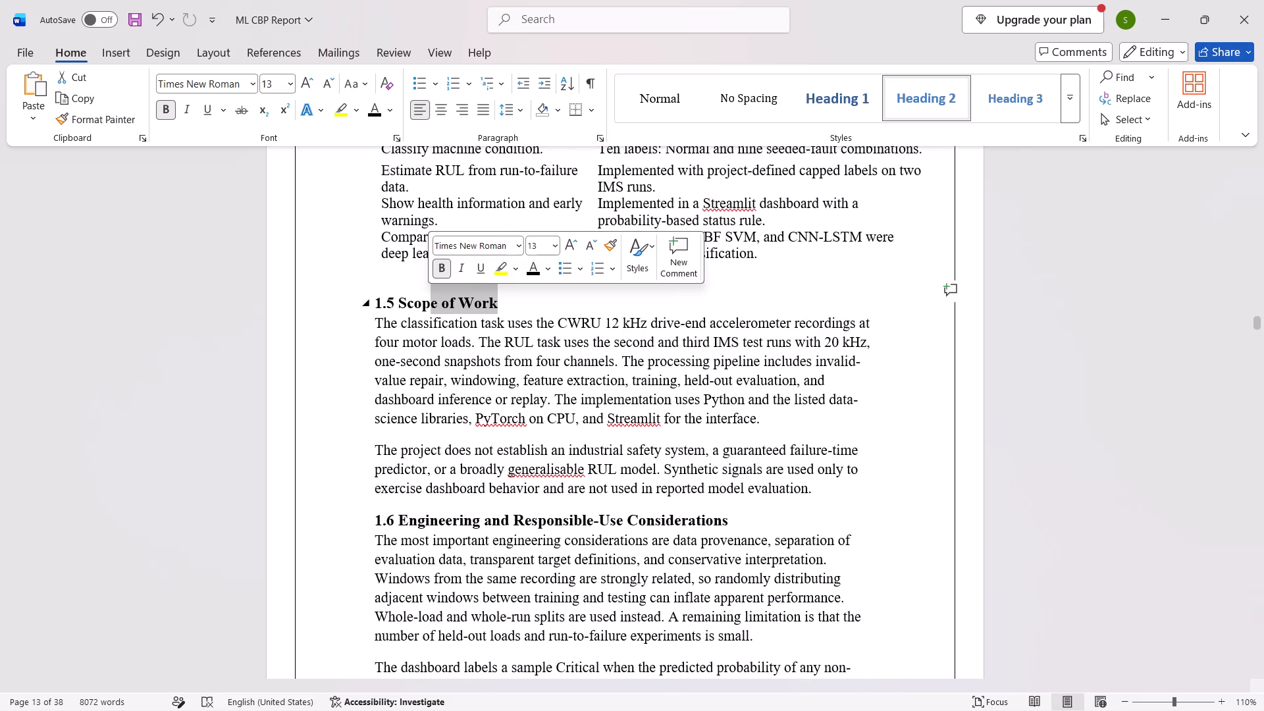
key(shift+Left)
key(shift+Left)
key(shift+Left)
key(shift+Left)
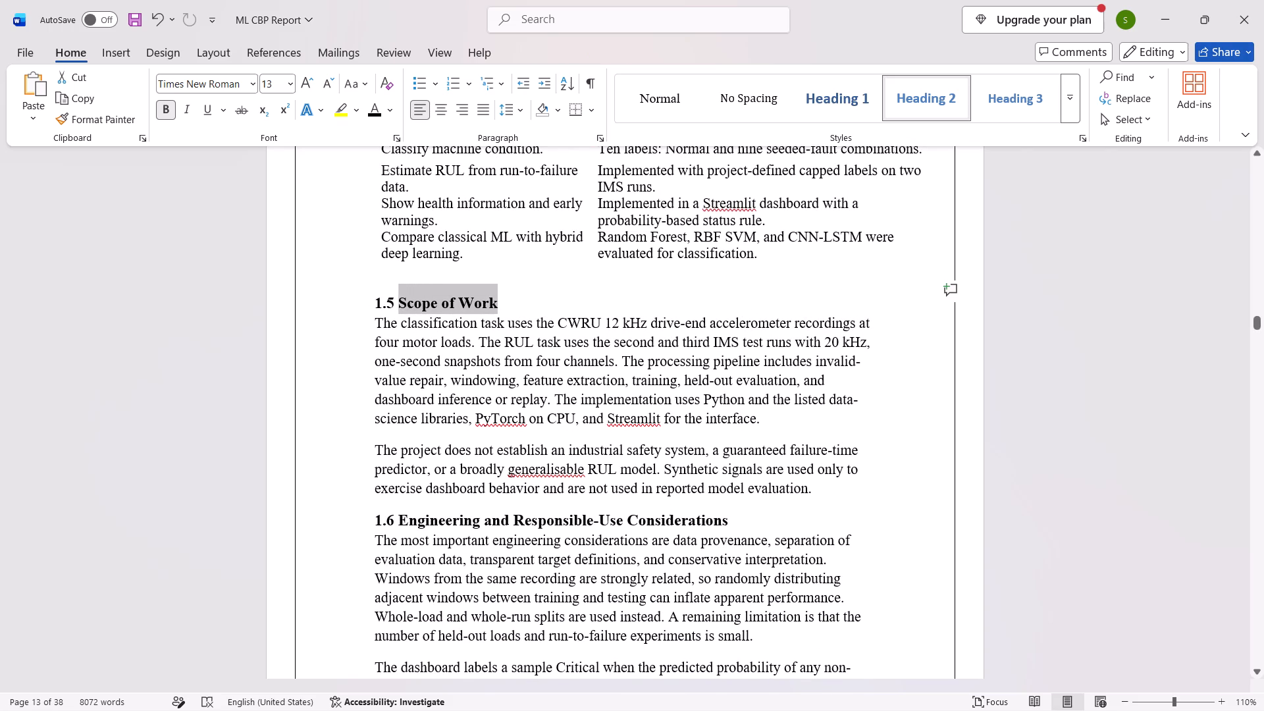
key(shift+Left)
key(shift+Left)
key(shift+Left)
key(shift+Left)
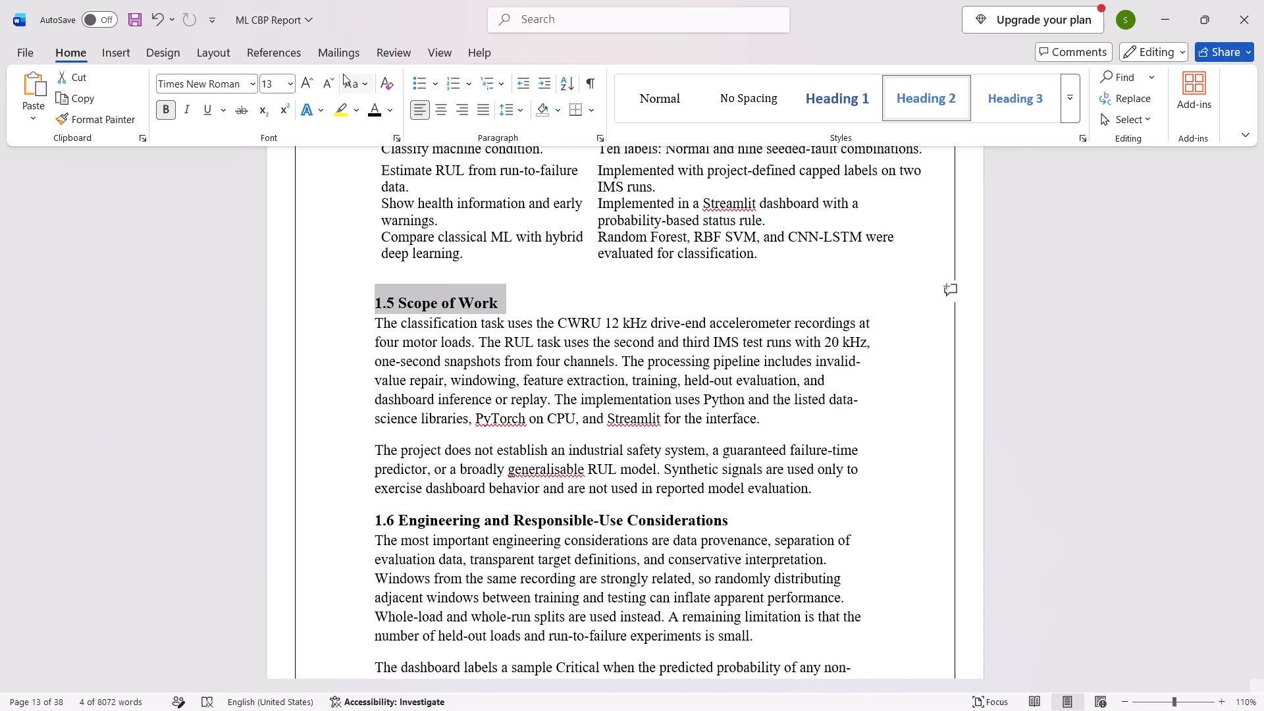
click(336, 86)
scroll(417, 210, up, 4)
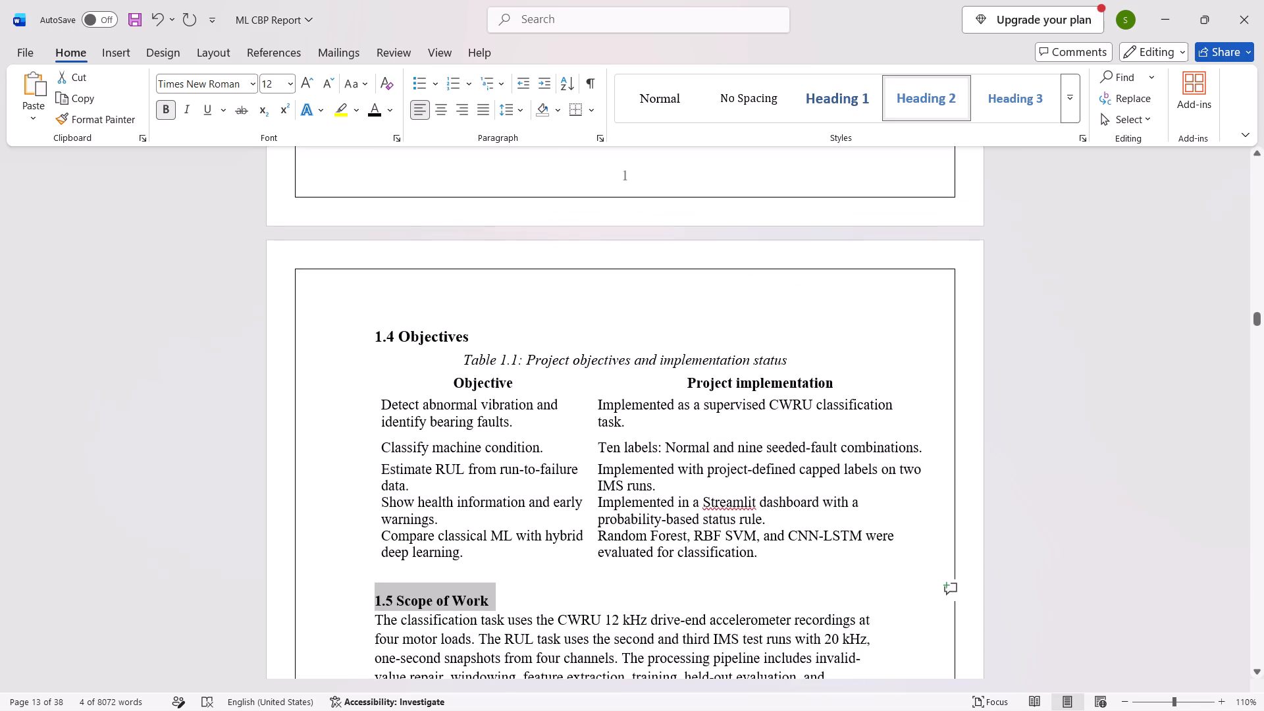
drag(475, 336, 334, 334)
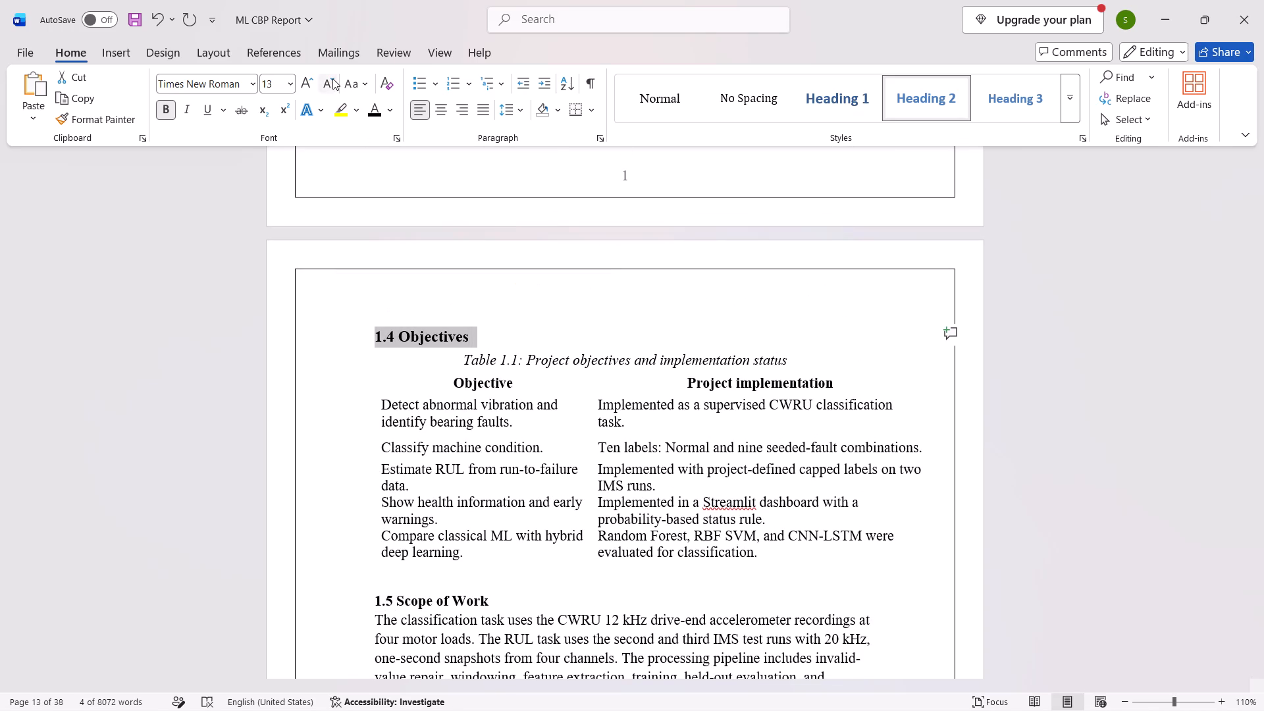
click(332, 79)
Reduce the 1.6 Engineering and Responsible-Use Considerations and 1.7 Organization of the Report headings to 12 pt.
scroll(521, 404, up, 8)
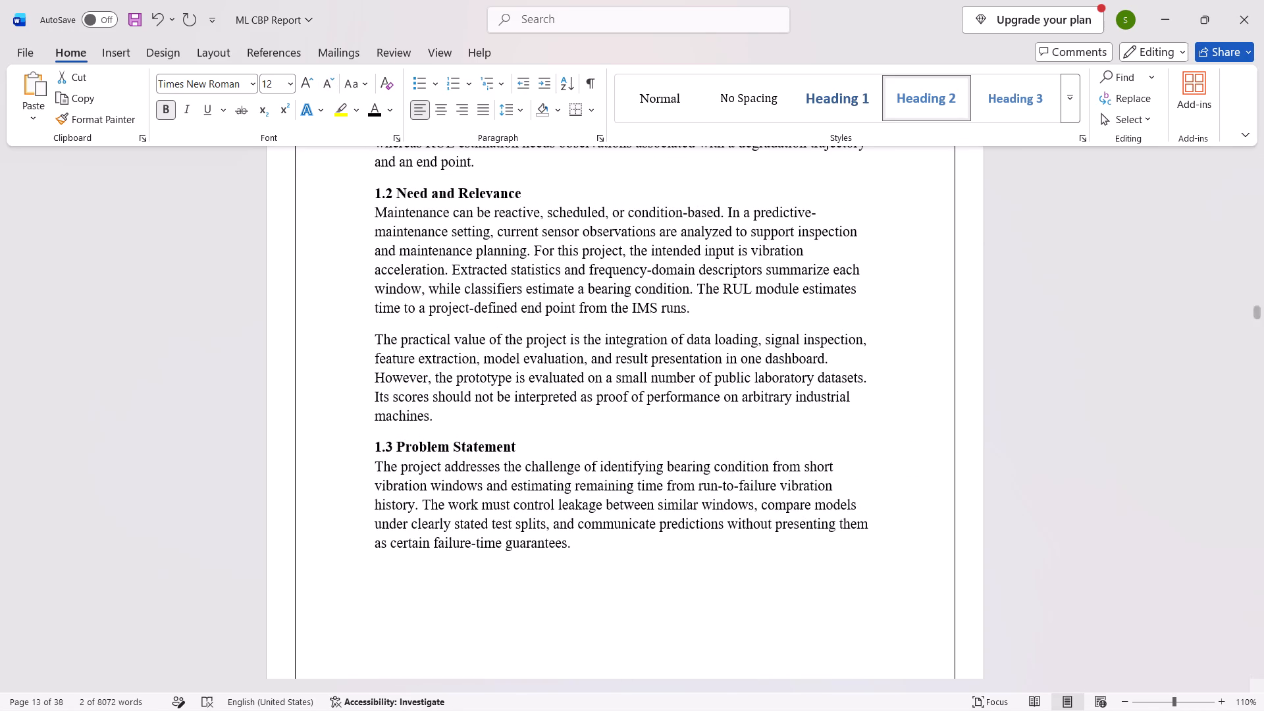
drag(537, 458, 456, 441)
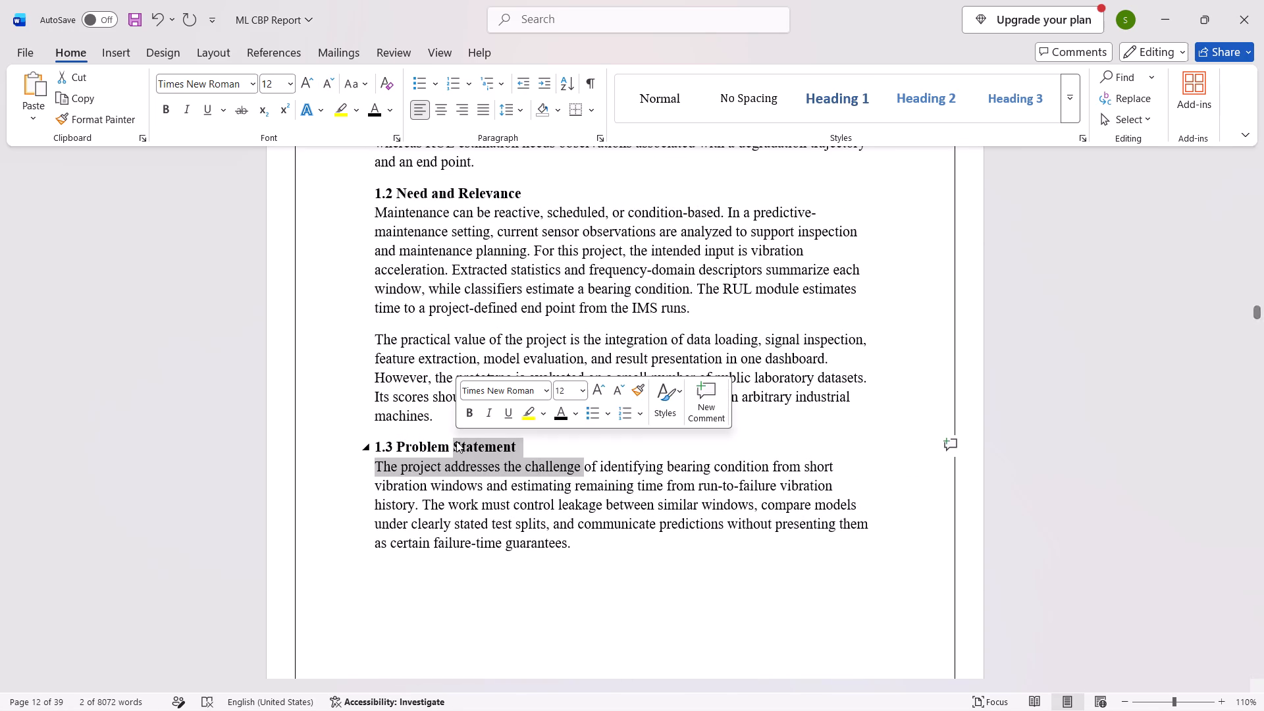
scroll(522, 554, down, 8)
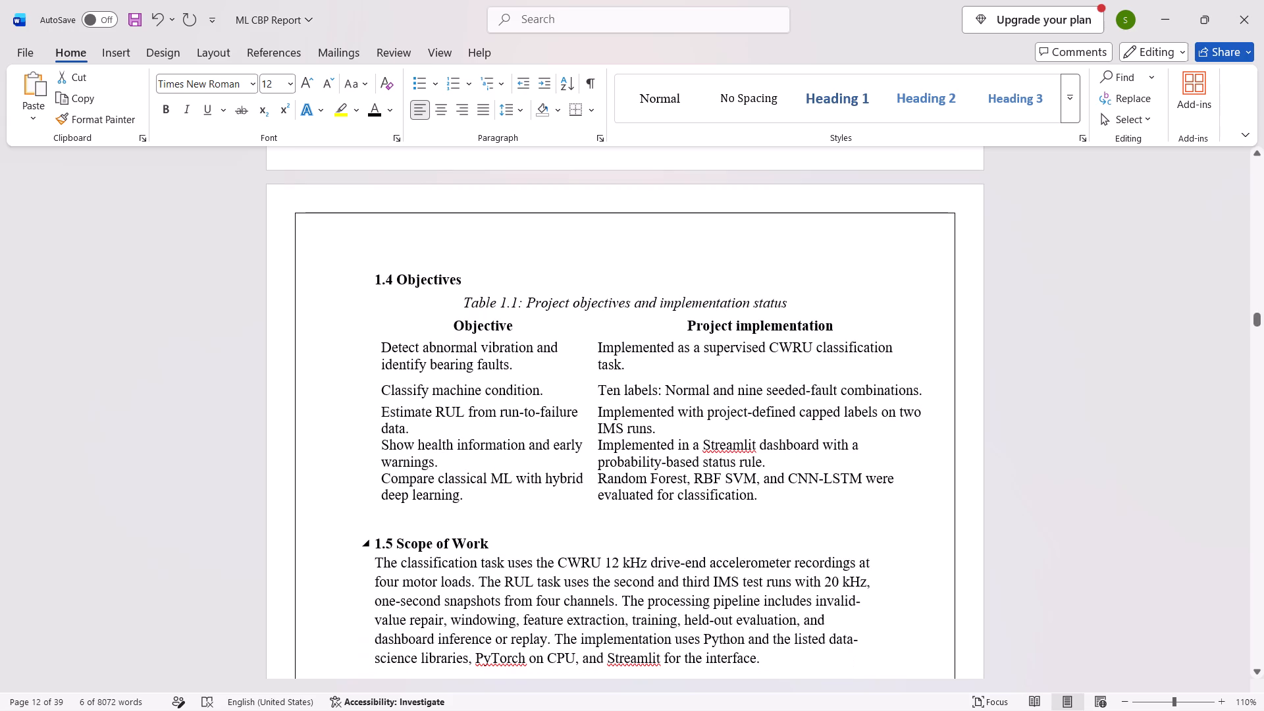
scroll(500, 537, down, 3)
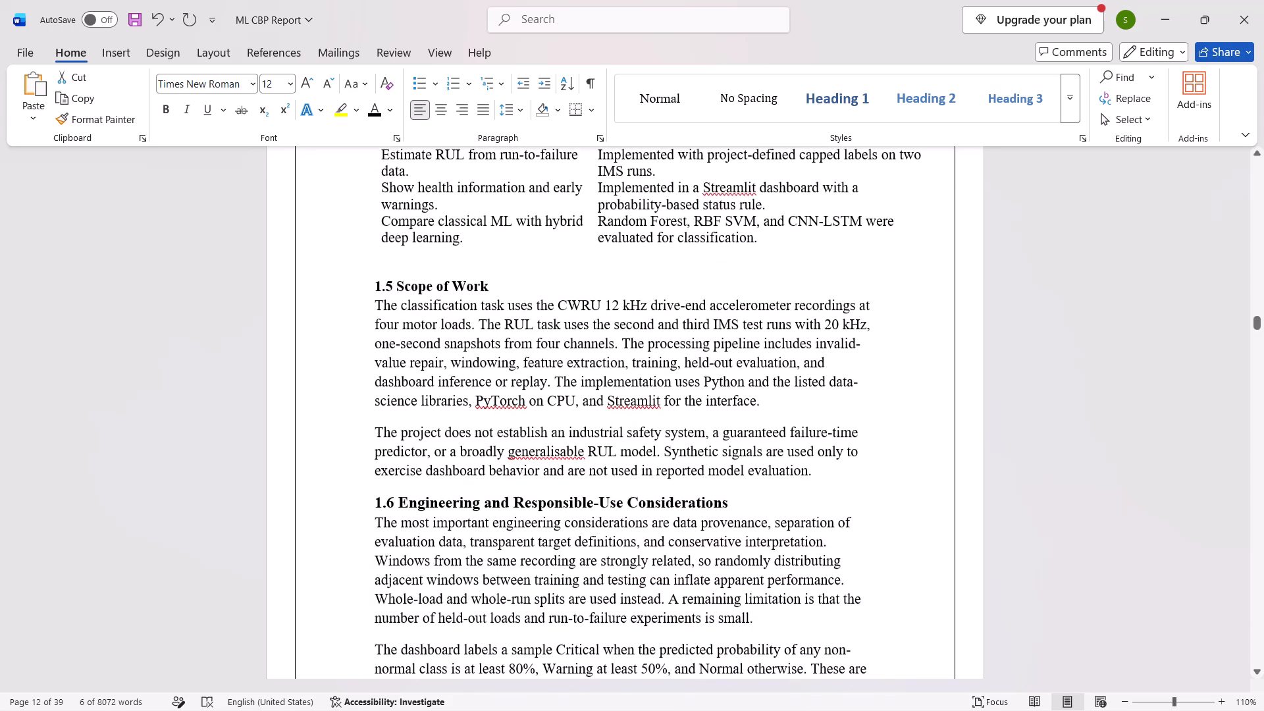
scroll(500, 537, down, 1)
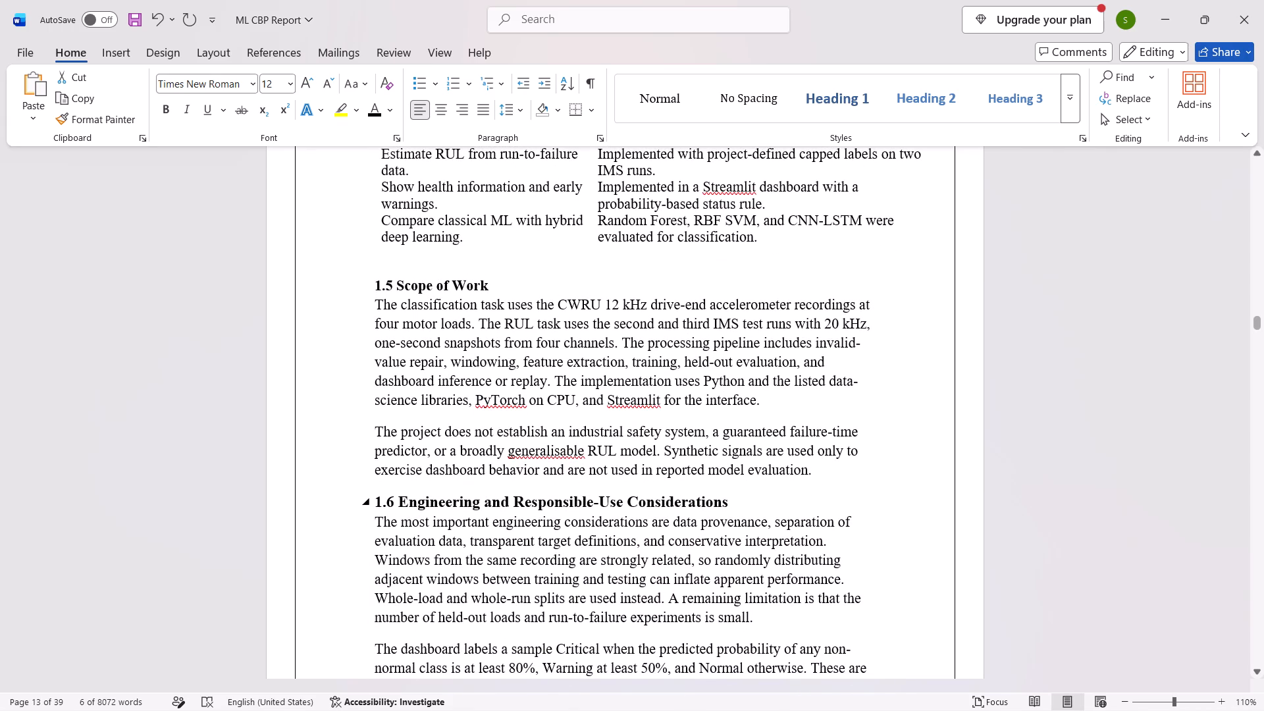
drag(736, 502, 378, 498)
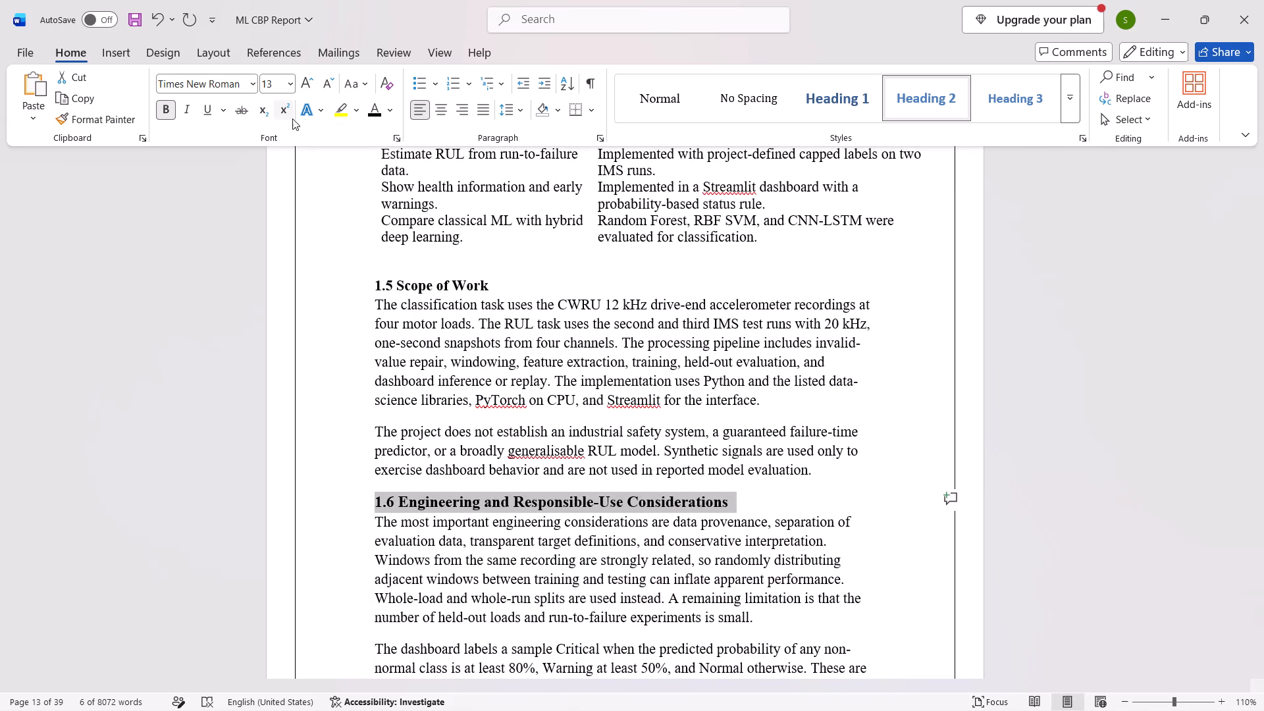
click(319, 77)
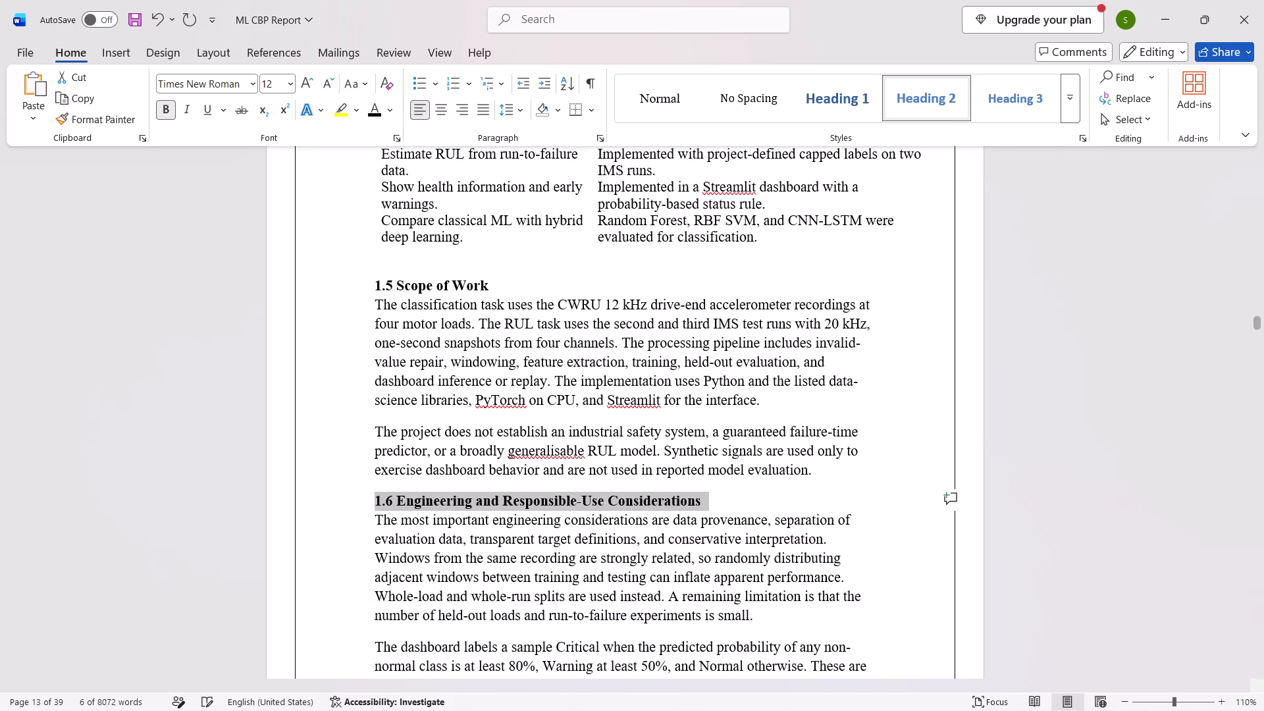
scroll(487, 330, down, 3)
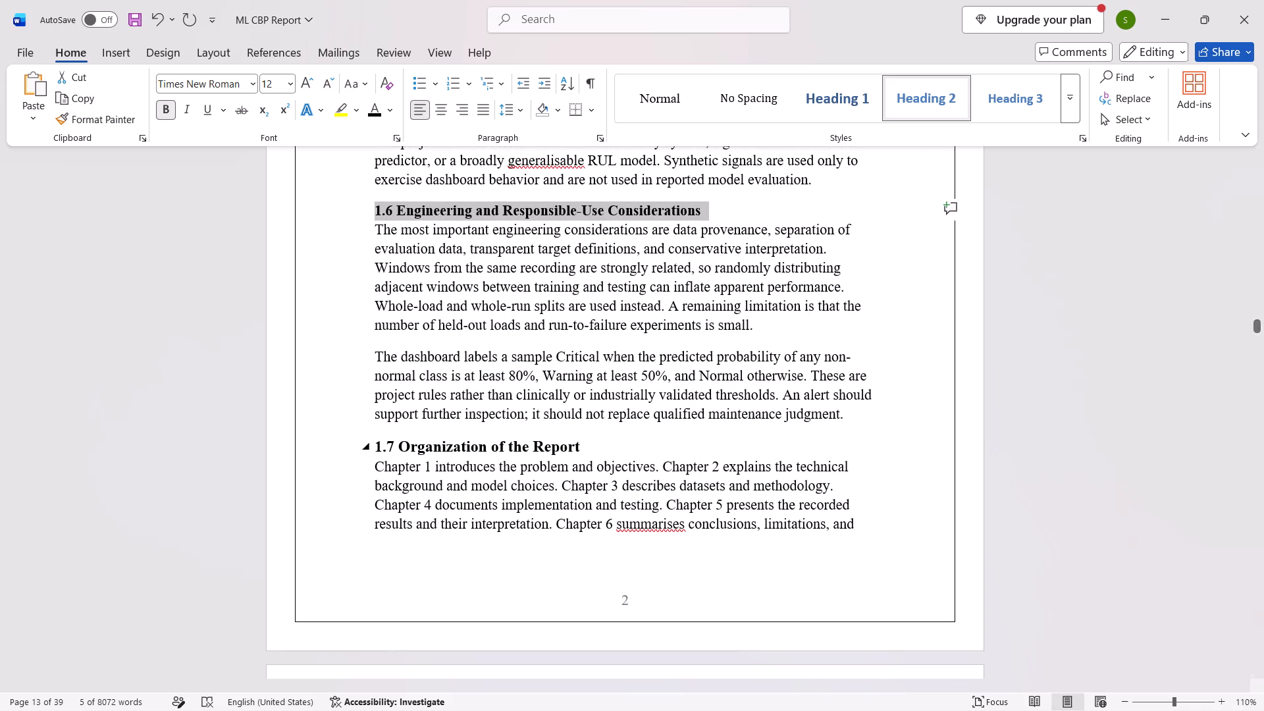
drag(587, 452, 347, 452)
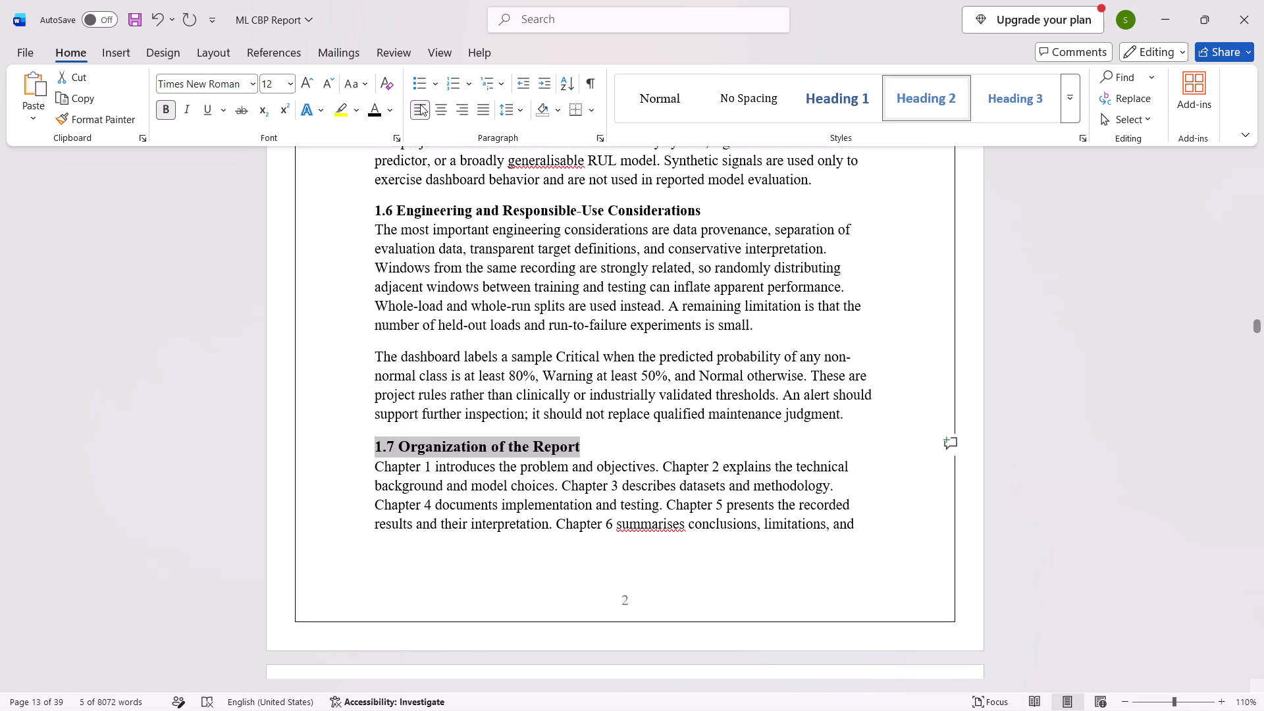
click(320, 83)
Delete the end of section 1.7 from "Chapter 6 summarises" onward, including the two lines spilling onto the next page.
scroll(513, 377, down, 5)
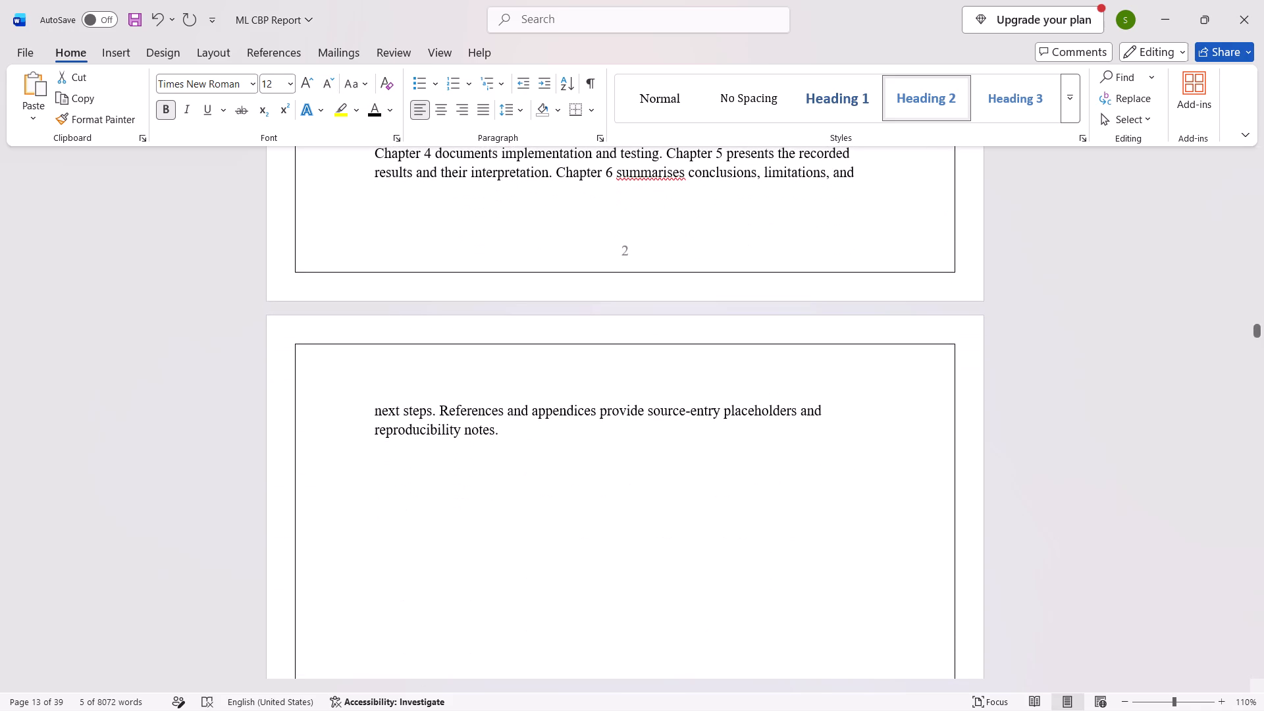
drag(529, 431, 375, 405)
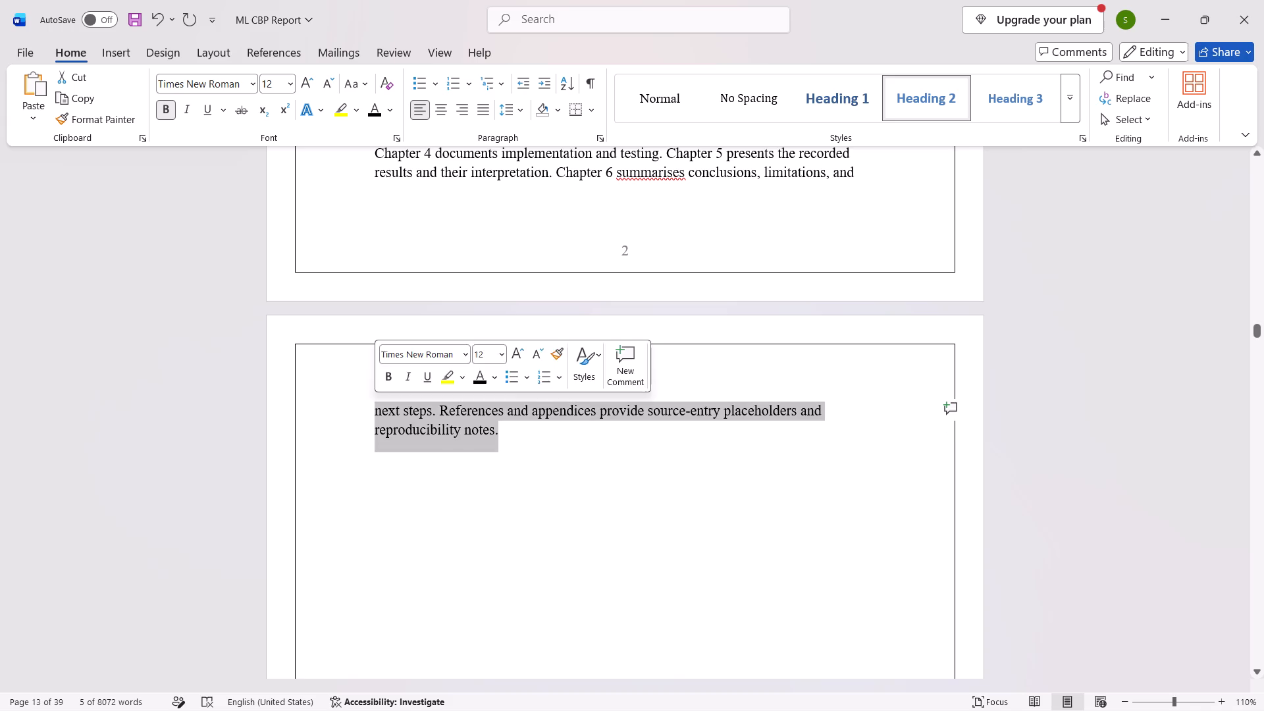
key(BackSpace)
scroll(375, 405, up, 1)
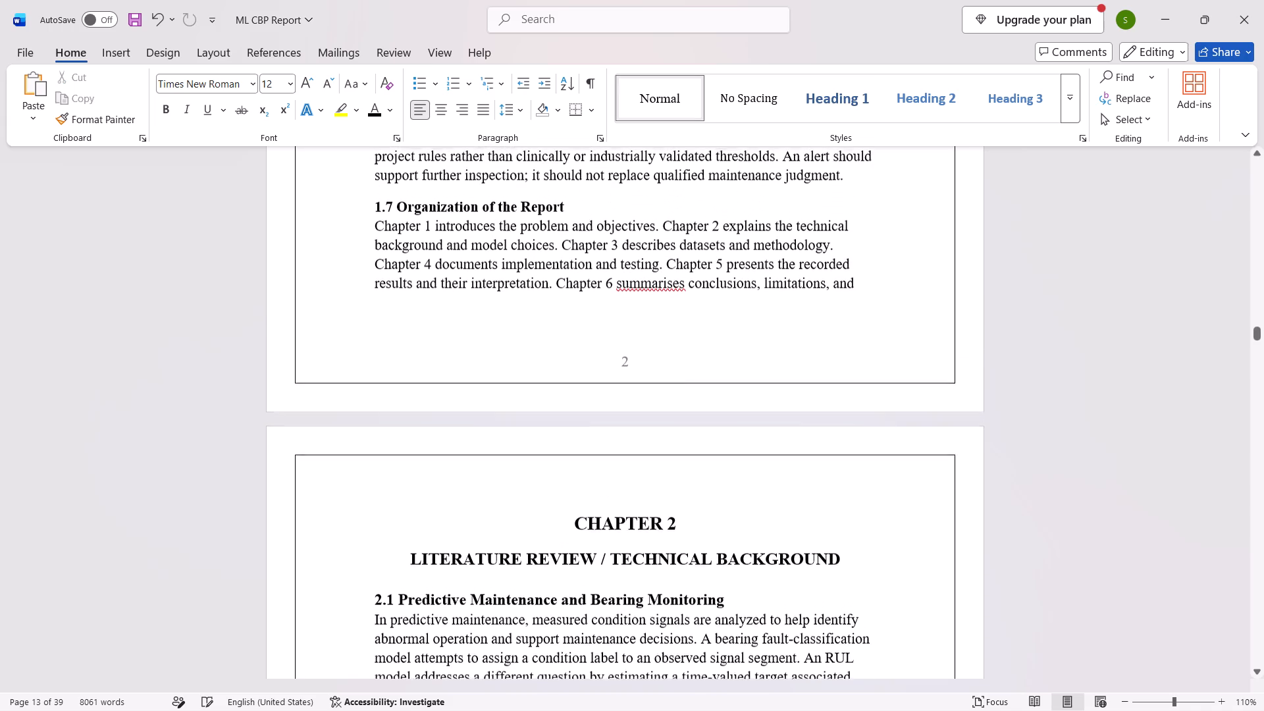
scroll(375, 405, up, 1)
key(BackSpace)
key(BackSpace)
key(BackSpace)
key(BackSpace)
key(BackSpace)
key(BackSpace)
key(BackSpace)
key(BackSpace)
key(BackSpace)
key(BackSpace)
key(BackSpace)
key(BackSpace)
key(BackSpace)
key(BackSpace)
key(BackSpace)
key(BackSpace)
key(BackSpace)
key(BackSpace)
key(BackSpace)
key(BackSpace)
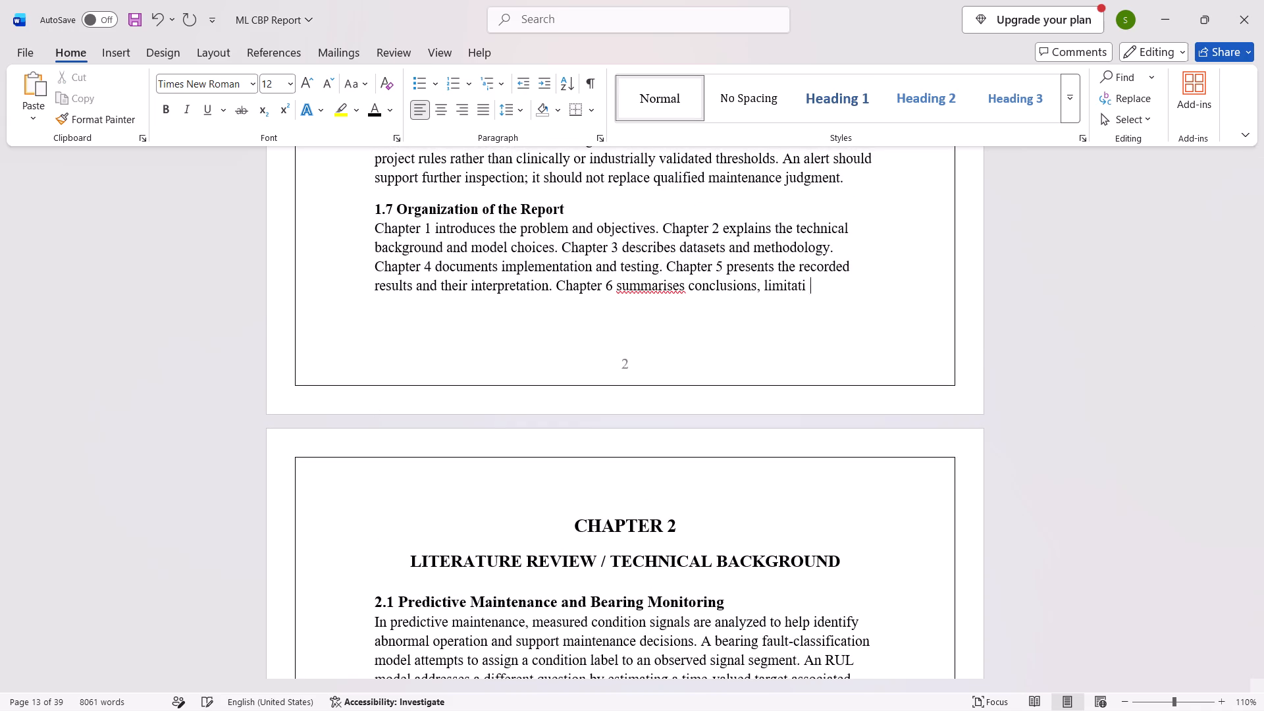
key(BackSpace)
key(BackSpace)
key(BackSpace)
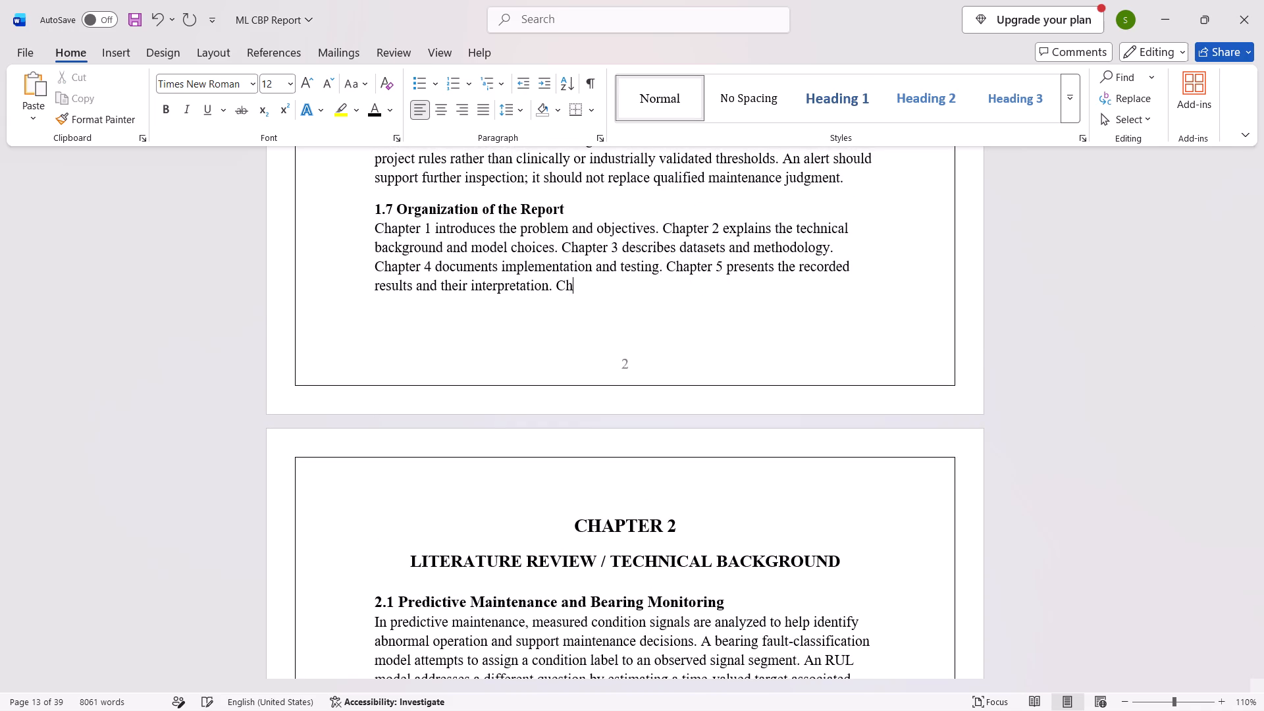
key(BackSpace)
key(BackSpace)
key(BackSpace)
Reduce the 2.1 Predictive Maintenance and Bearing Monitoring and 2.2 Vibration Features and Signal Processing headings to 12 pt.
scroll(375, 405, down, 3)
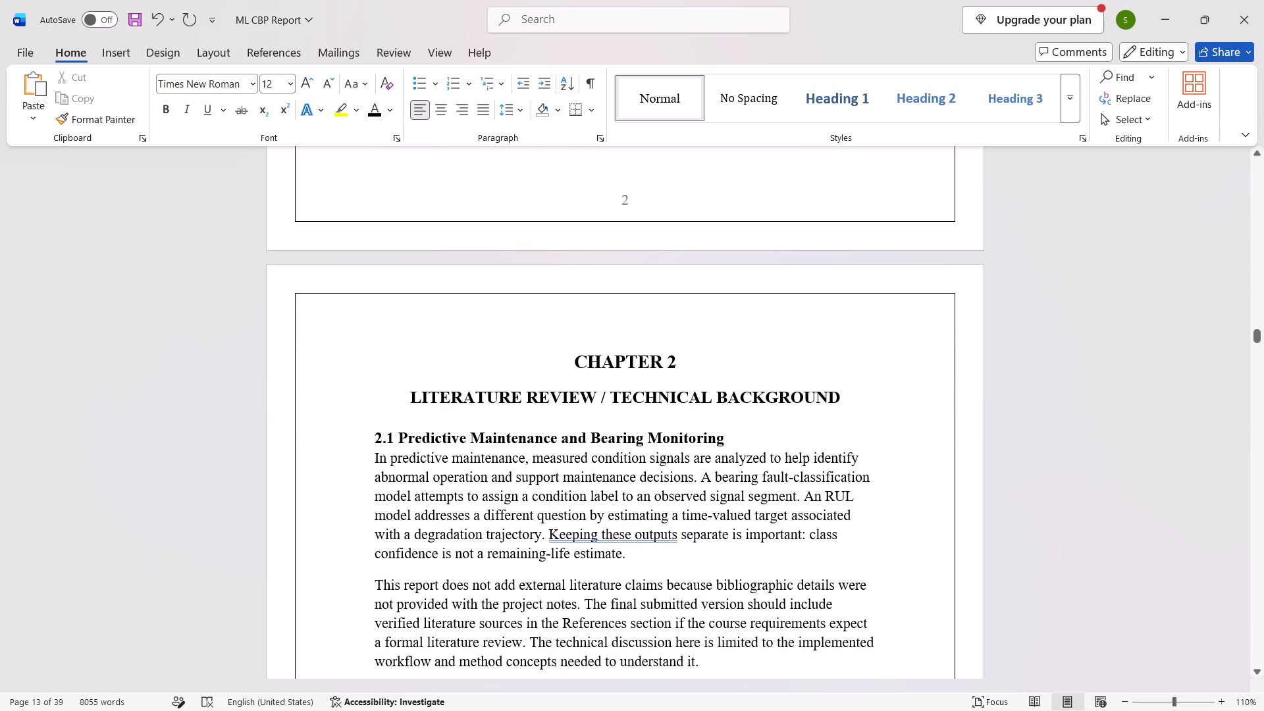
drag(789, 404, 642, 417)
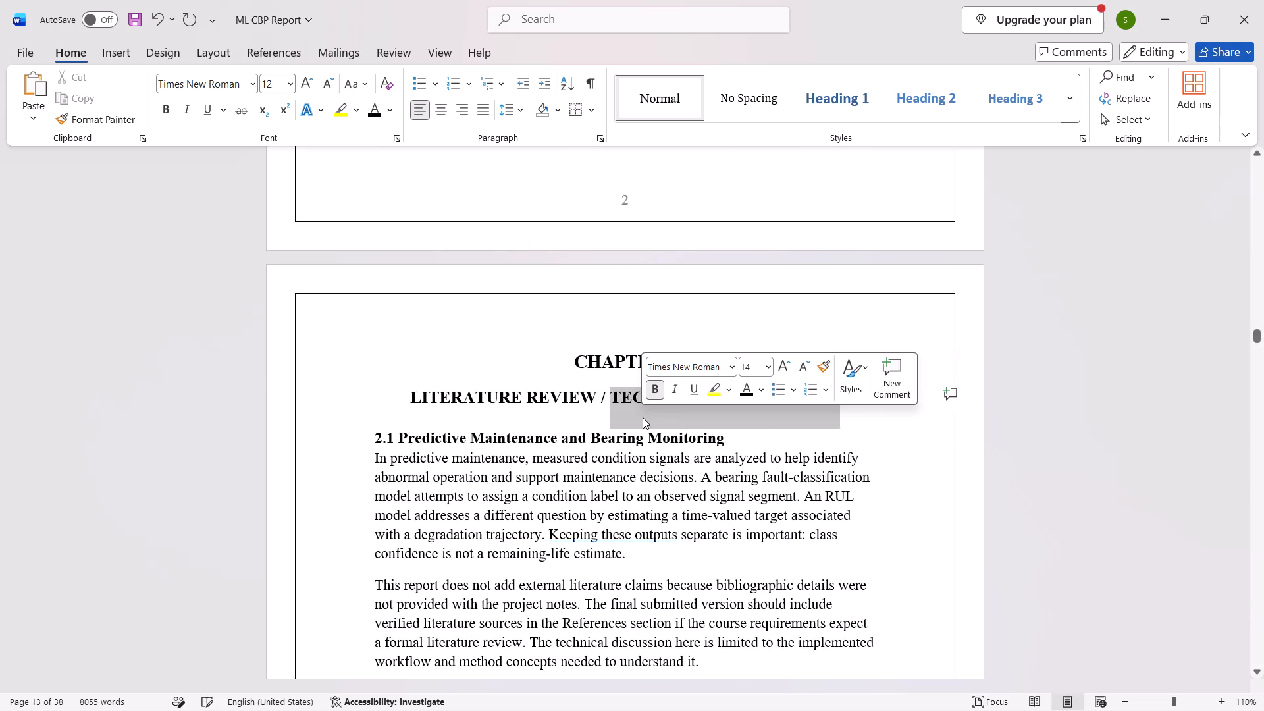
click(648, 441)
drag(749, 434, 369, 433)
click(330, 82)
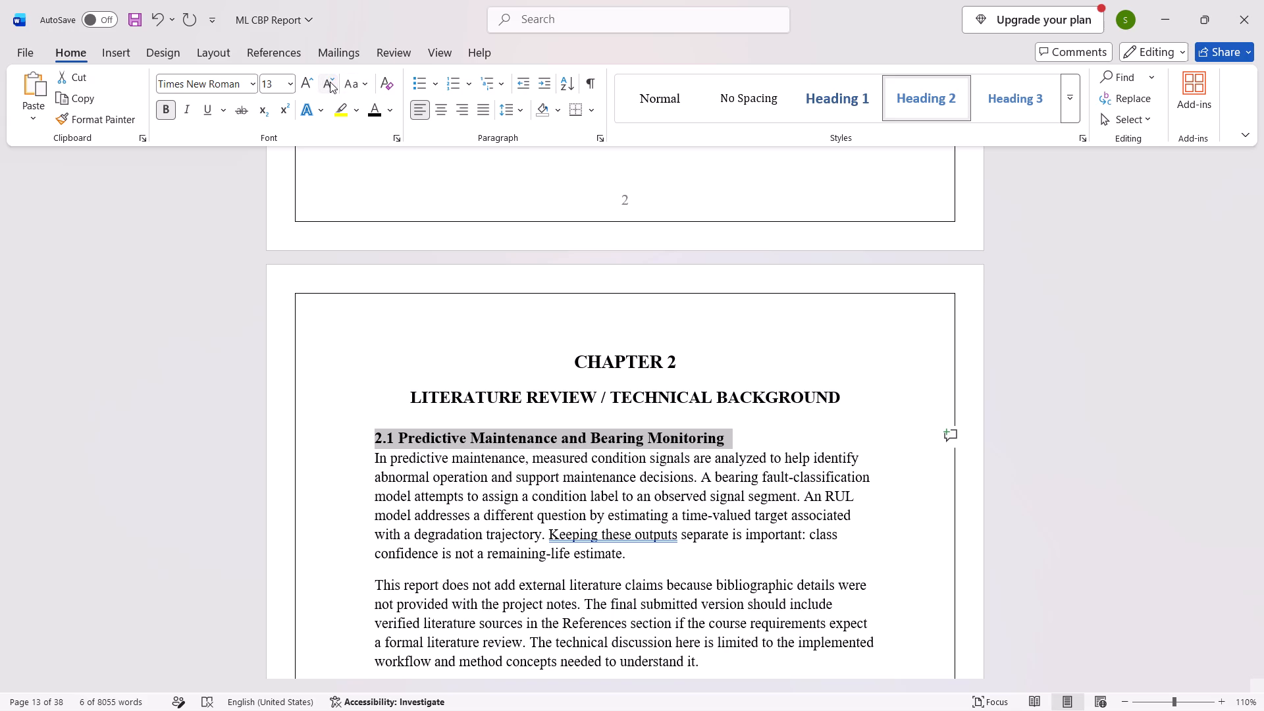
scroll(460, 245, down, 4)
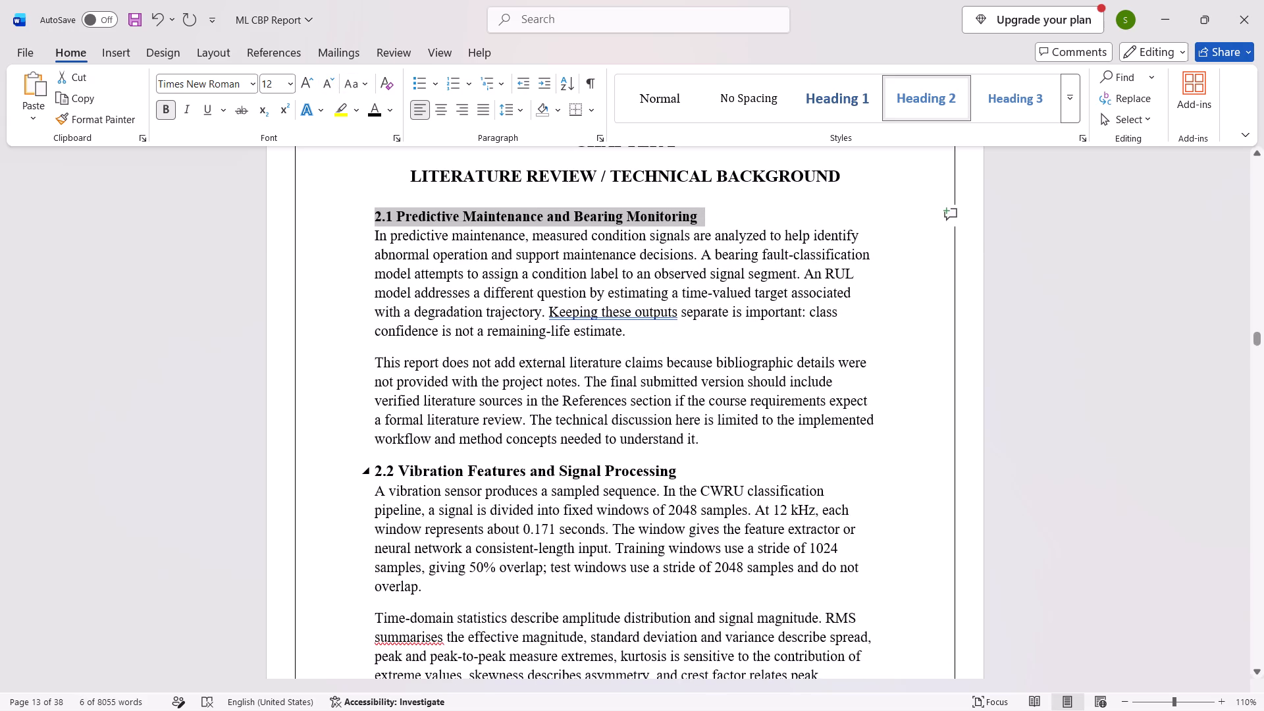
drag(689, 471, 323, 465)
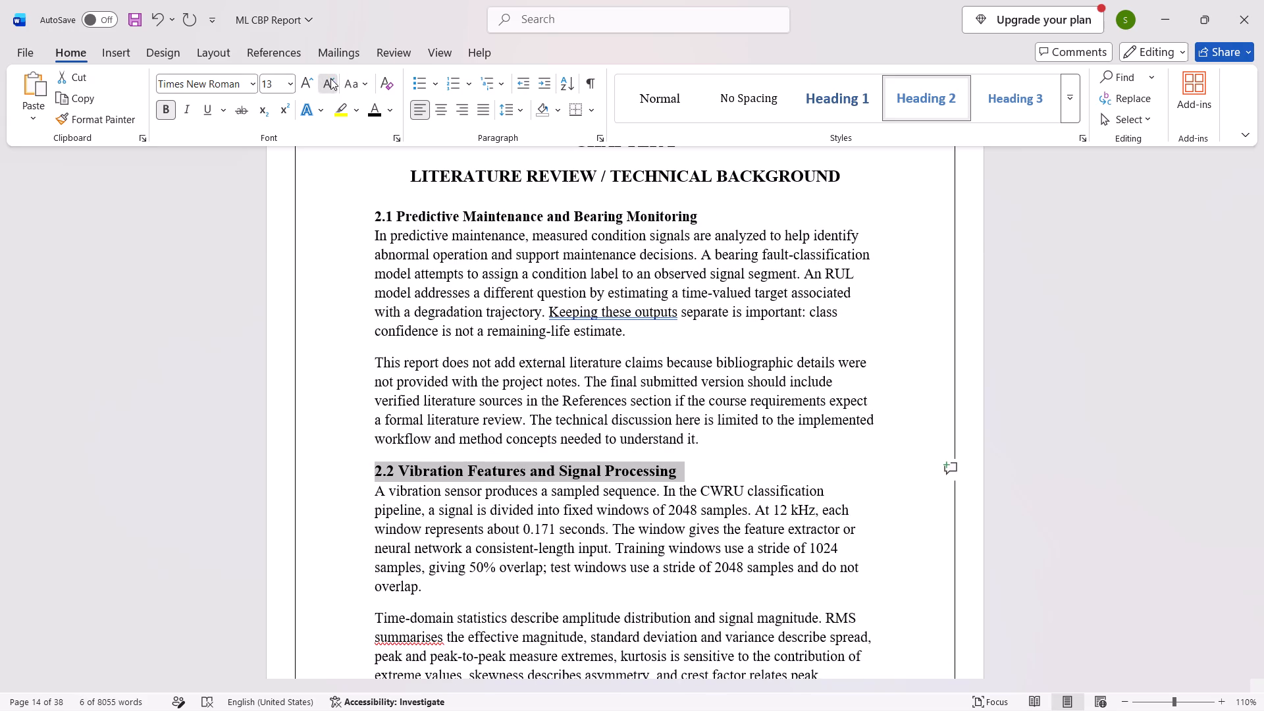
click(330, 78)
scroll(471, 309, down, 7)
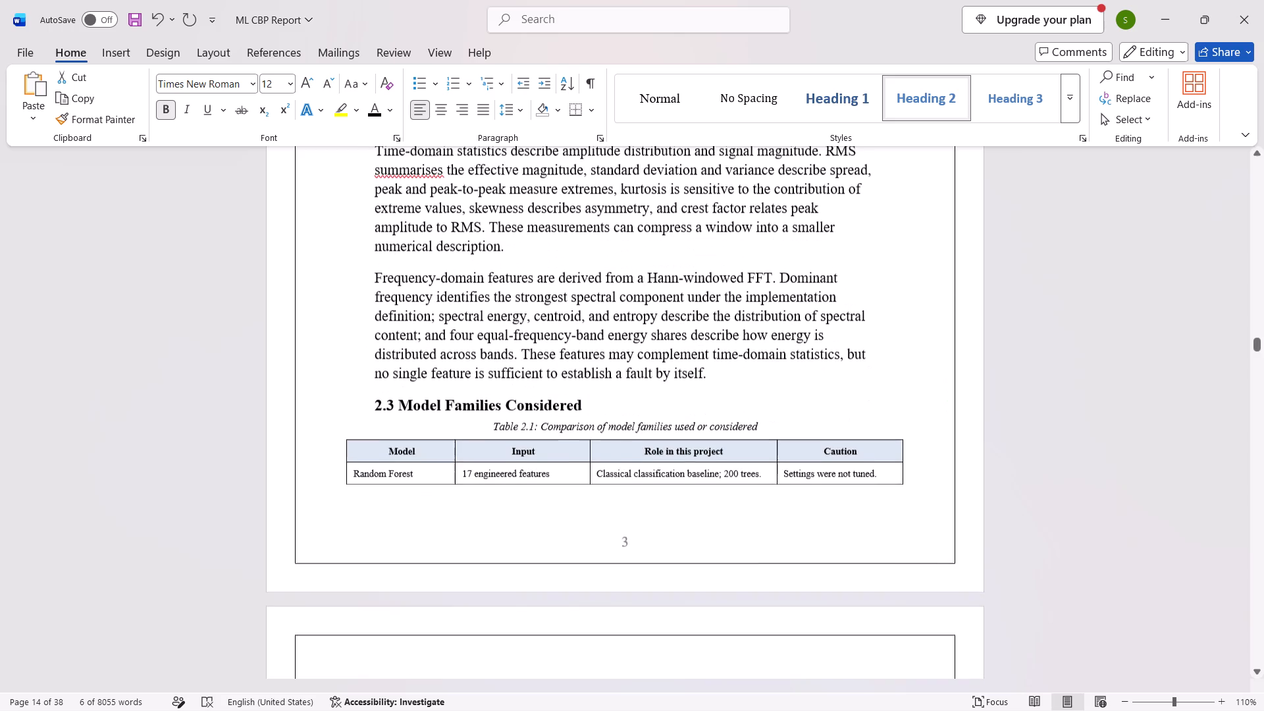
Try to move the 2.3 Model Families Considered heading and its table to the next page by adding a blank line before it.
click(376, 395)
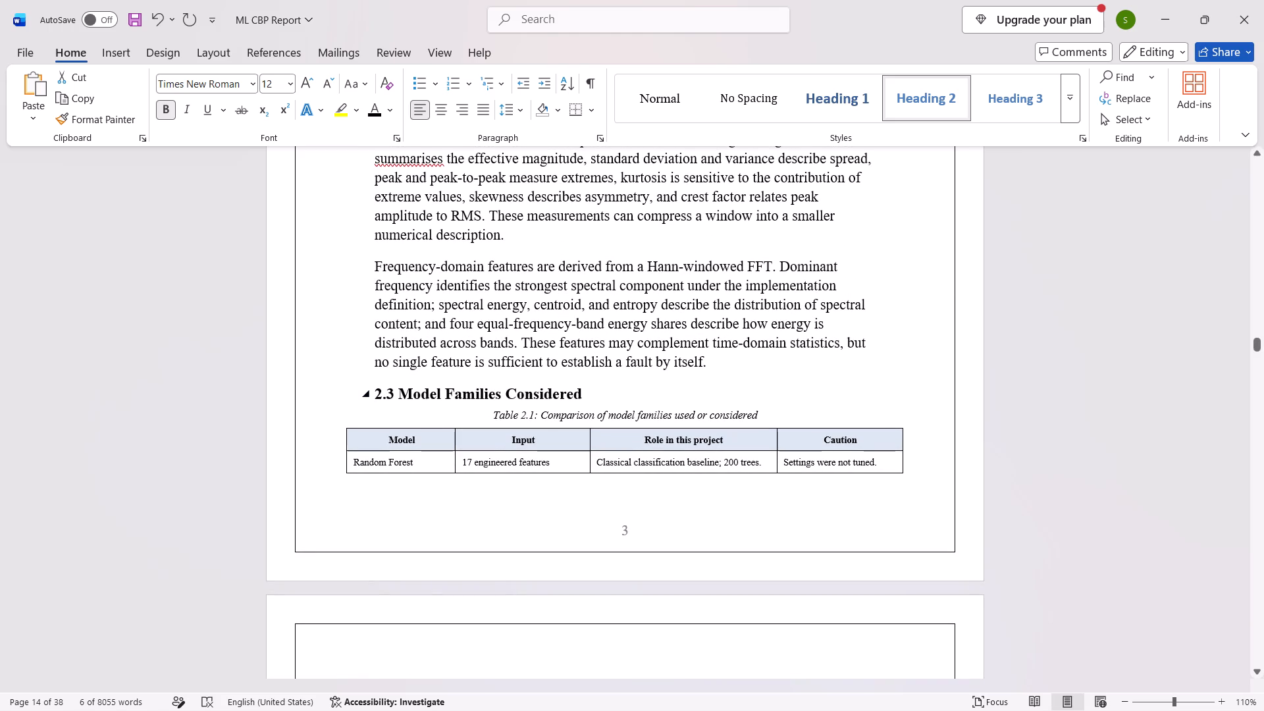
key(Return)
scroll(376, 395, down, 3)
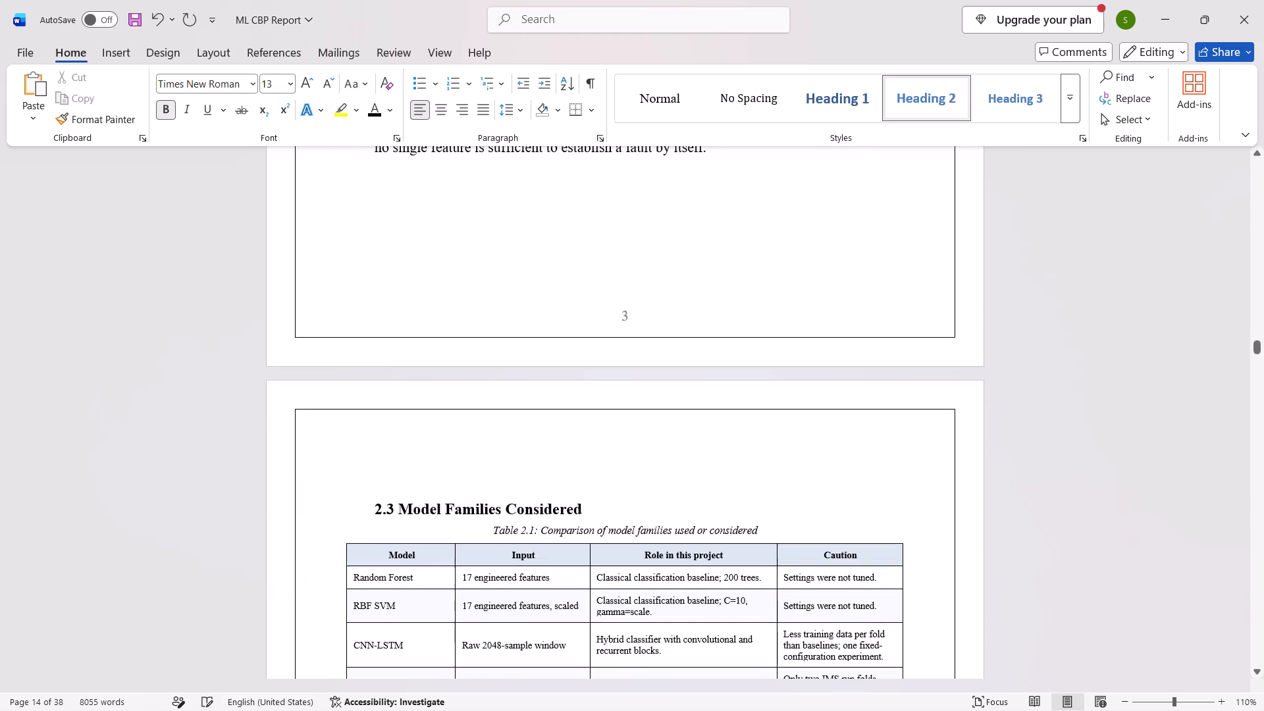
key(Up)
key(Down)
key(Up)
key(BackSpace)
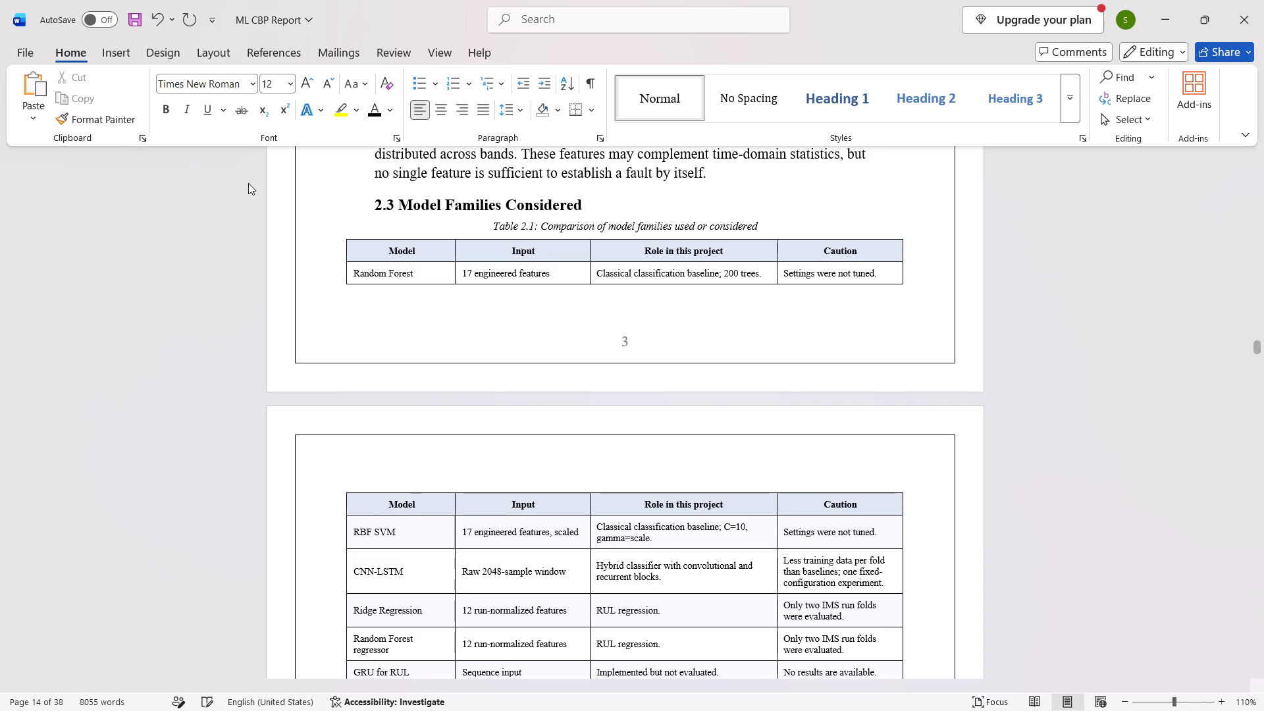
Add space after the 2.3 Model Families Considered heading paragraph.
click(374, 199)
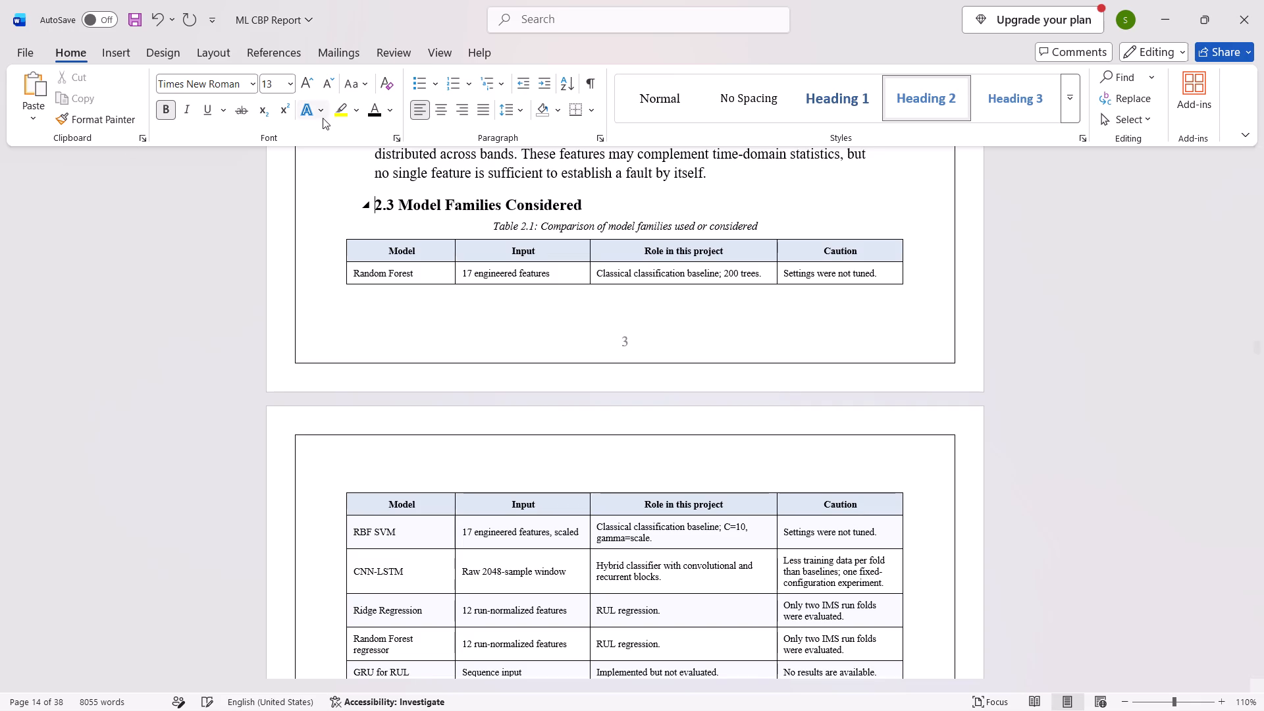
click(372, 87)
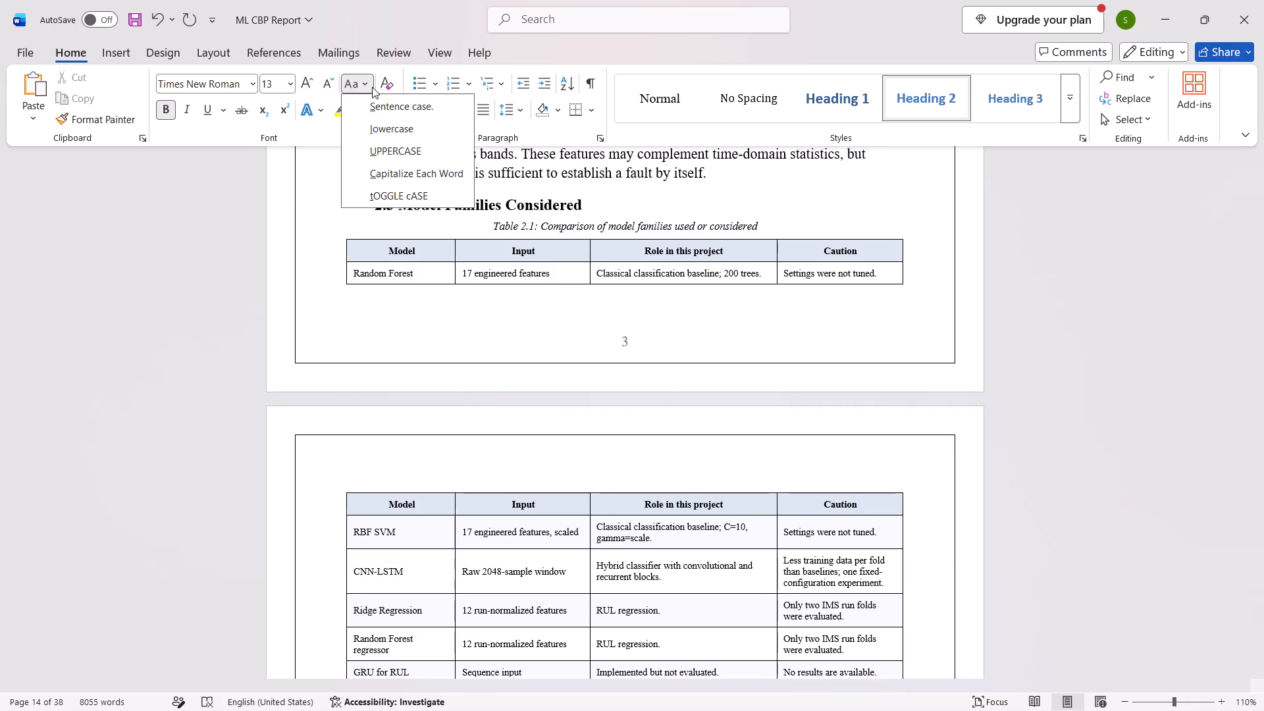
click(372, 87)
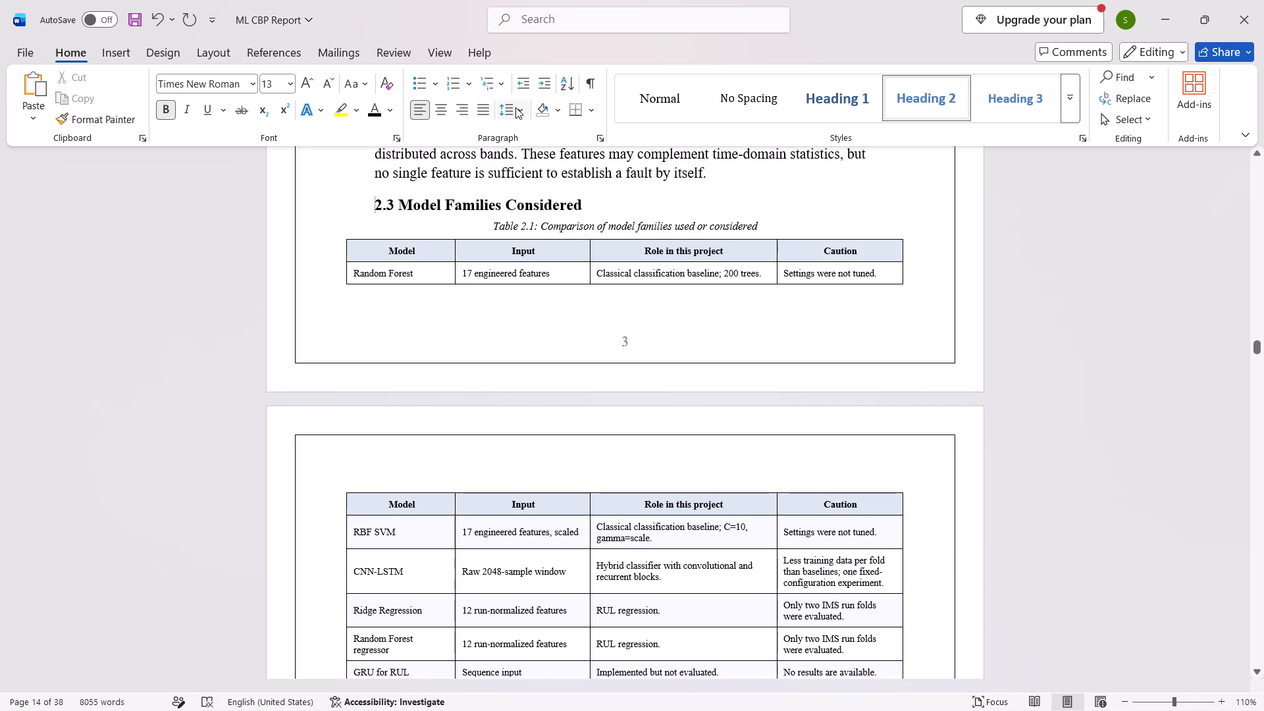
click(516, 107)
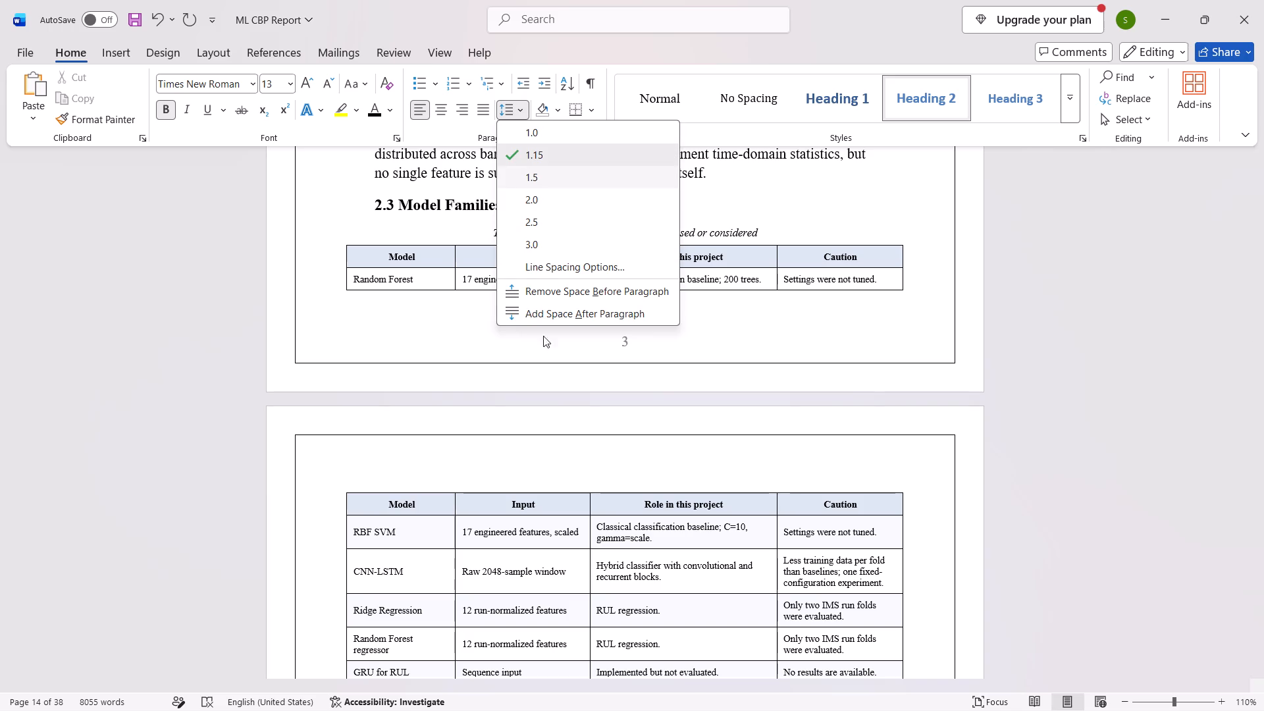
click(567, 311)
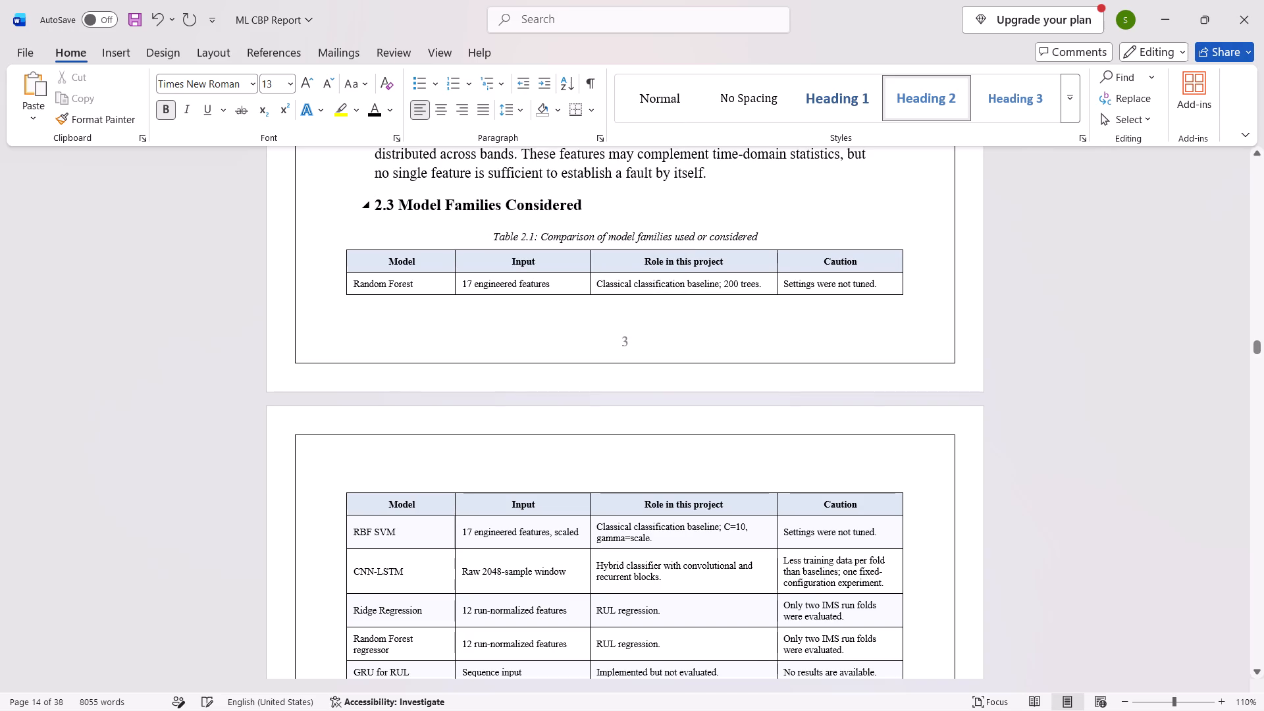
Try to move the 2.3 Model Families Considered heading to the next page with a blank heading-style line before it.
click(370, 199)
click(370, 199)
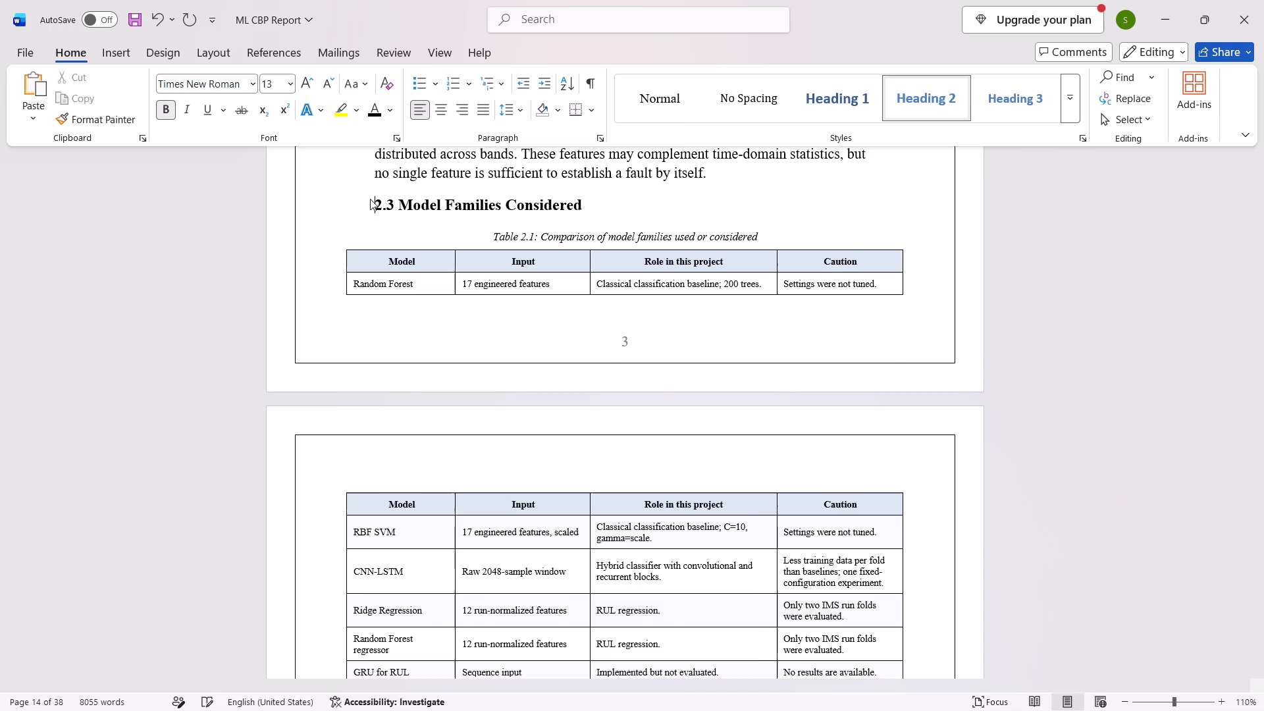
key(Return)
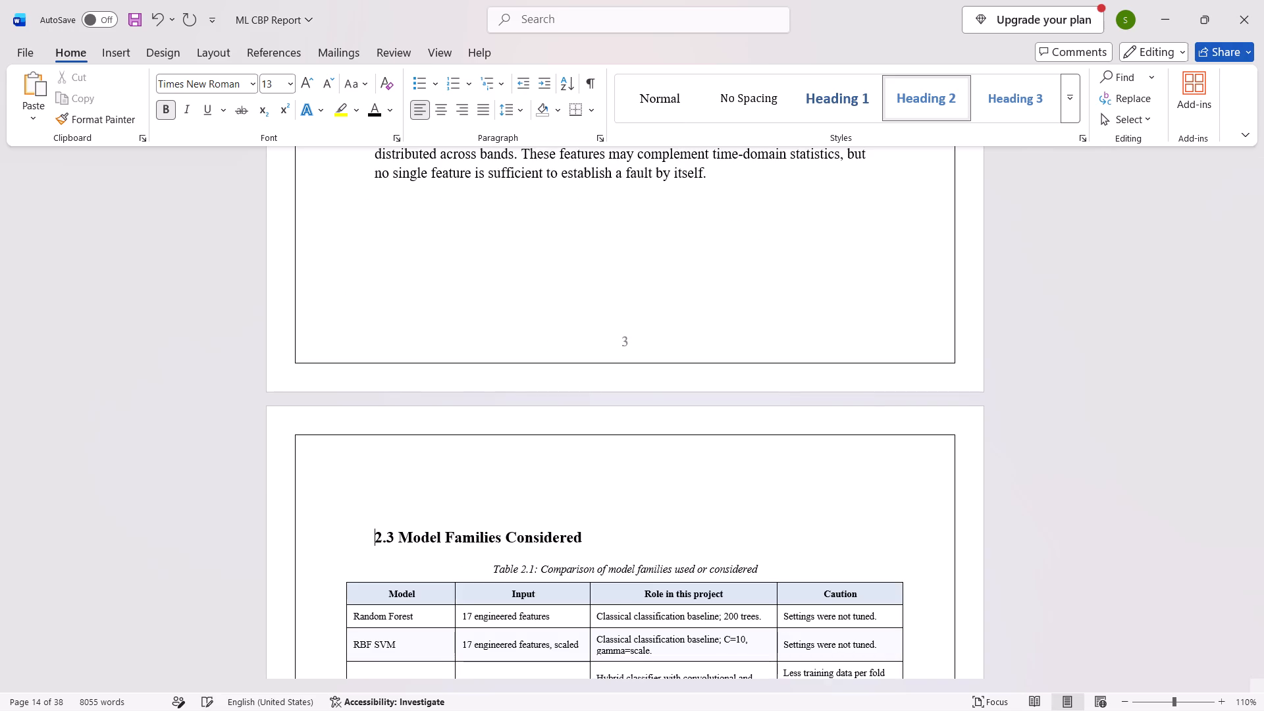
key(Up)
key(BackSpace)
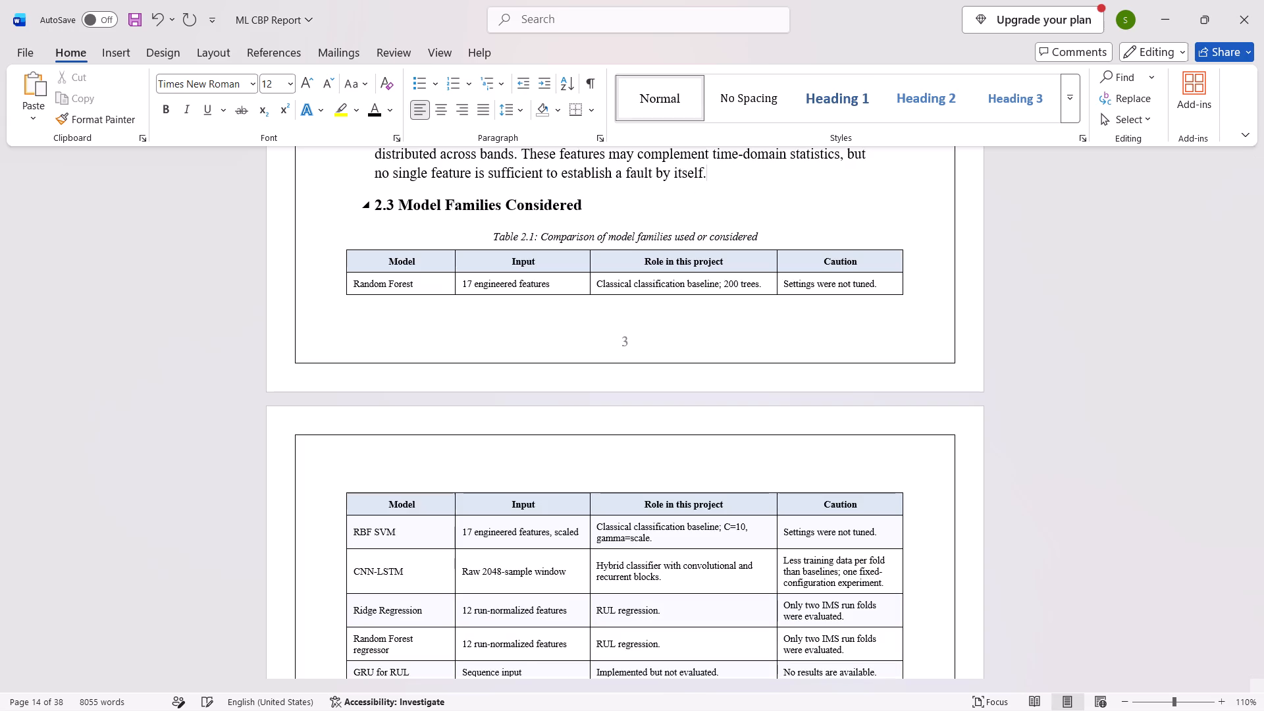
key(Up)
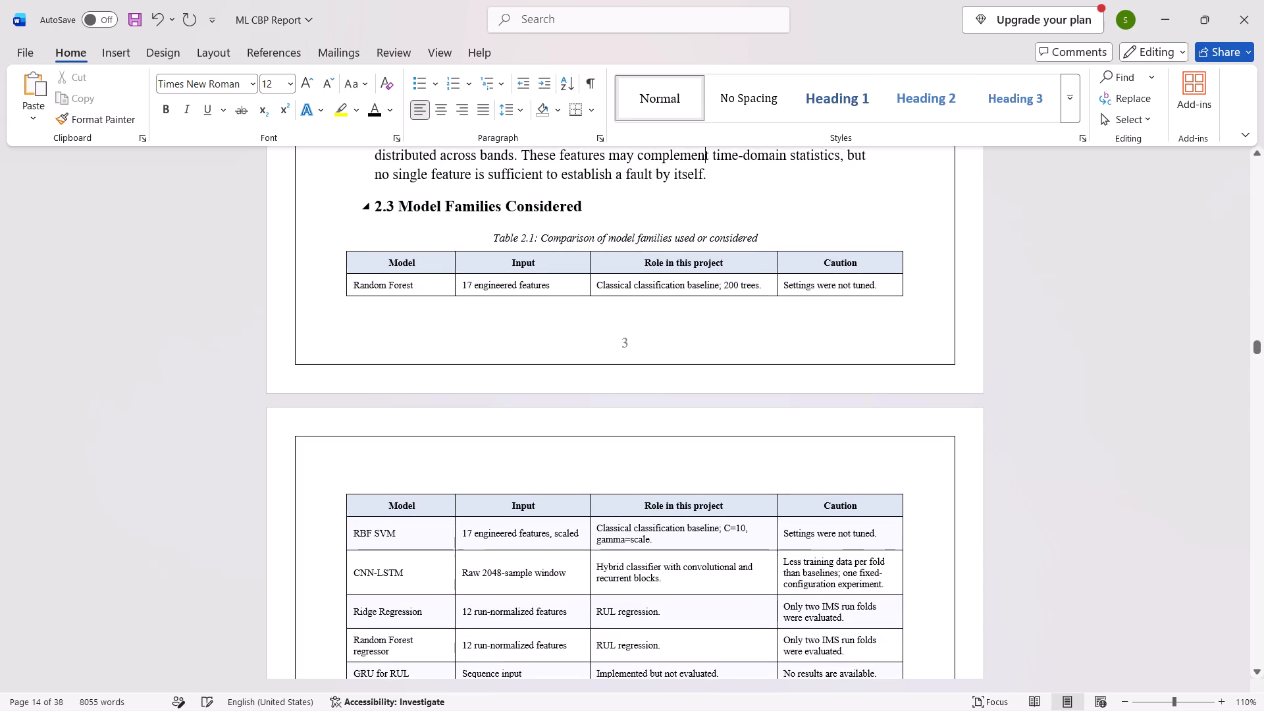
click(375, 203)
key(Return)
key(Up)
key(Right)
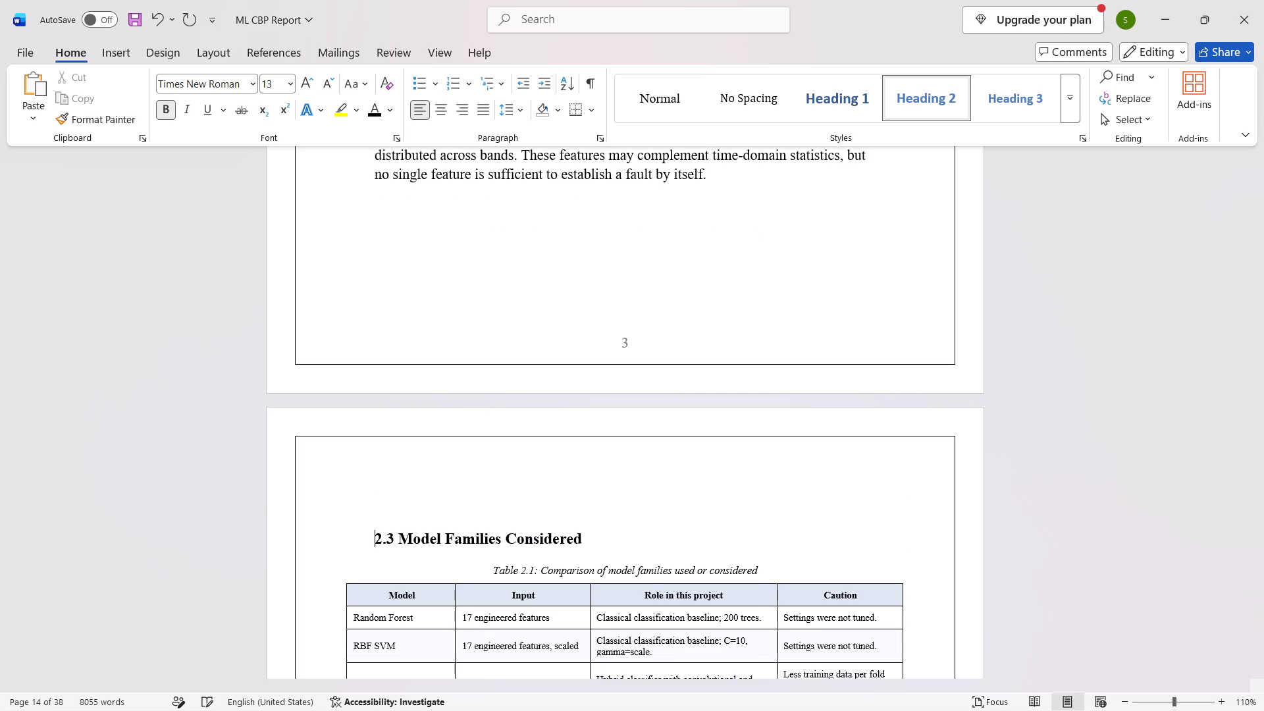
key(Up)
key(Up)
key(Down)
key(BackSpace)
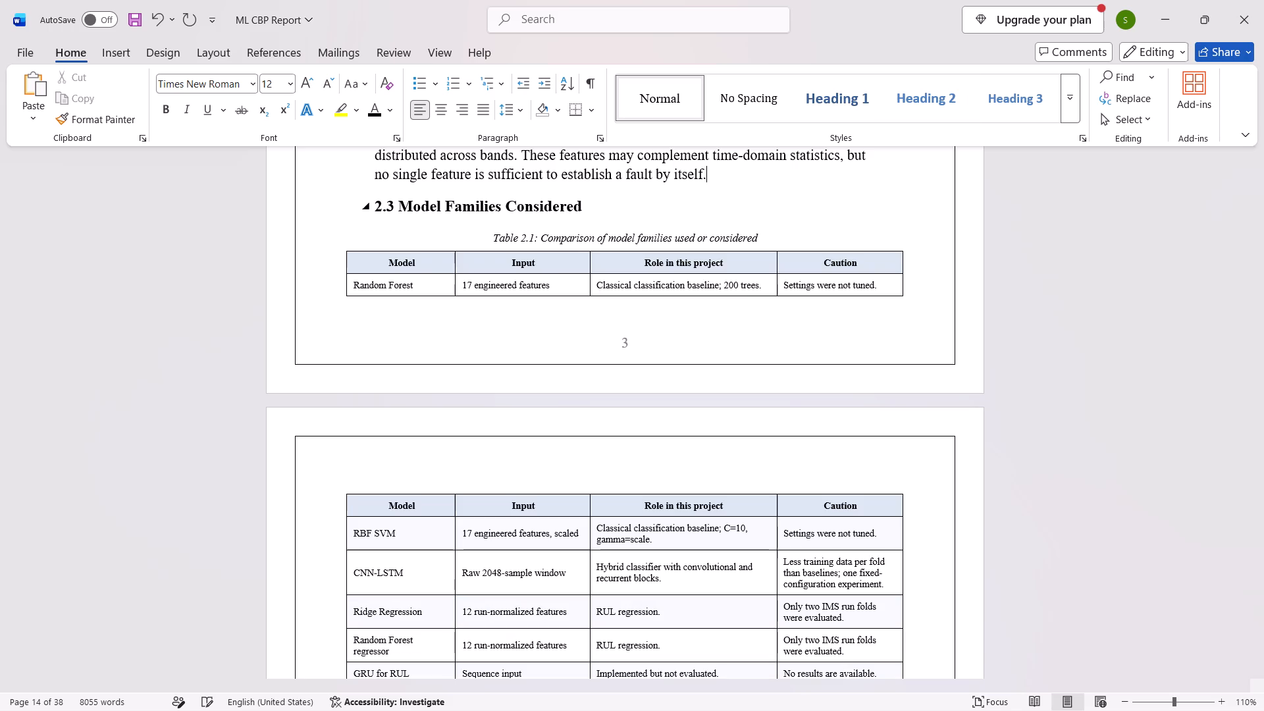
Insert a blank line after section 2.2's last paragraph so the 2.3 heading and Table 2.1 start on the next page.
key(Return)
key(Down)
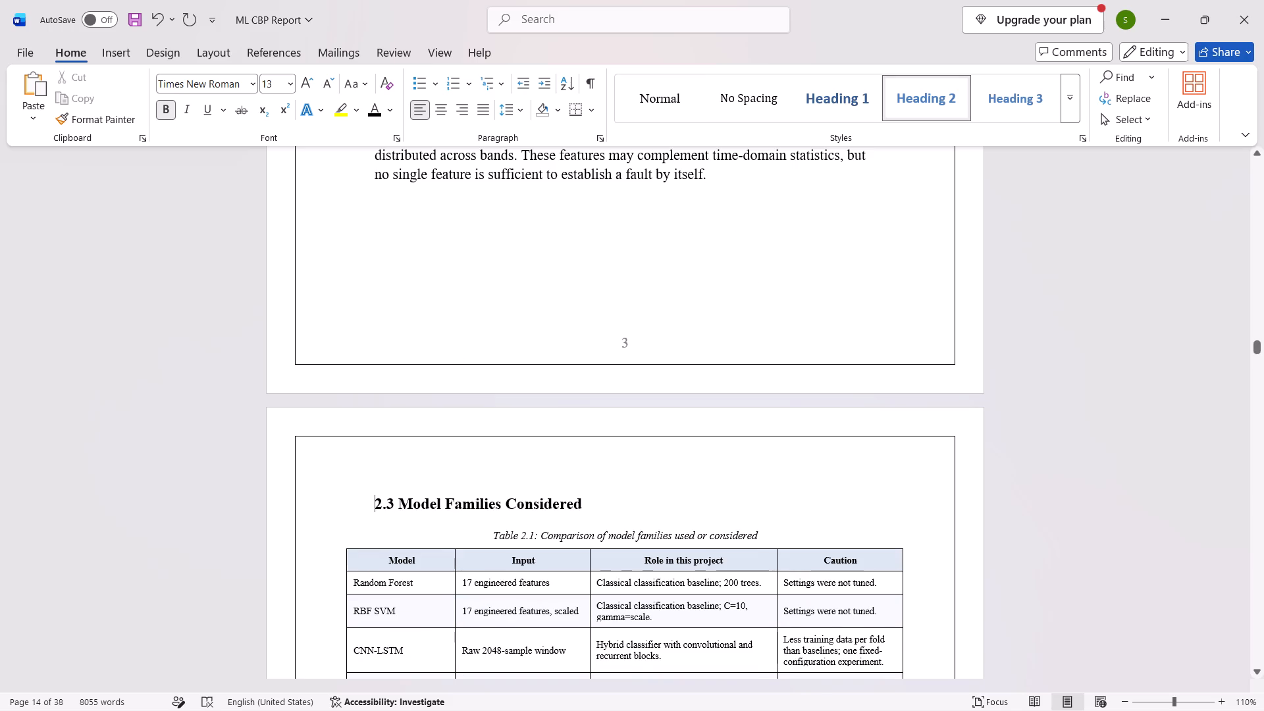
Reduce the 2.3 Model Families Considered heading to 12 pt.
key(shift+Right)
key(shift+Right)
key(shift+Right)
key(shift+Right)
key(shift+Right)
key(shift+Right)
key(shift+Right)
key(shift+Right)
key(shift+Right)
key(shift+Right)
key(shift+Right)
key(shift+Right)
key(shift+Right)
key(shift+Right)
key(shift+Right)
key(shift+Right)
key(shift+Right)
key(shift+Right)
key(shift+Right)
key(shift+Right)
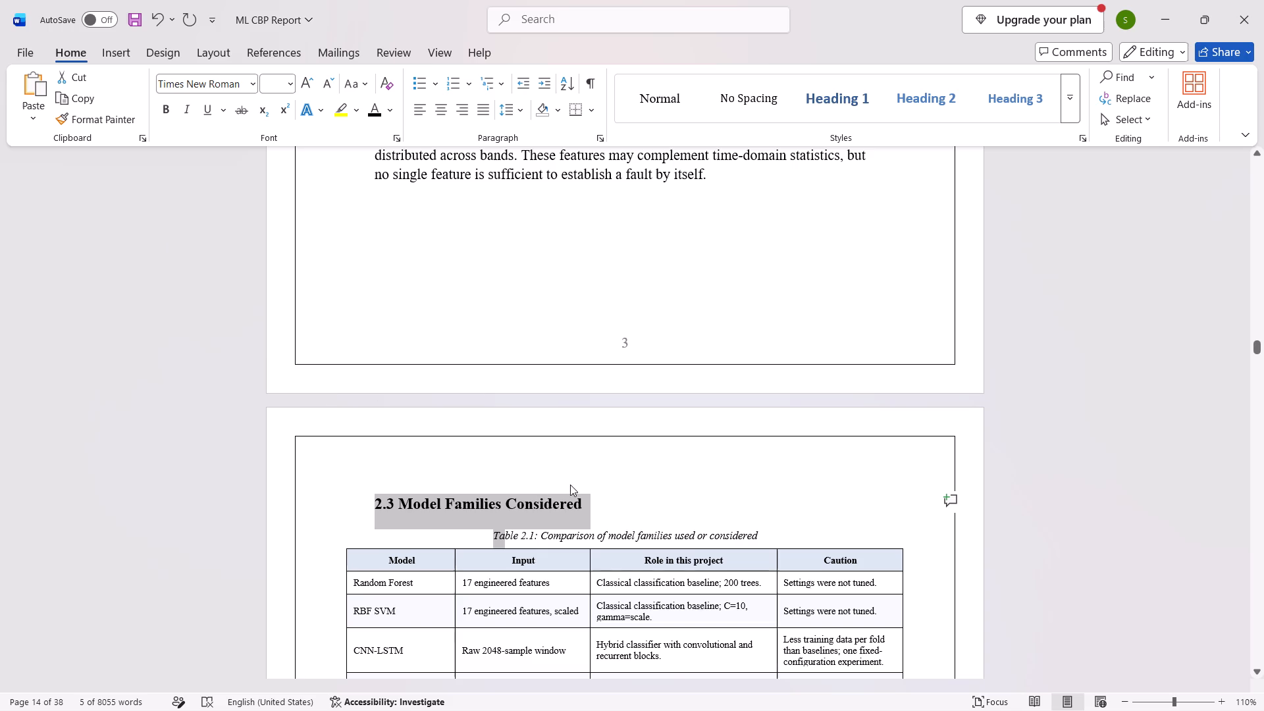
click(569, 485)
drag(594, 494, 602, 494)
drag(602, 494, 347, 485)
click(325, 78)
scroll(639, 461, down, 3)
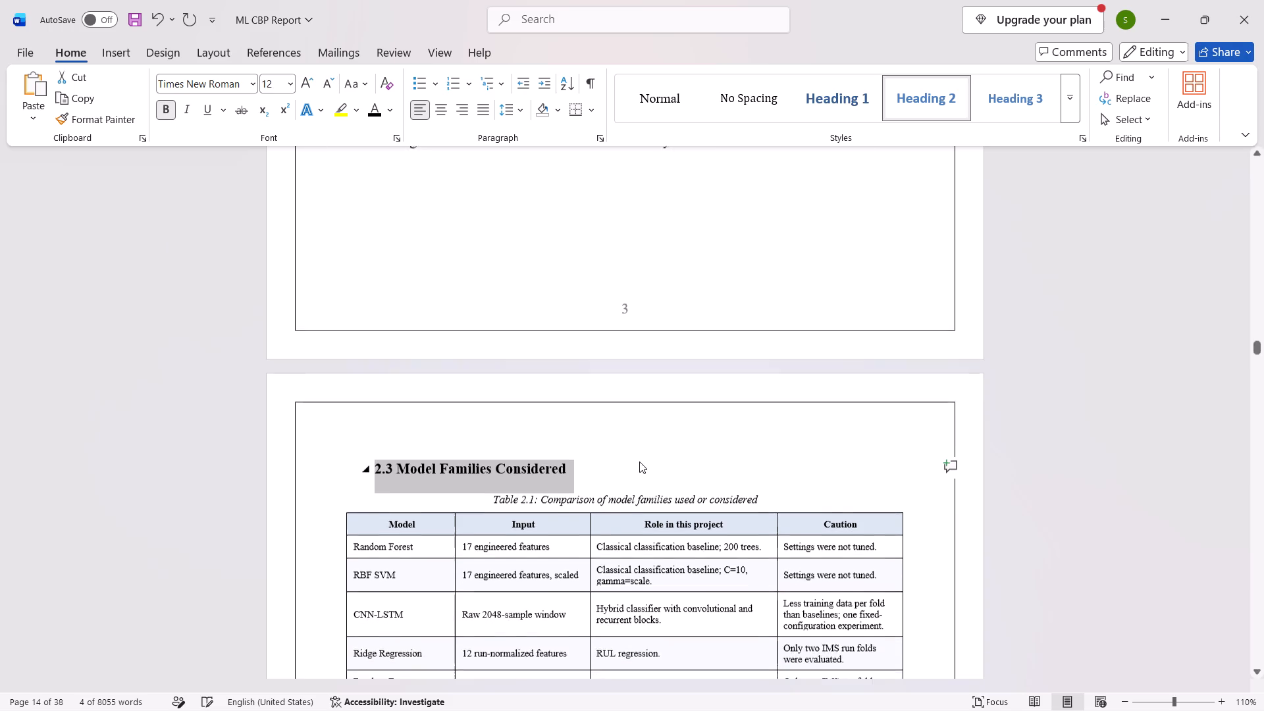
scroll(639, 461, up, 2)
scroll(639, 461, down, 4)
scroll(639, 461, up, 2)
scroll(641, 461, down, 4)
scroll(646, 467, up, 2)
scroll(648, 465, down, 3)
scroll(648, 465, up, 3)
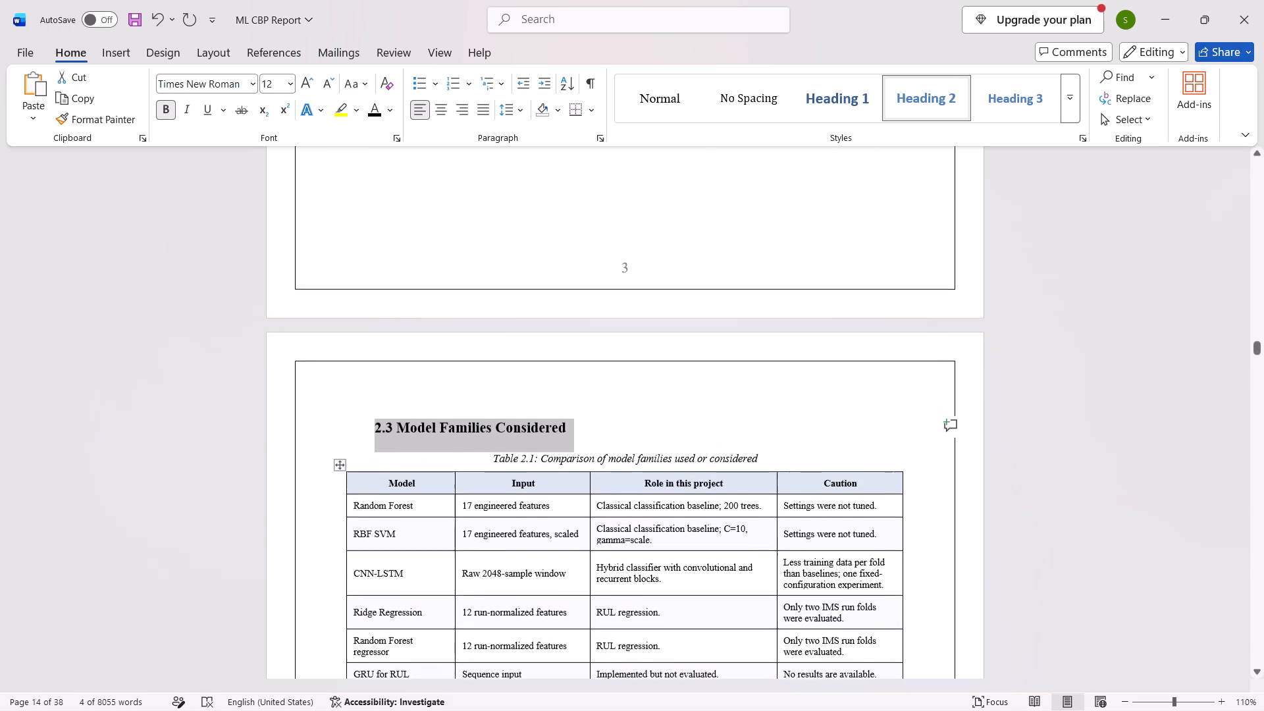
Set the Table 2.1 caption and all of the table's text to 12 pt.
scroll(648, 465, down, 2)
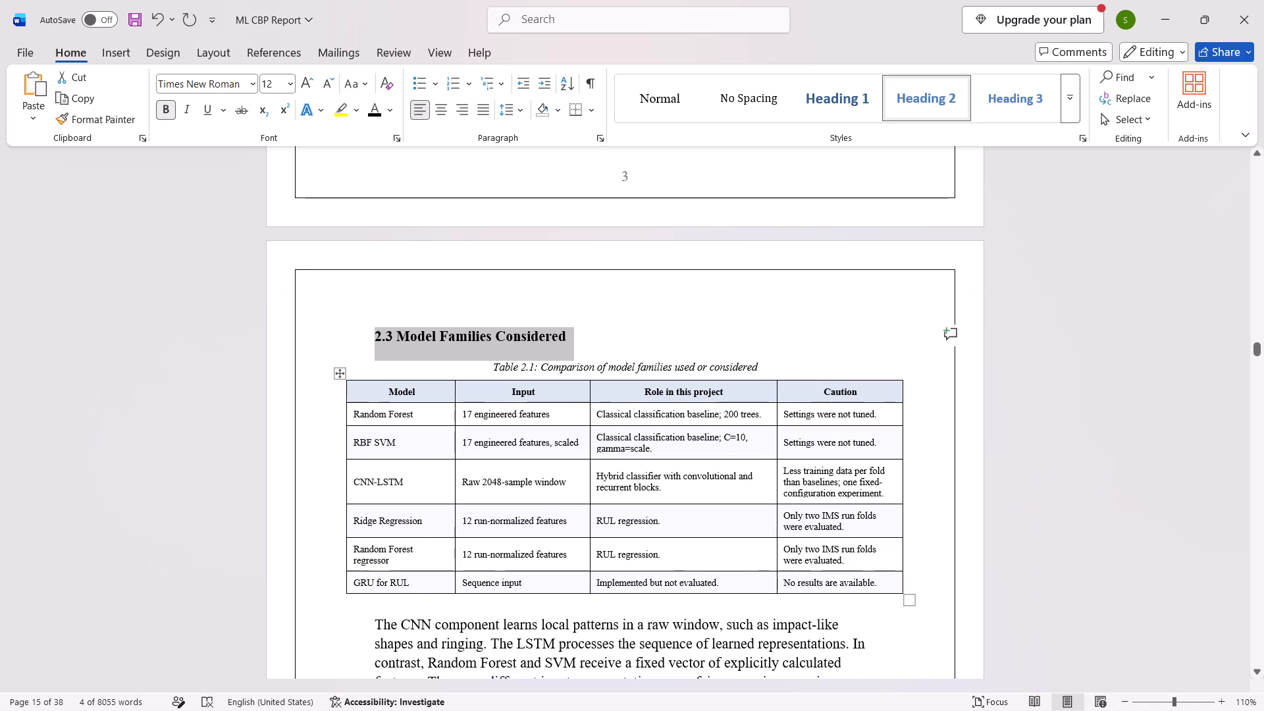
click(879, 585)
drag(879, 585, 465, 392)
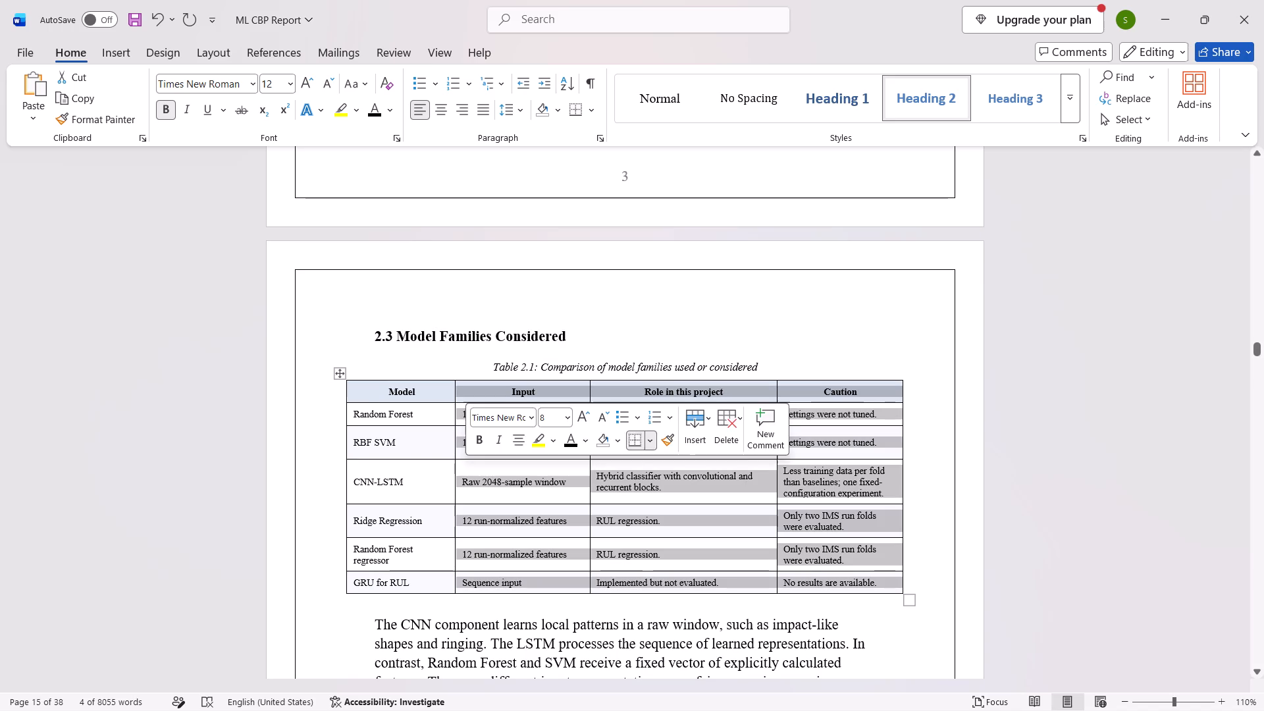
click(492, 369)
key(shift+Up)
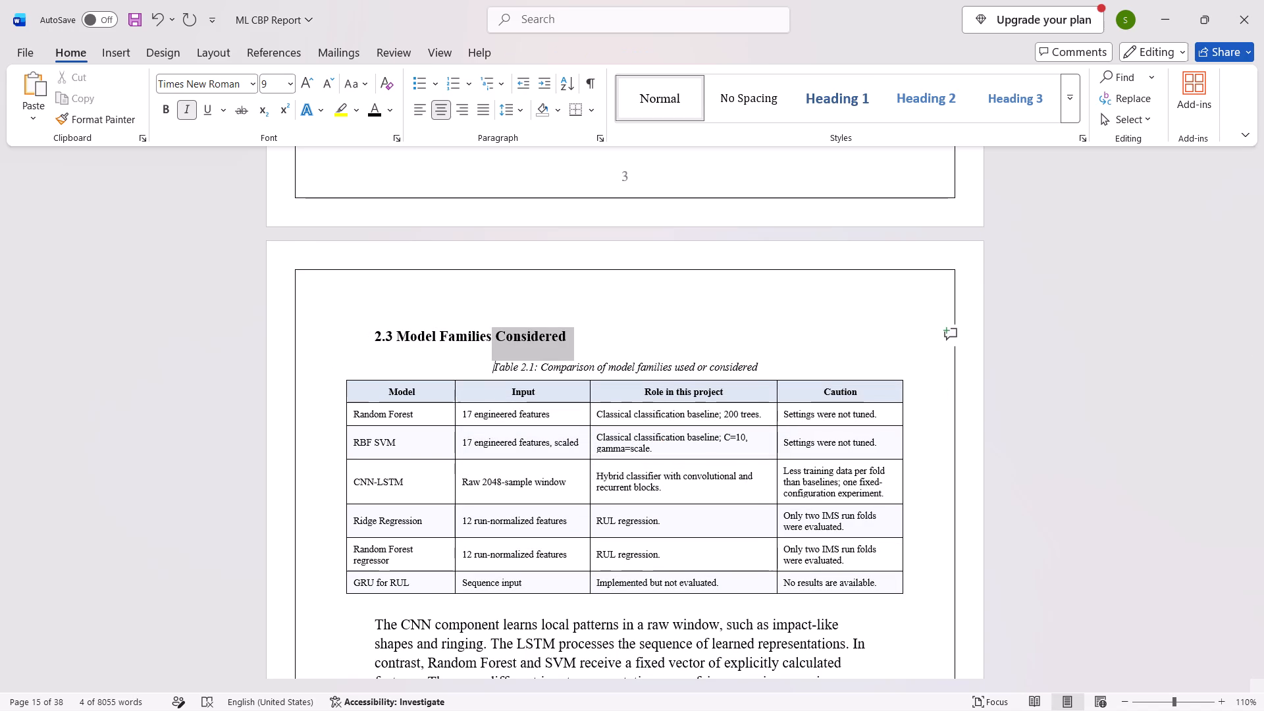
key(shift+Down)
key(shift+Down)
key(shift+Down)
key(shift+Down)
key(shift+Down)
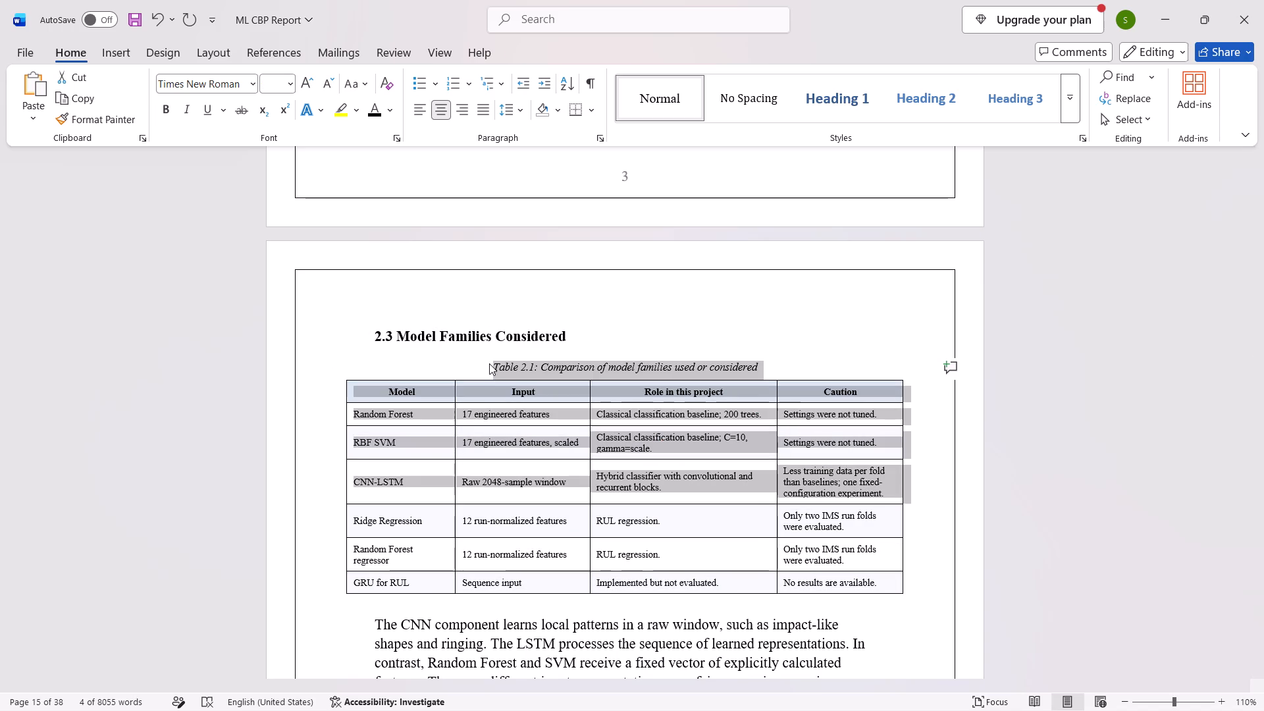
key(shift+Down)
key(shift+Down)
key(shift+Down)
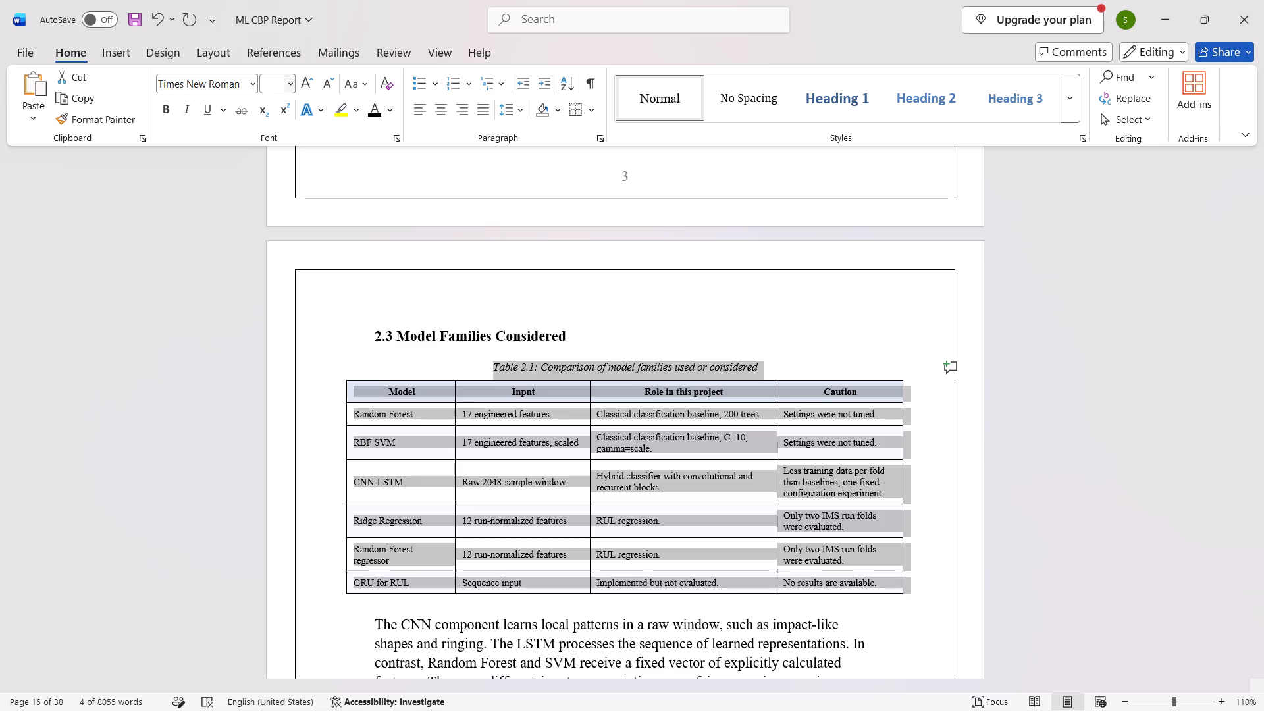
click(266, 82)
key(1)
key(2)
key(BackSpace)
text(12)
key(Return)
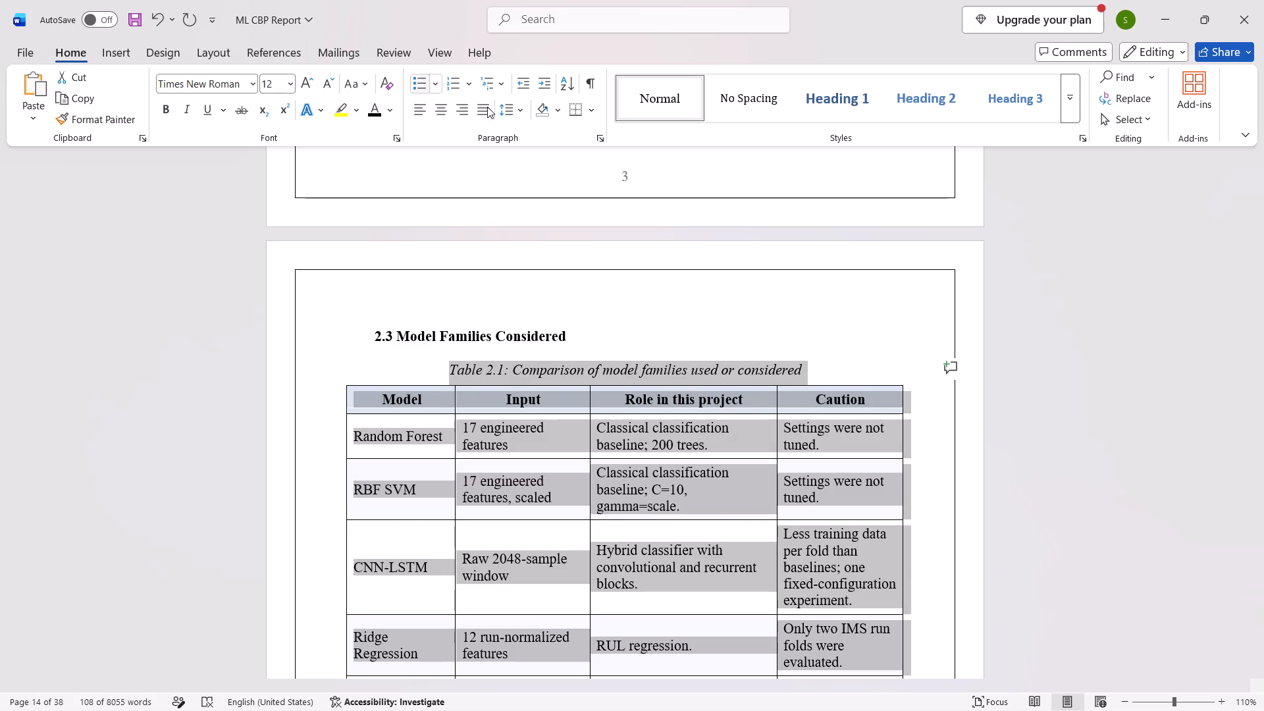
click(586, 361)
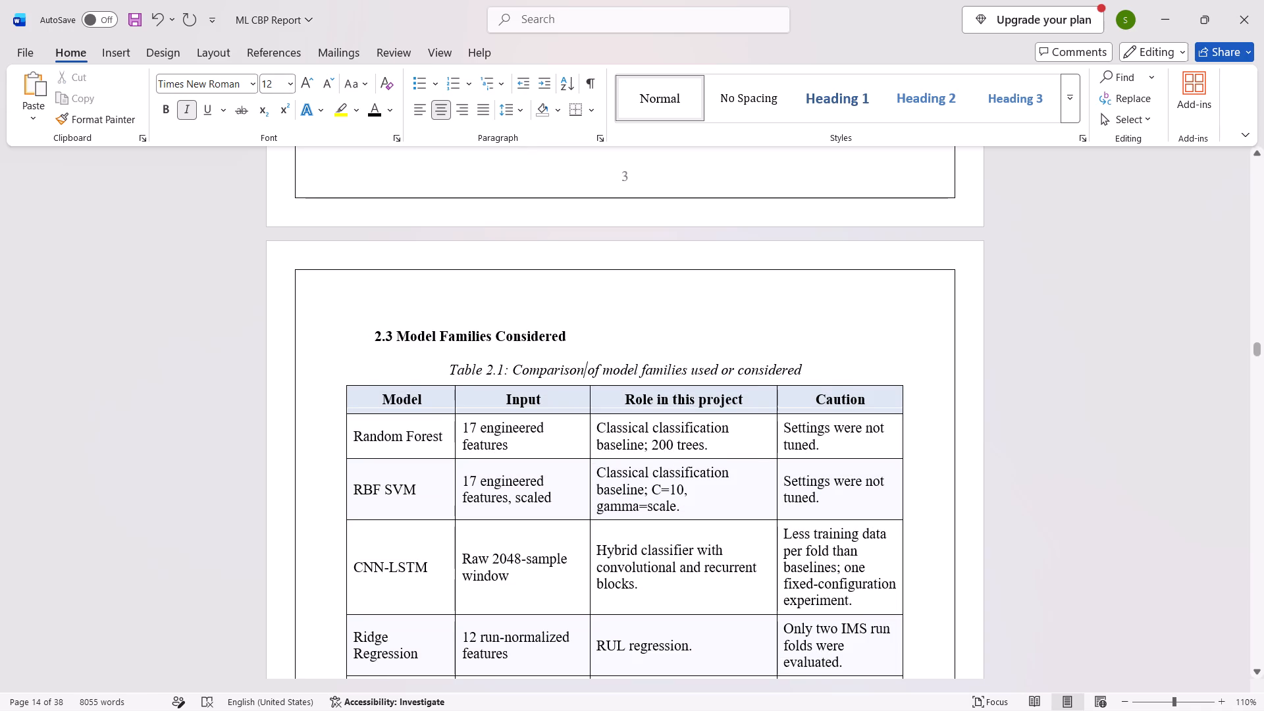
Apply a borderless plain table style with banded rows and a bold first column to the whole of Table 2.1.
click(381, 394)
key(shift+Down)
key(shift+Down)
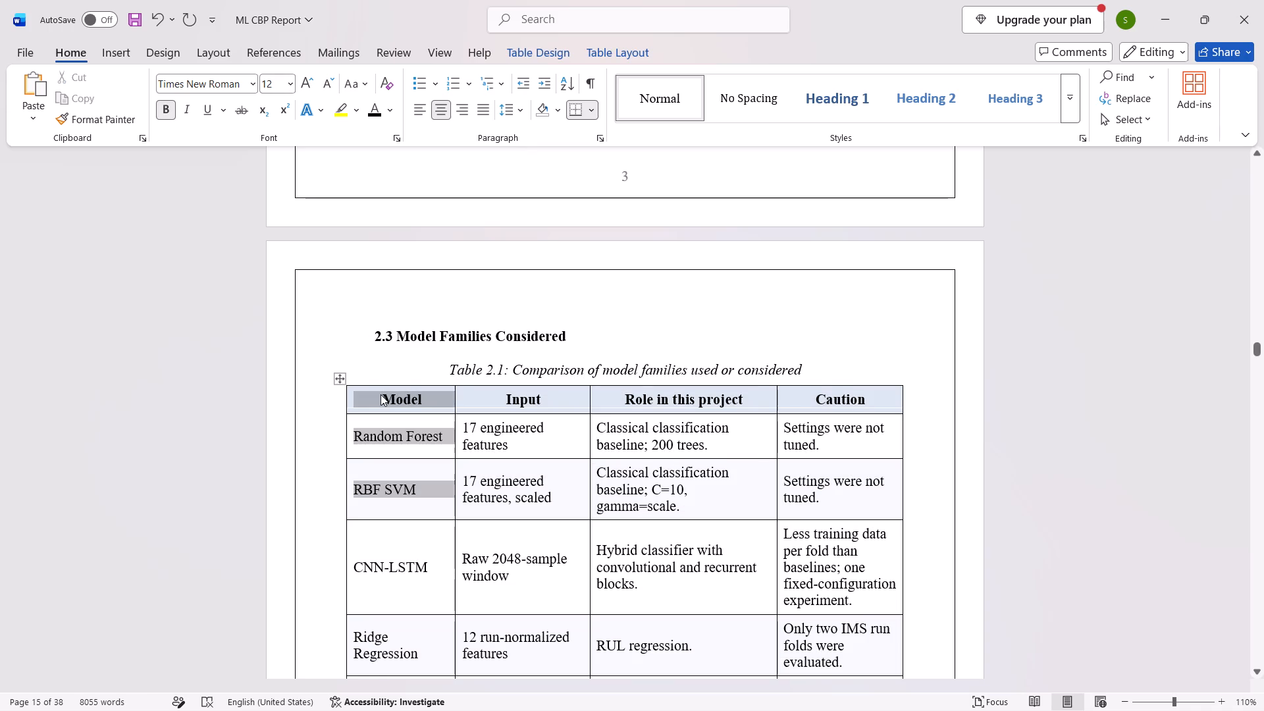
key(shift+Down)
key(shift+Right)
key(shift+Right)
key(shift+Right)
key(shift+Down)
scroll(381, 394, down, 2)
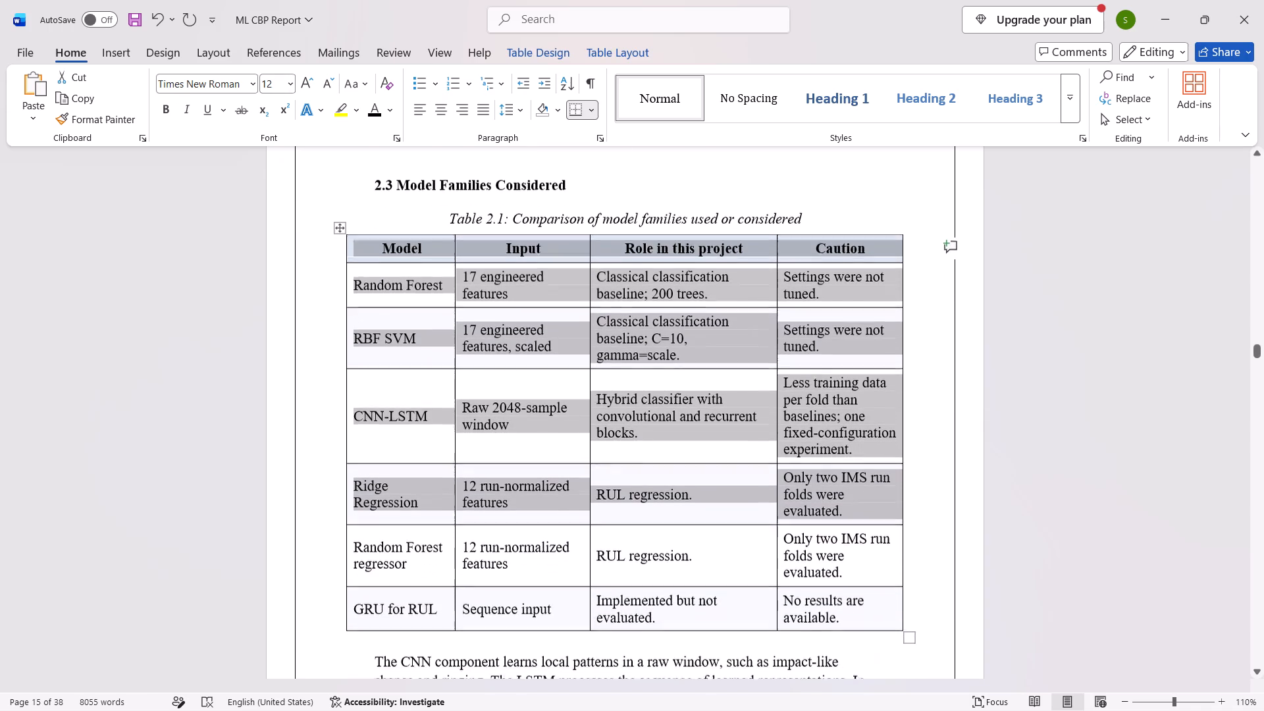
scroll(381, 394, down, 1)
key(shift+Down)
key(shift+Down)
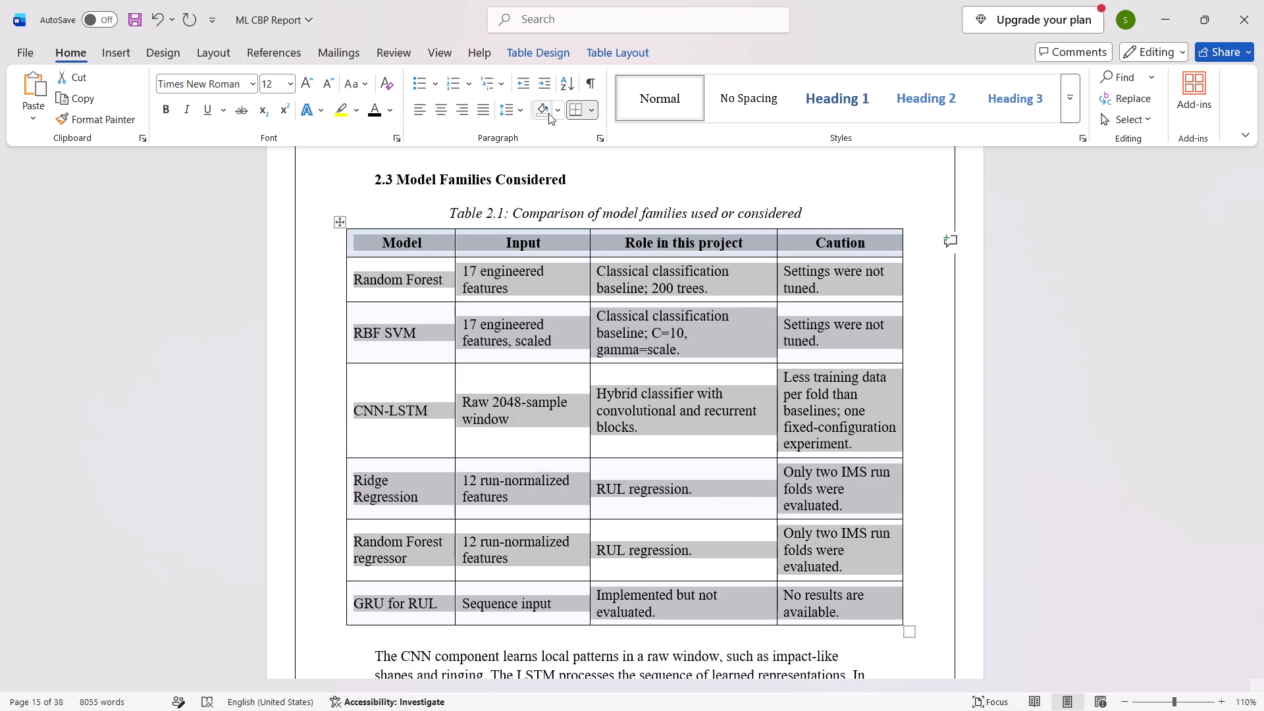
click(556, 53)
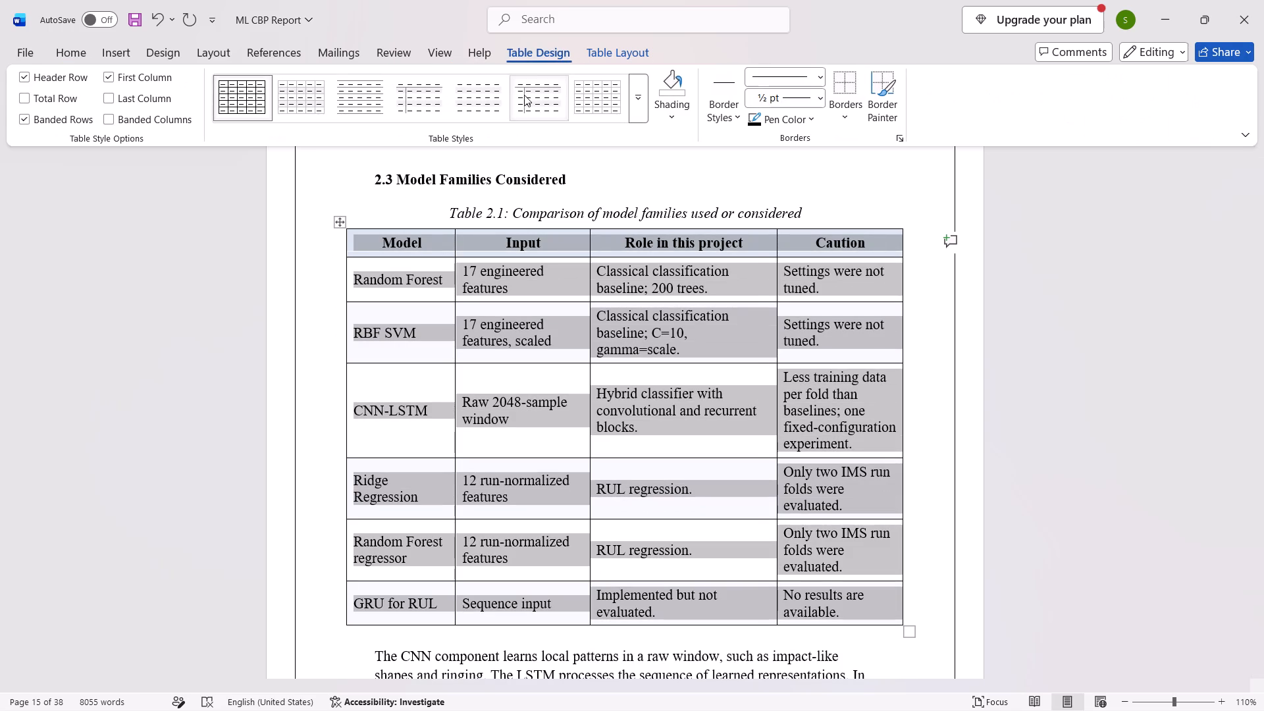
click(610, 110)
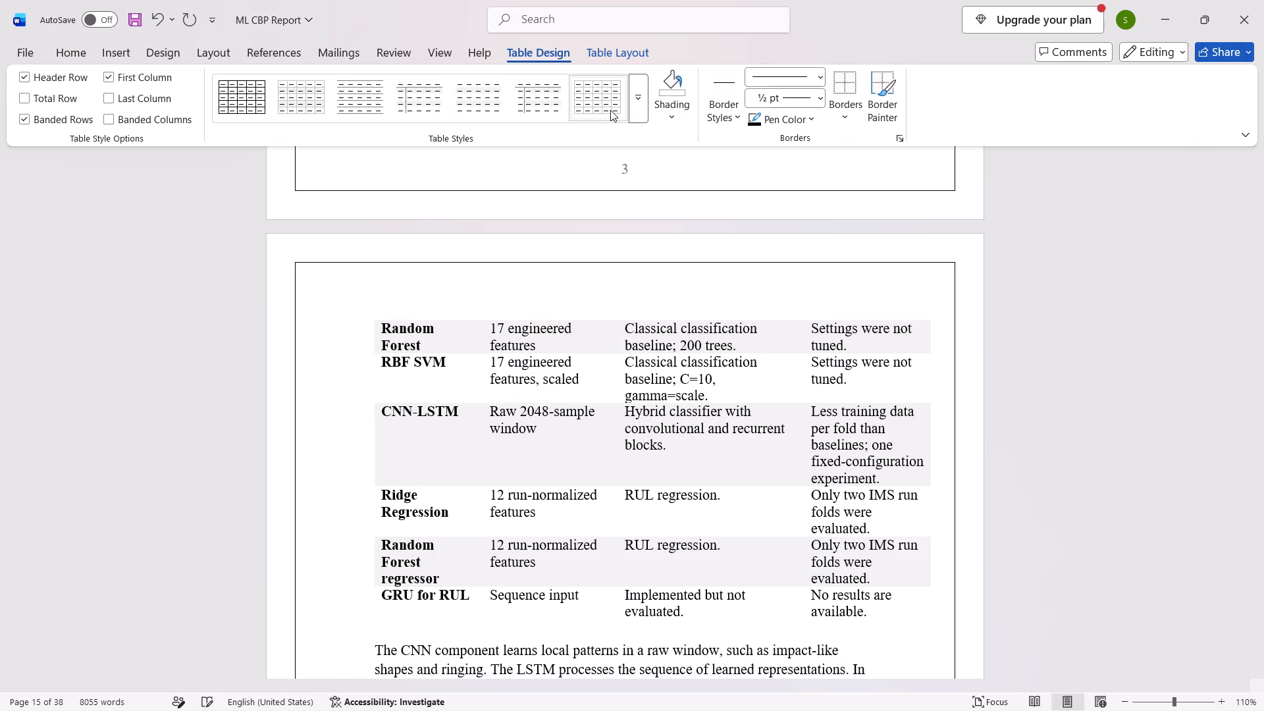
click(610, 110)
Restyle Table 2.1 with the light grey grid table style and remove all of its borders.
click(839, 109)
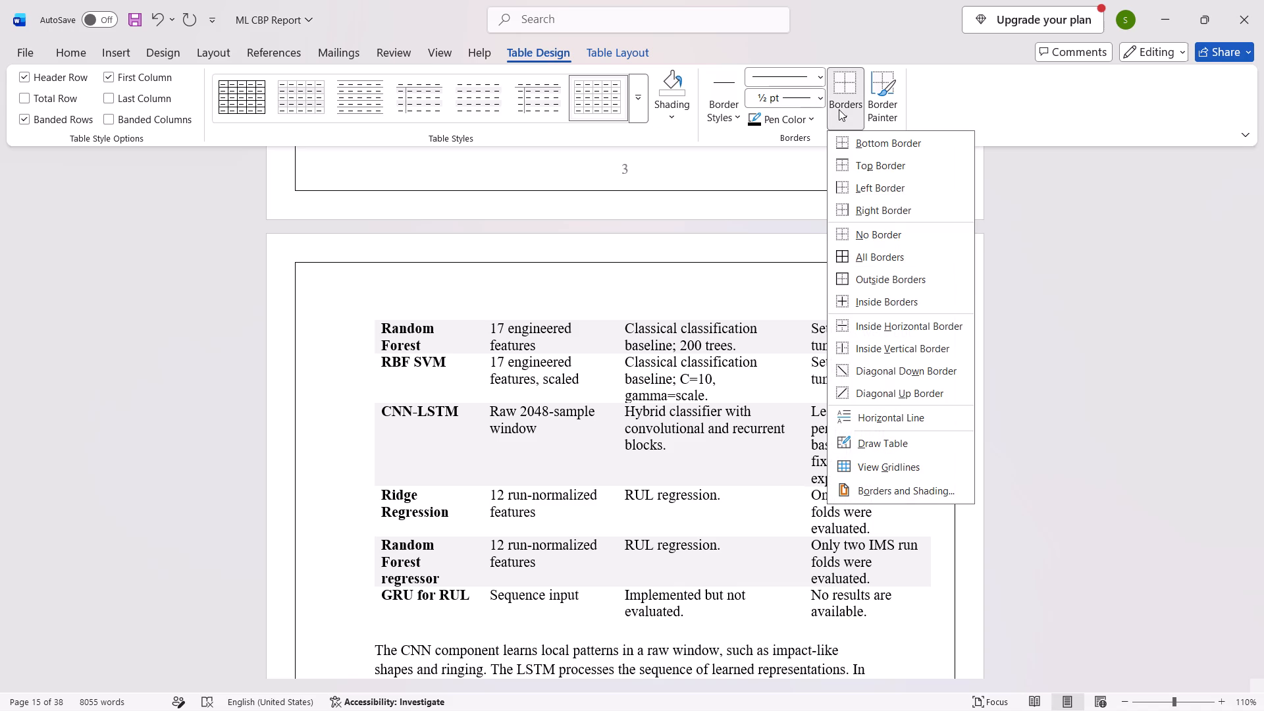
click(638, 107)
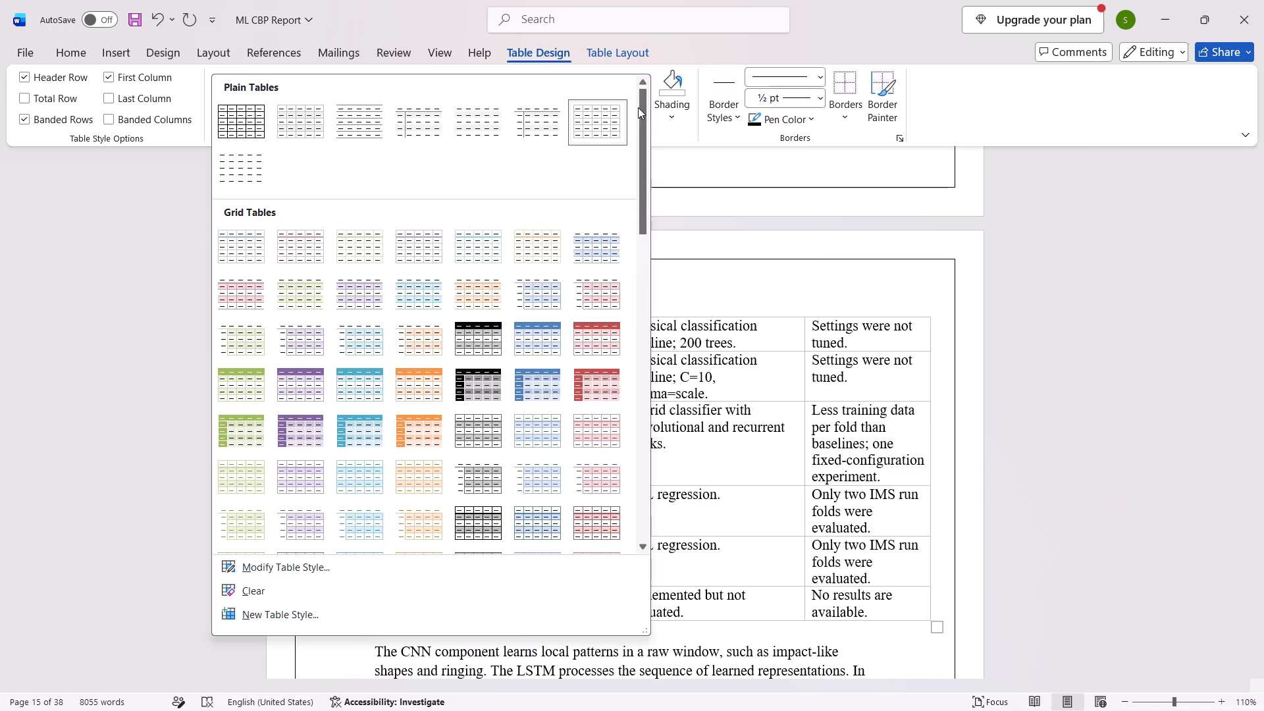
click(489, 134)
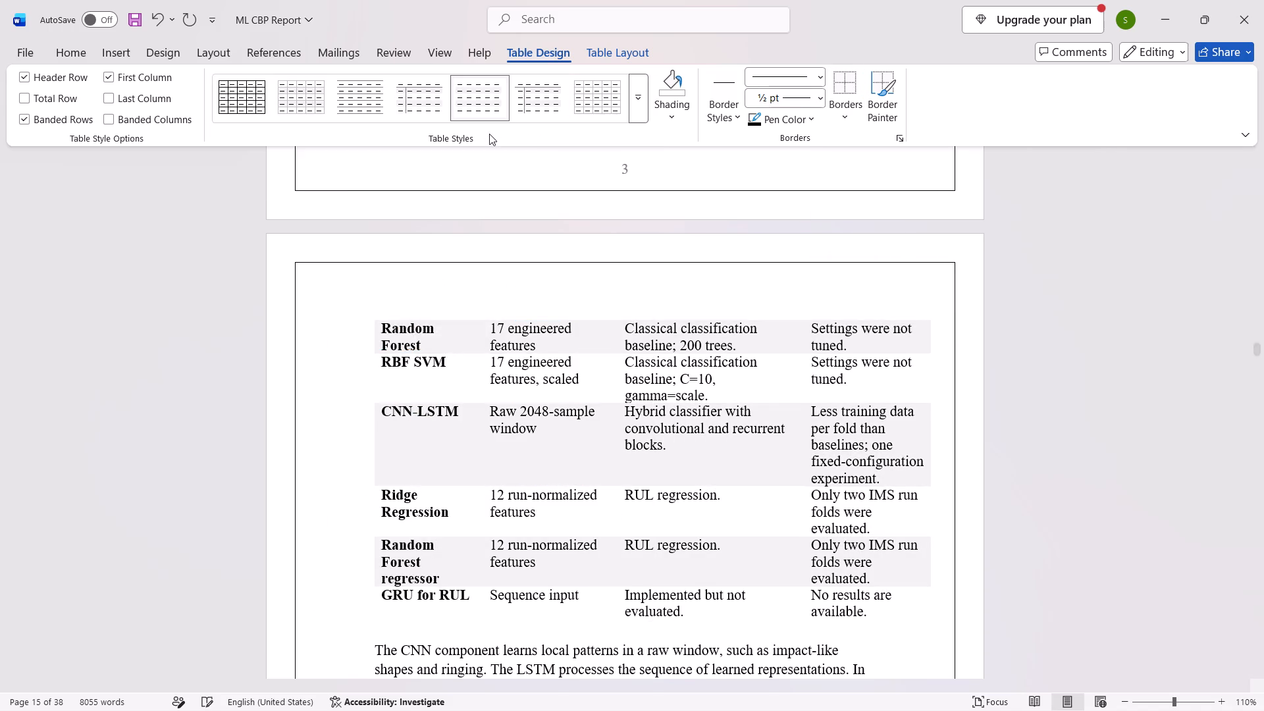
click(607, 102)
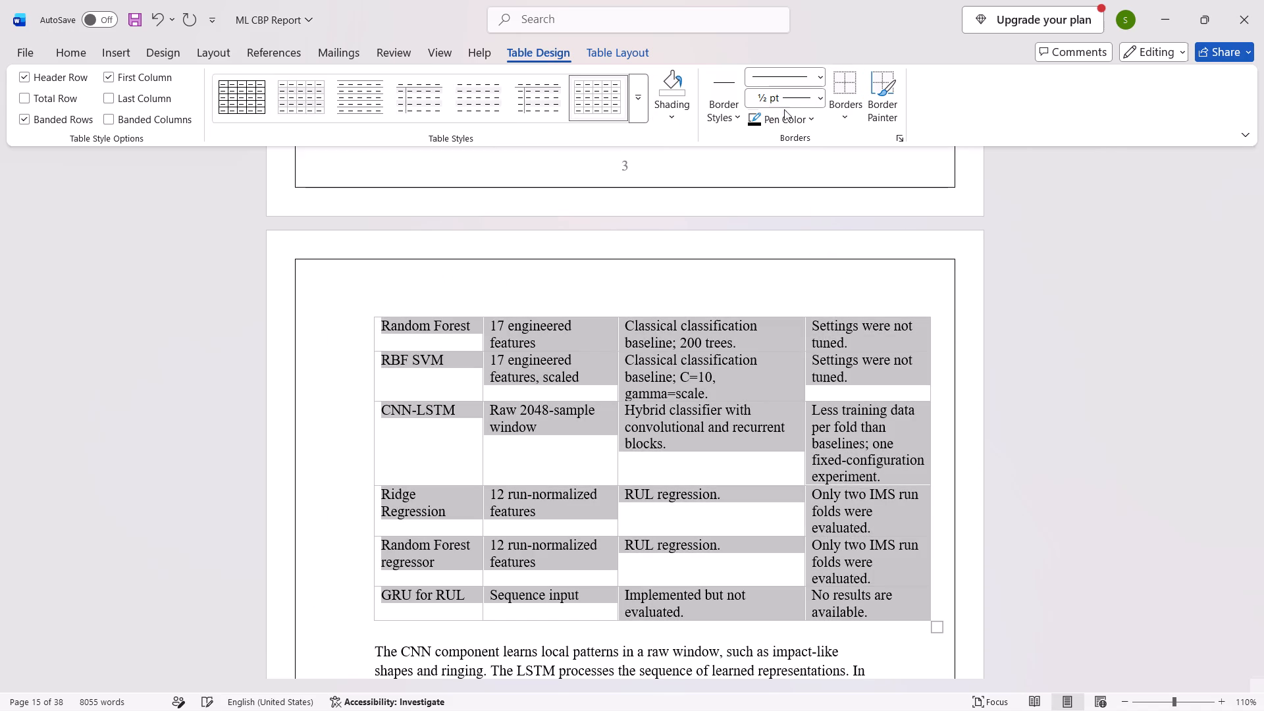
click(855, 116)
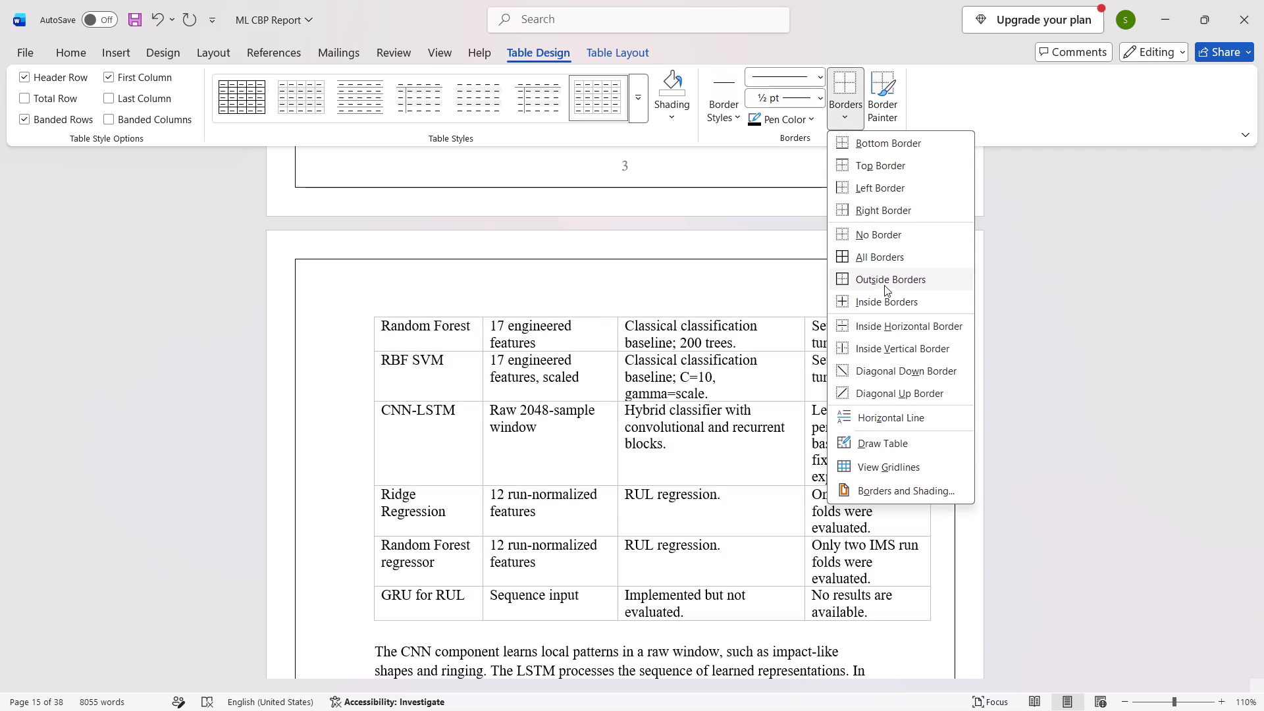
click(899, 234)
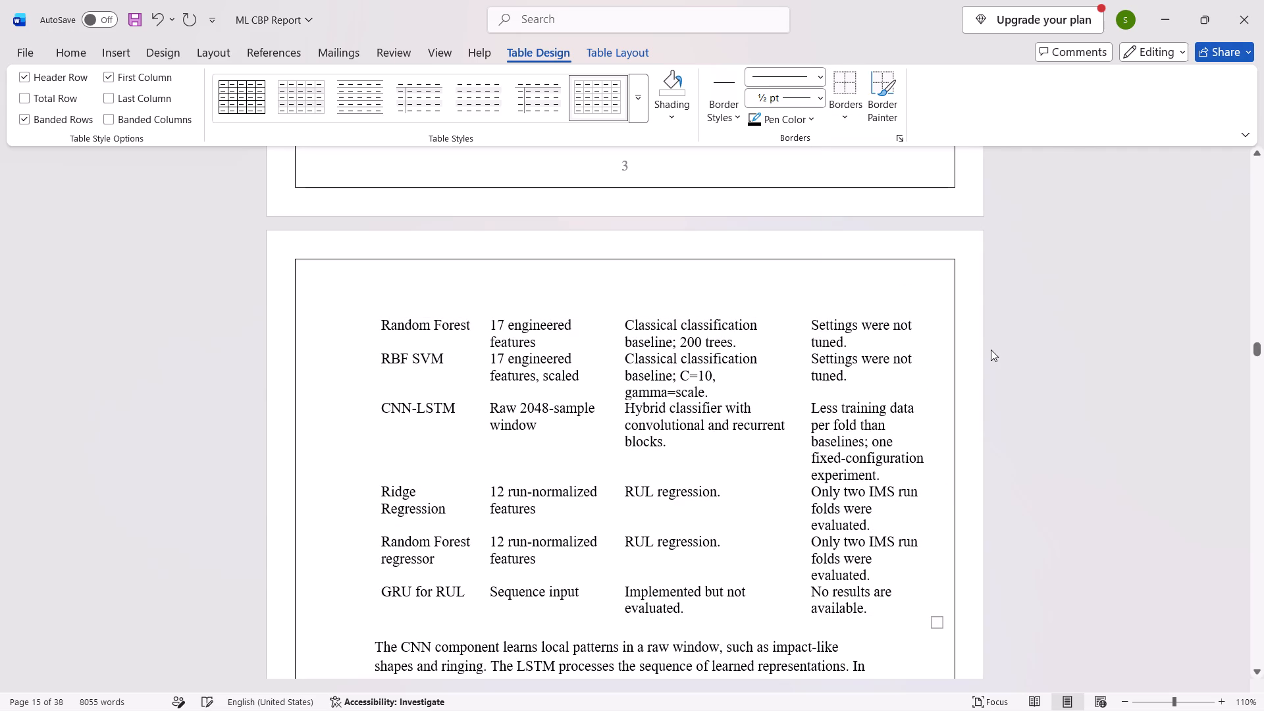
Insert a blank line above the 2.3 Model Families Considered heading to push it and Table 2.1 onto the next page.
scroll(991, 350, up, 3)
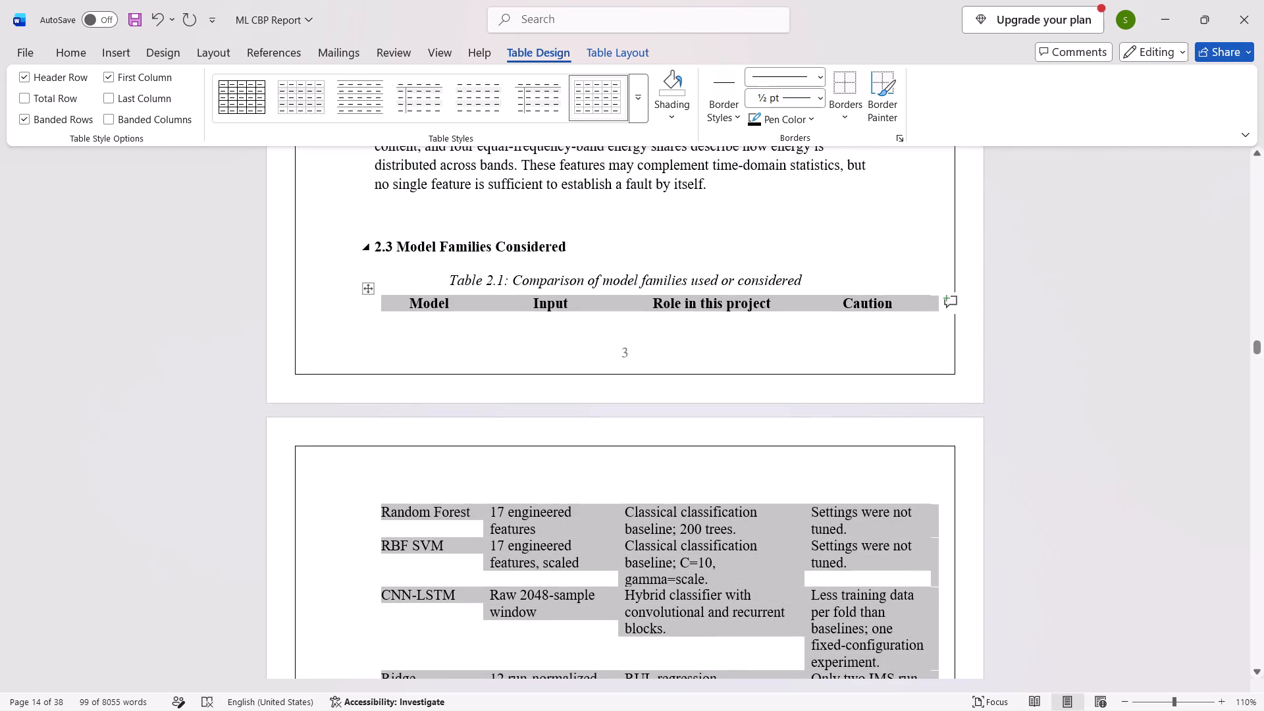
click(377, 240)
key(Return)
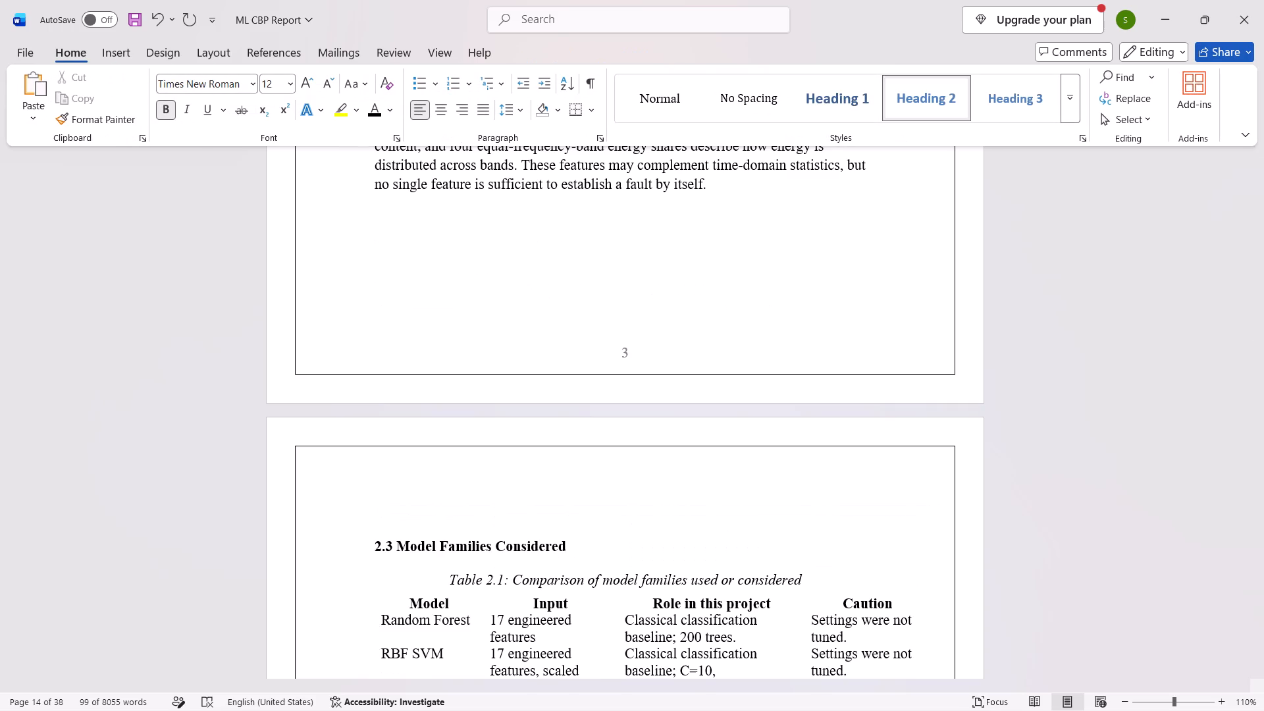
key(Up)
key(BackSpace)
key(Return)
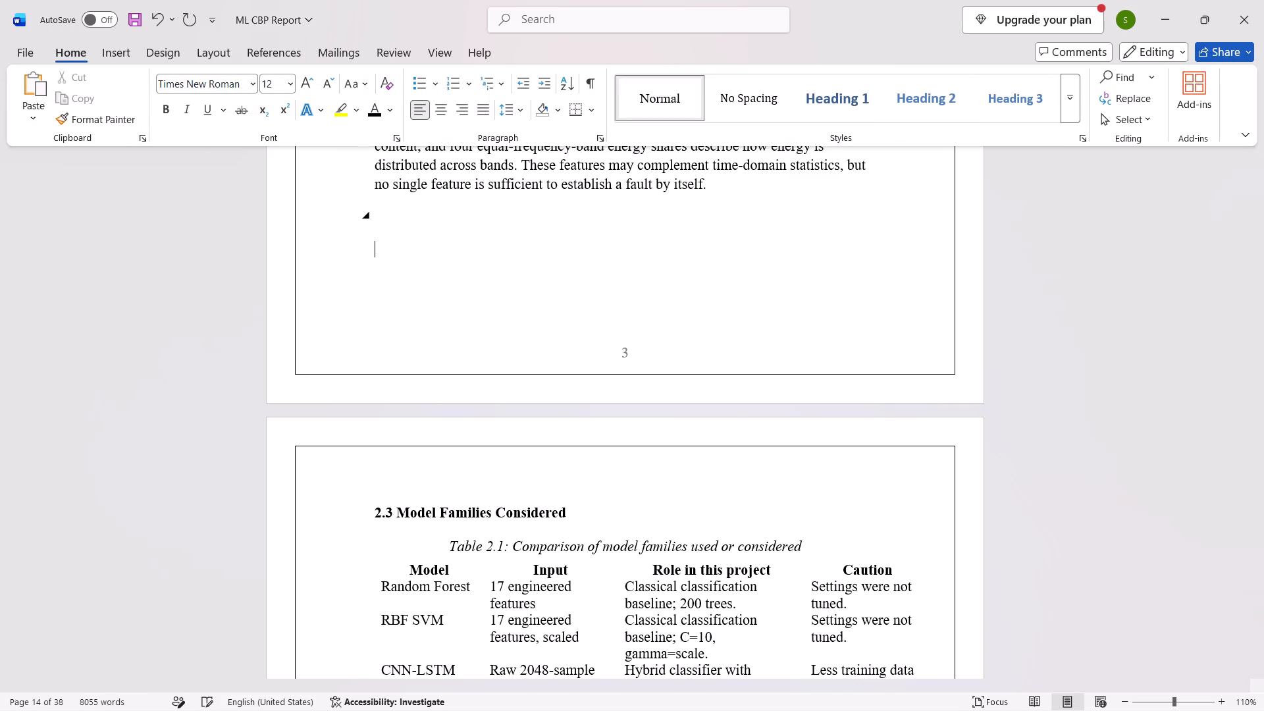
key(Down)
key(Down)
Justify the paragraph about the CNN component below Table 2.1.
scroll(377, 240, down, 4)
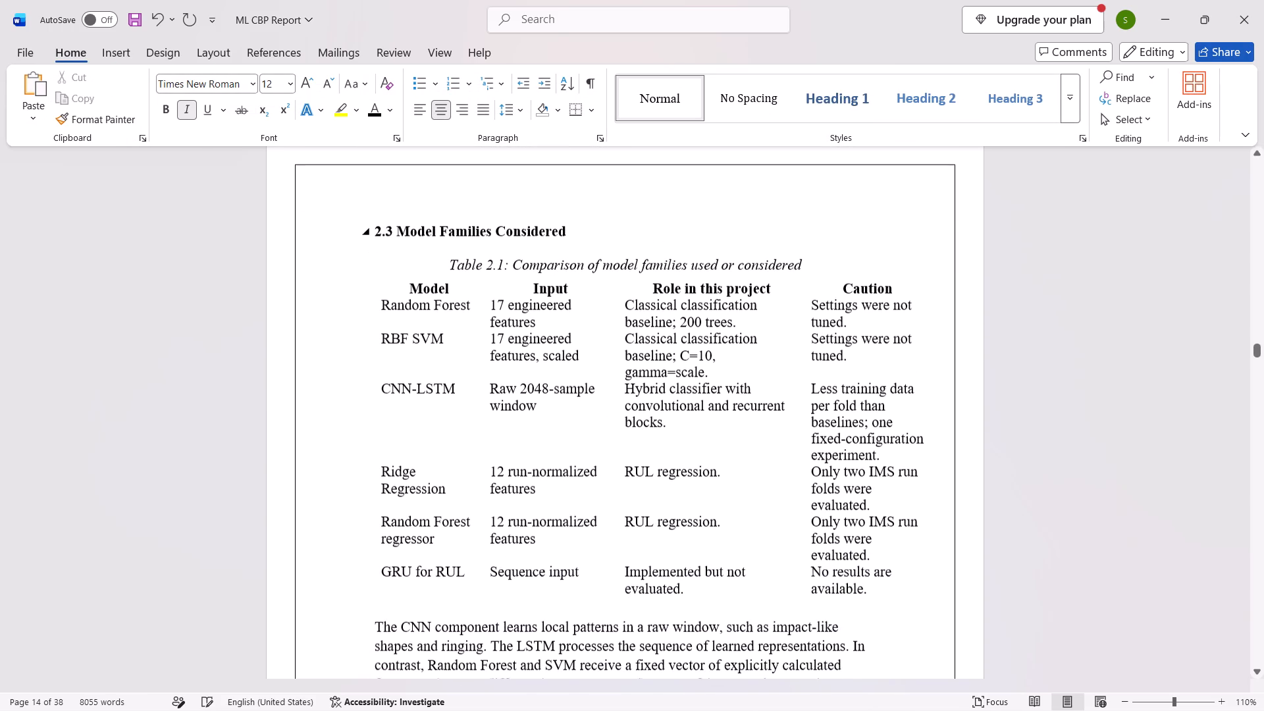
scroll(377, 240, down, 1)
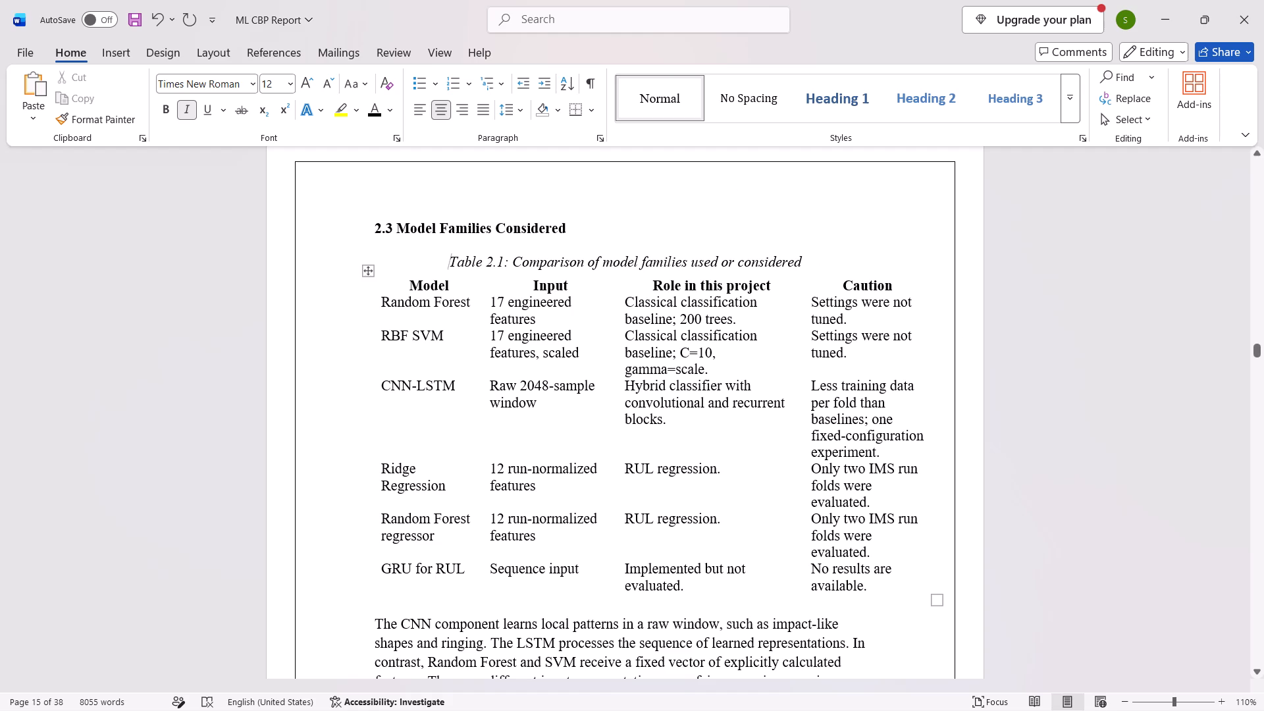
scroll(921, 296, down, 3)
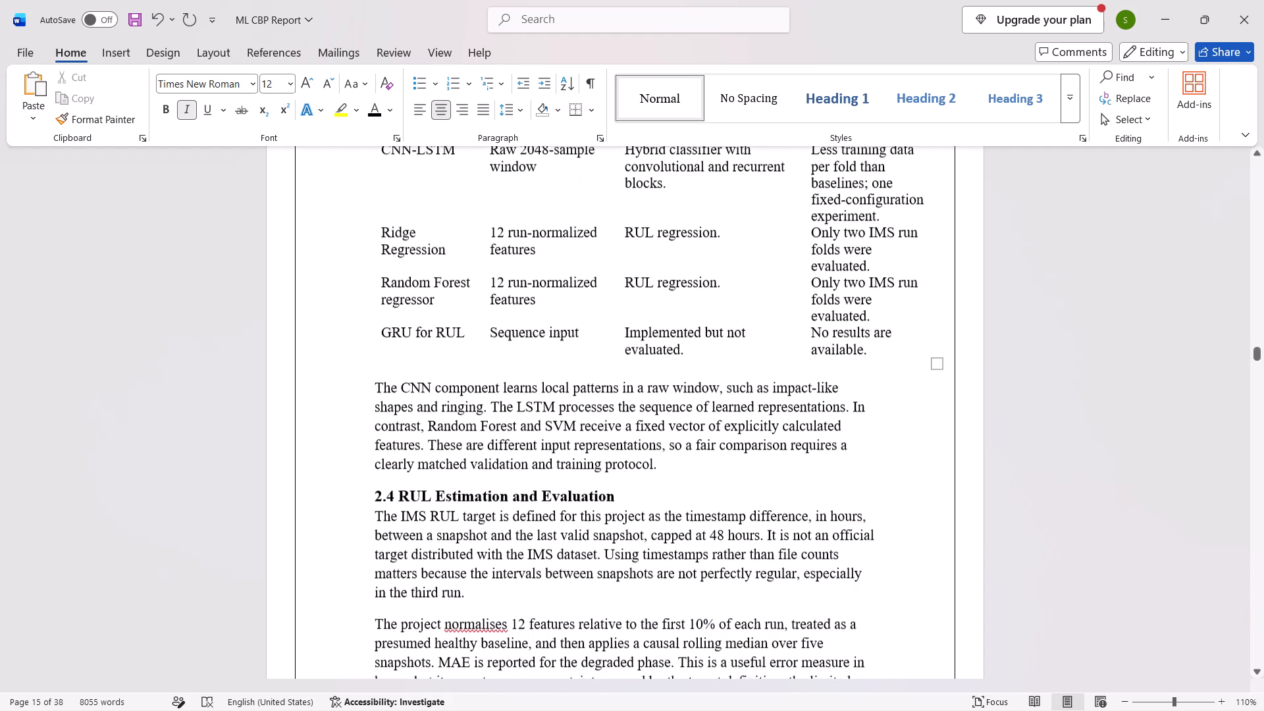
drag(695, 458, 379, 389)
click(476, 107)
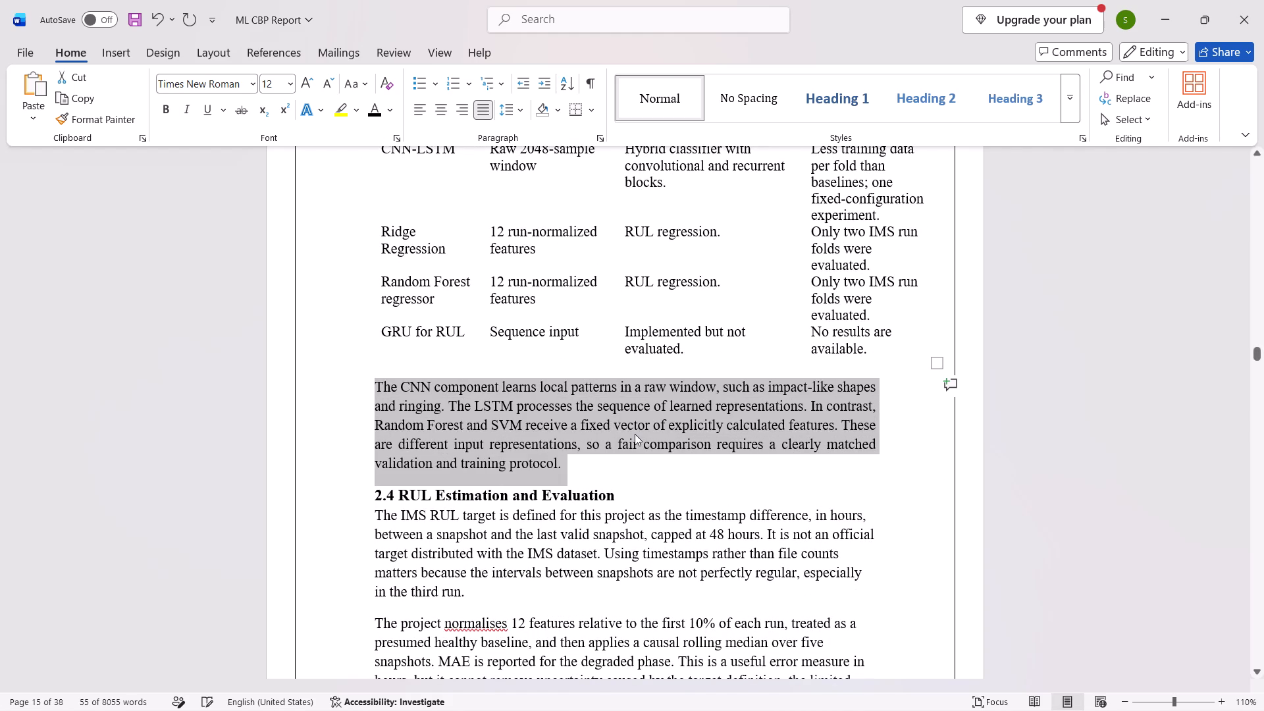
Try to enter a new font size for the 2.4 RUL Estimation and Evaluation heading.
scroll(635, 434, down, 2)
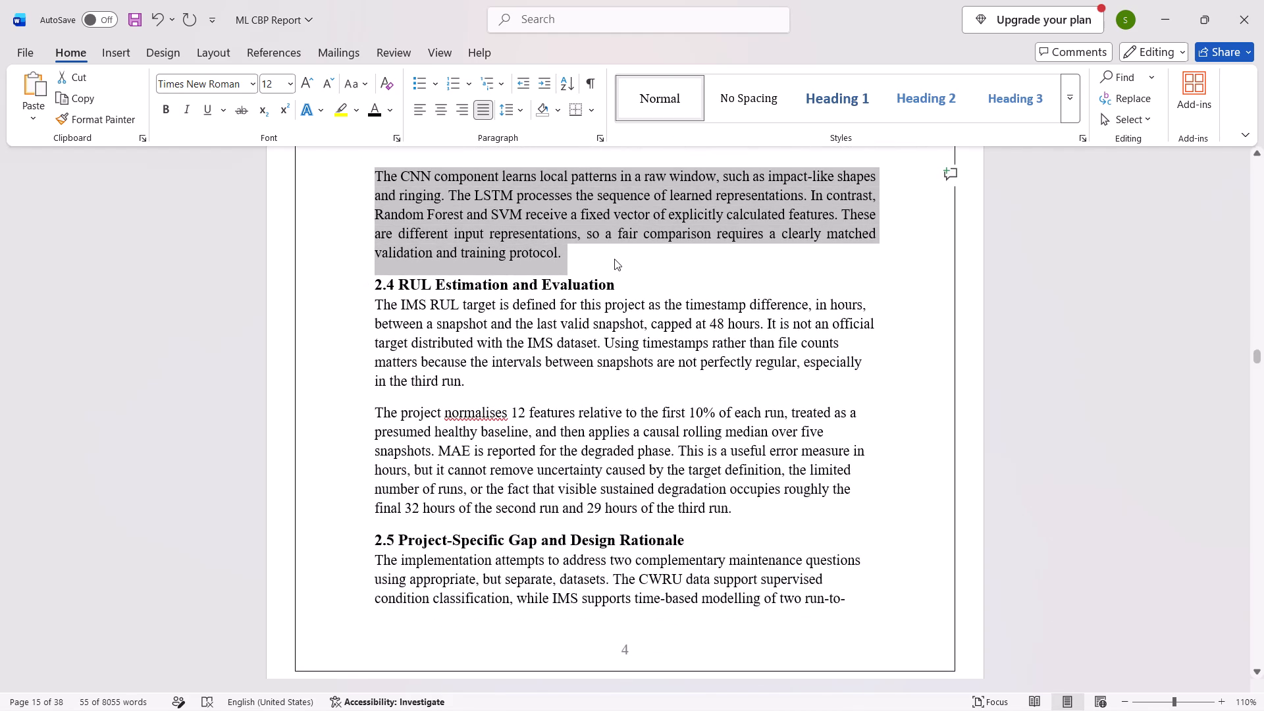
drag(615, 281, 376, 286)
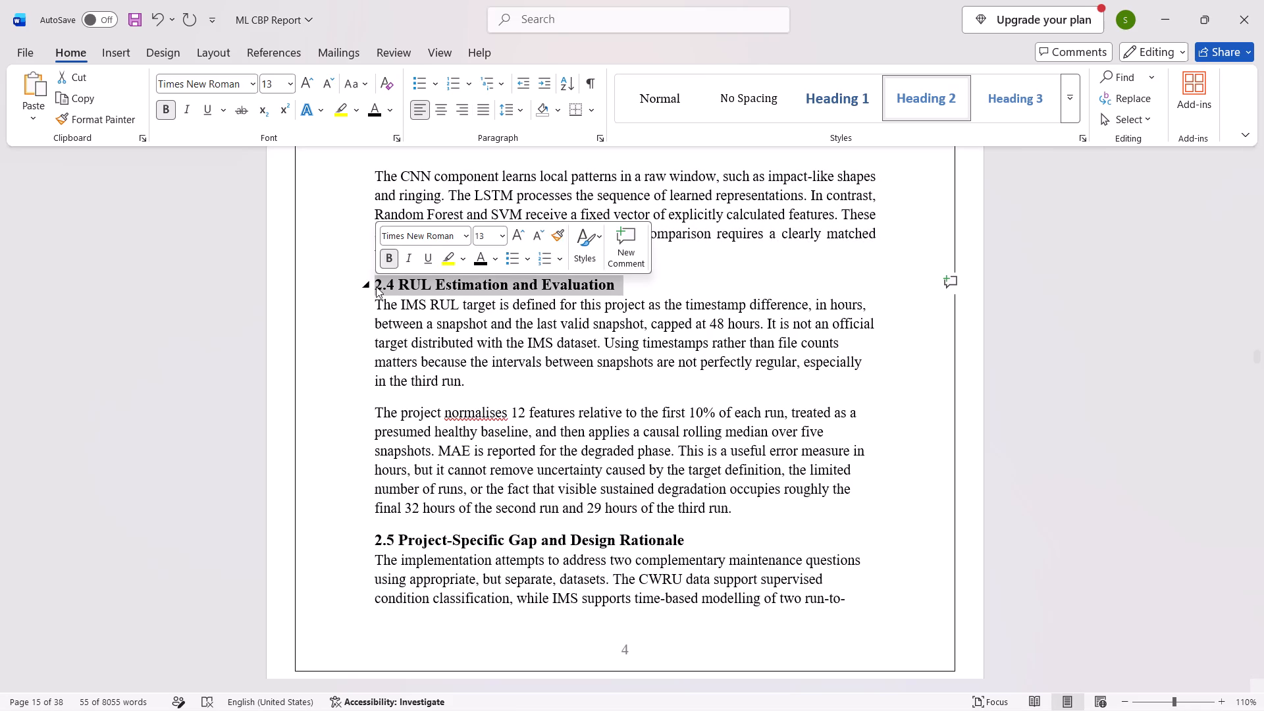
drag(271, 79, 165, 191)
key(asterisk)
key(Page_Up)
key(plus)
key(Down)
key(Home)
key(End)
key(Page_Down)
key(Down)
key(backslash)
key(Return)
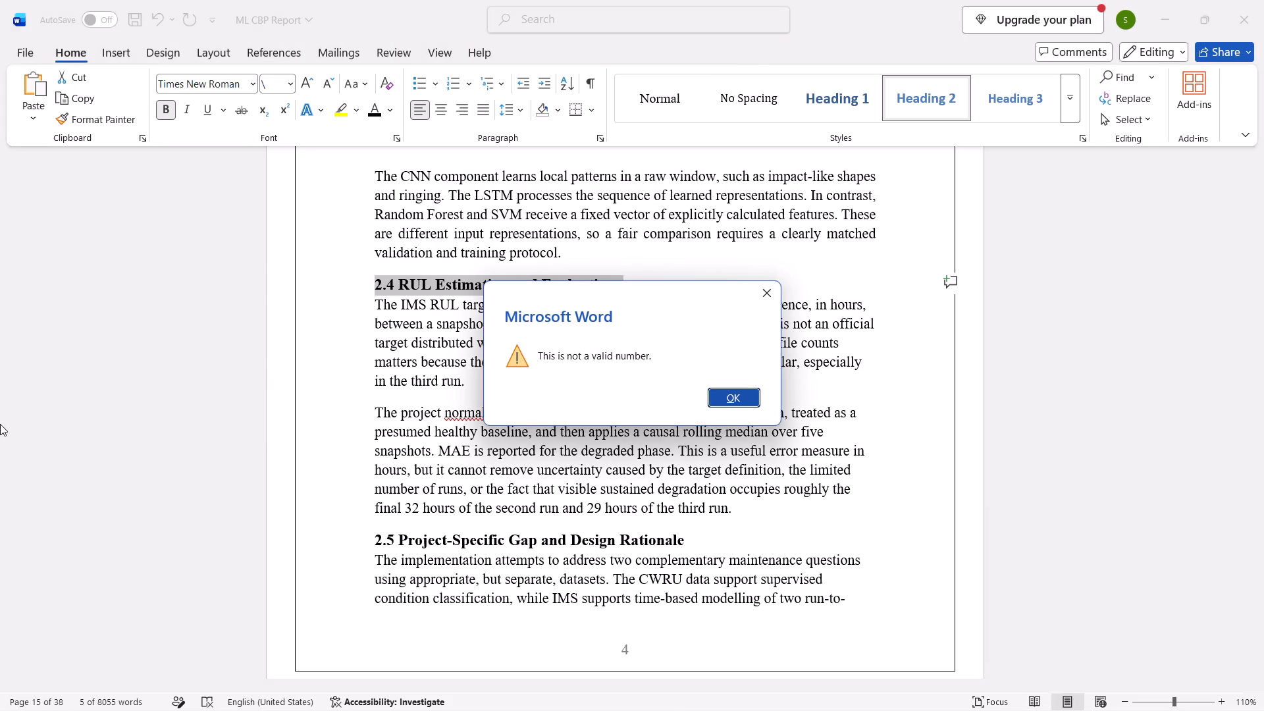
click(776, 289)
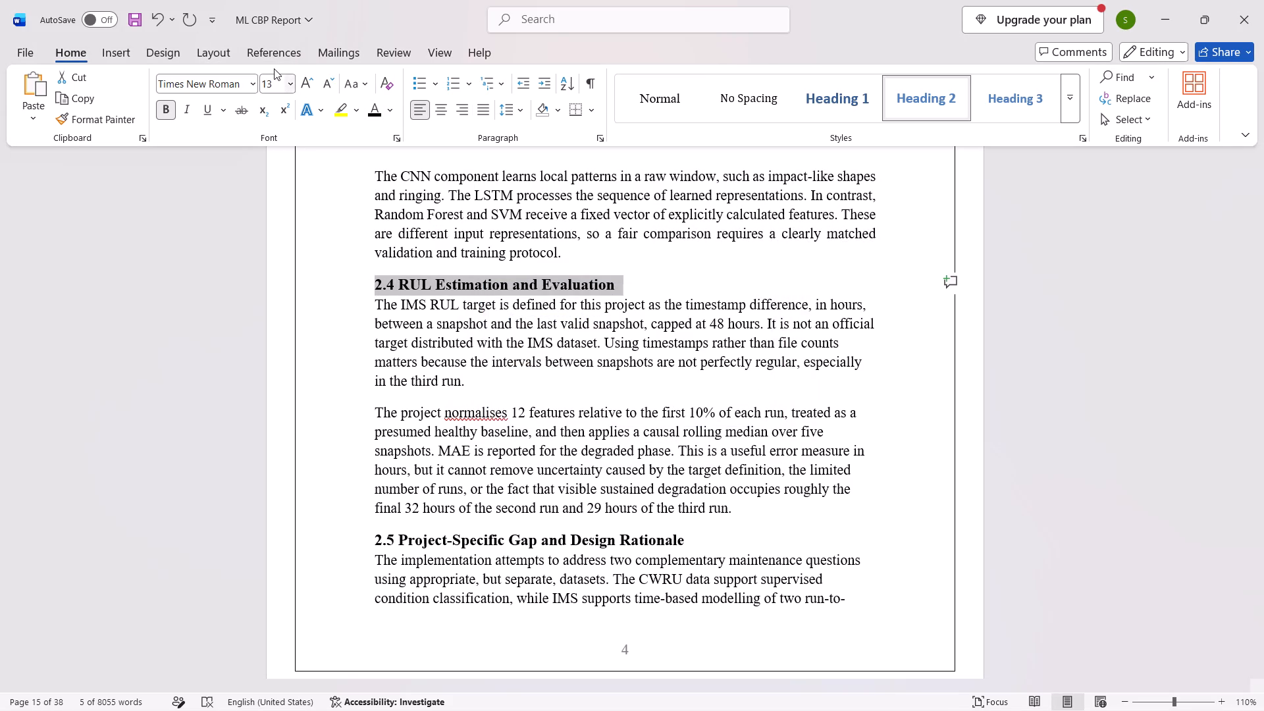
Reduce the 2.4 RUL Estimation and Evaluation heading to 12 pt.
click(278, 76)
click(331, 80)
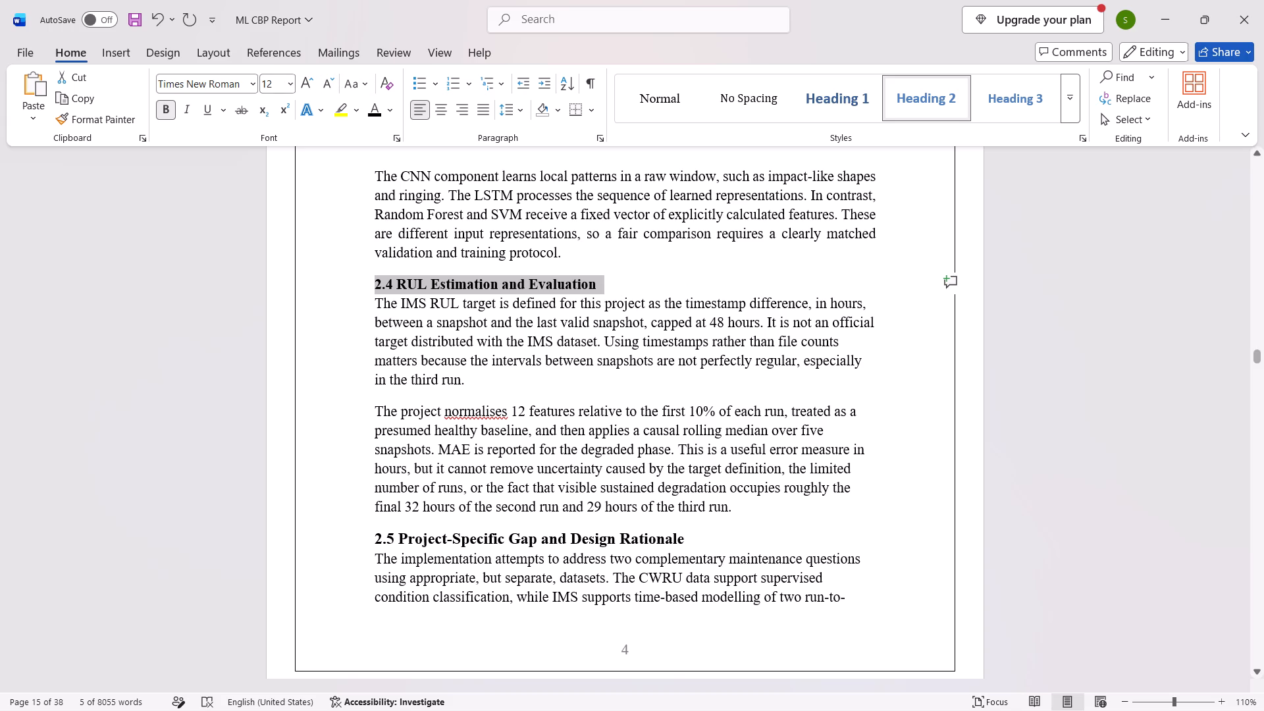
Reduce the 2.5 Project-Specific Gap and Design Rationale heading to 12 pt.
drag(698, 540, 330, 539)
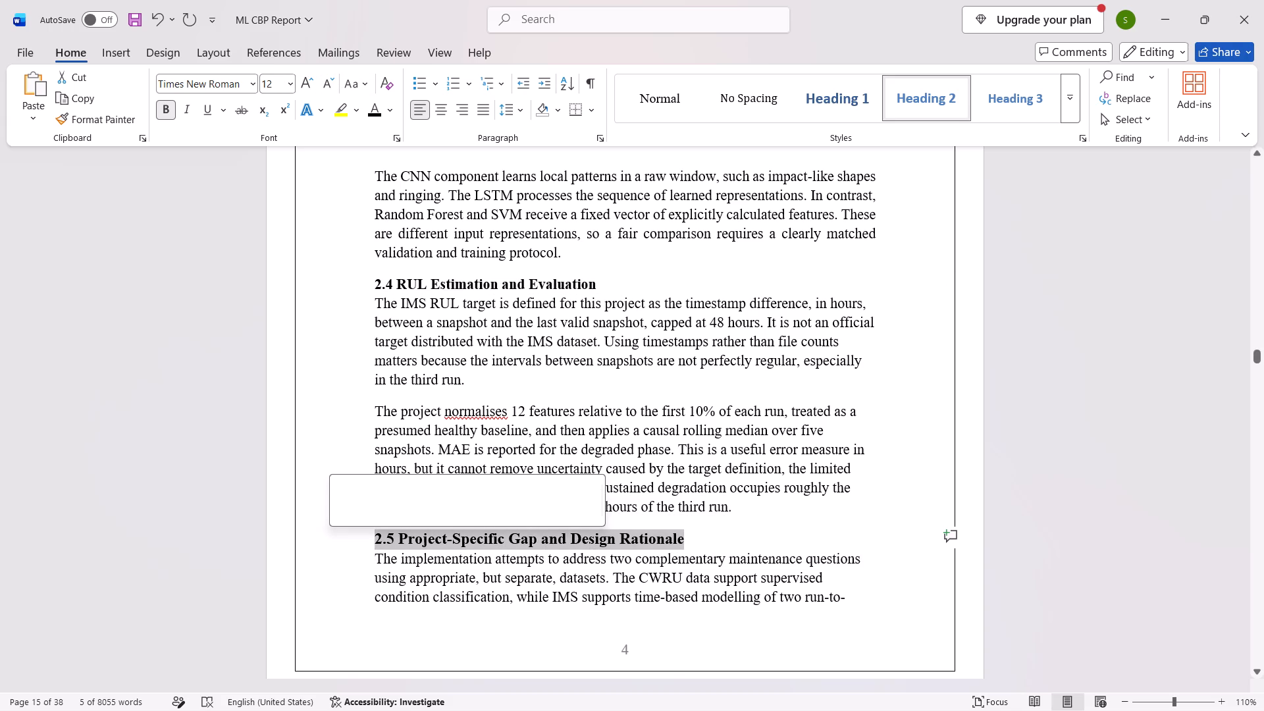
click(324, 90)
Set the Table 2.2 caption and all of the table's text to 12 pt.
scroll(589, 410, down, 4)
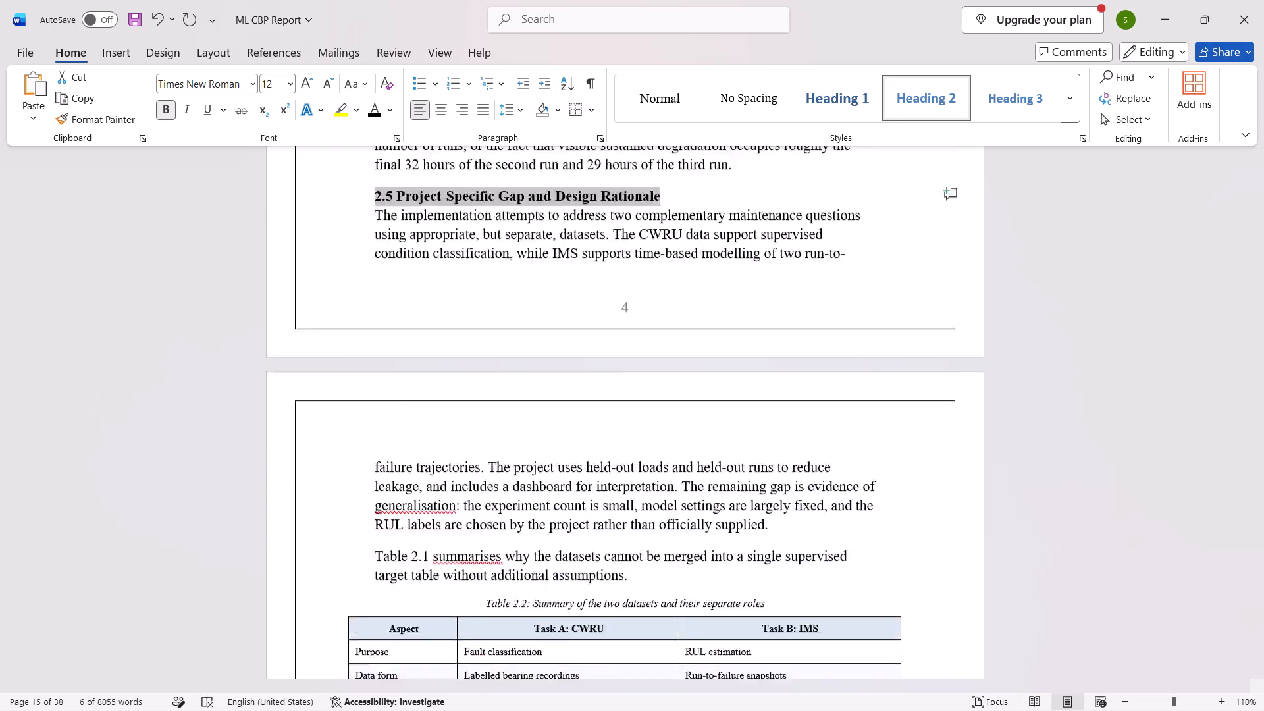
scroll(589, 410, down, 1)
drag(481, 377, 872, 556)
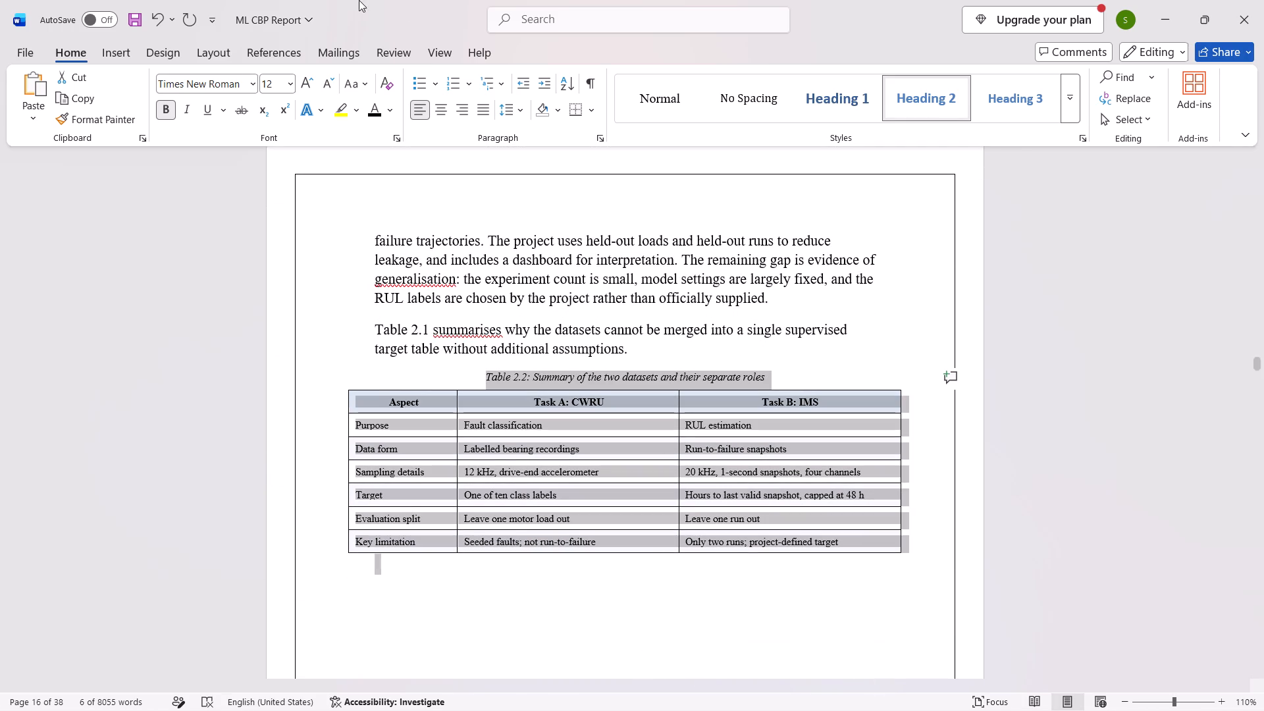
click(275, 84)
text(12)
key(Return)
click(687, 317)
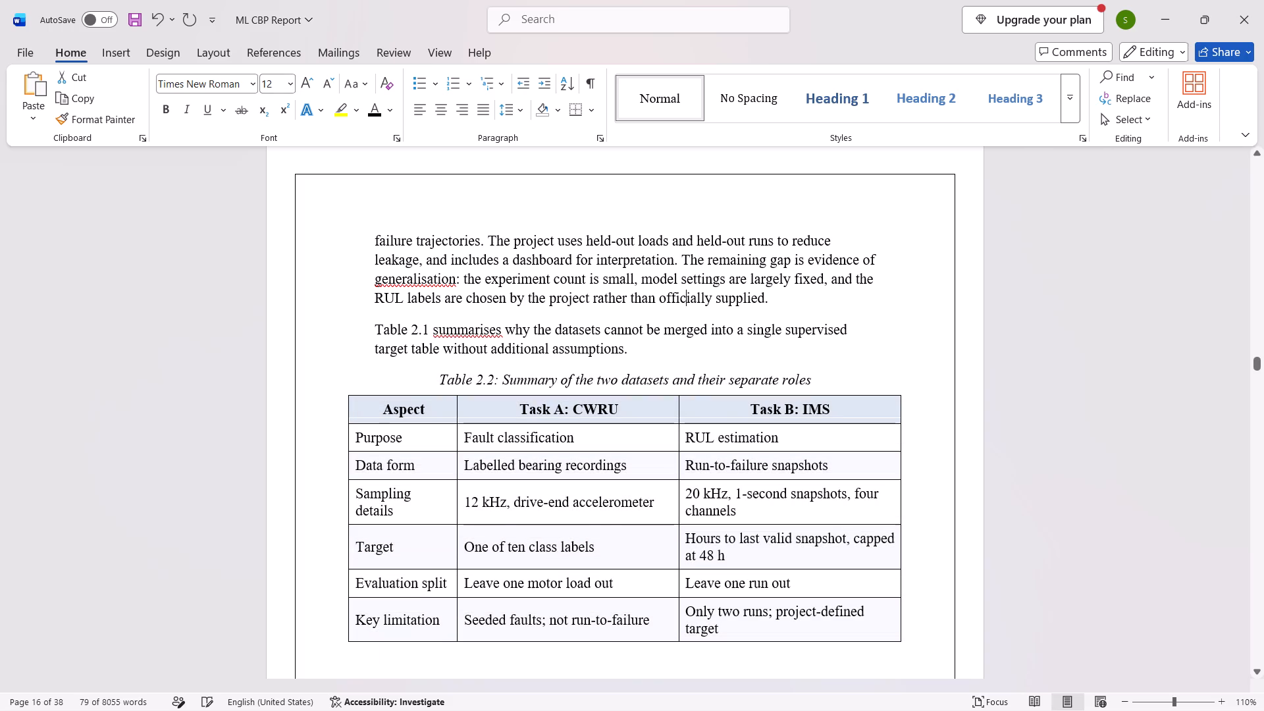
Apply the light grey grid table style to the whole of Table 2.2 and remove all of its borders.
drag(378, 410, 935, 649)
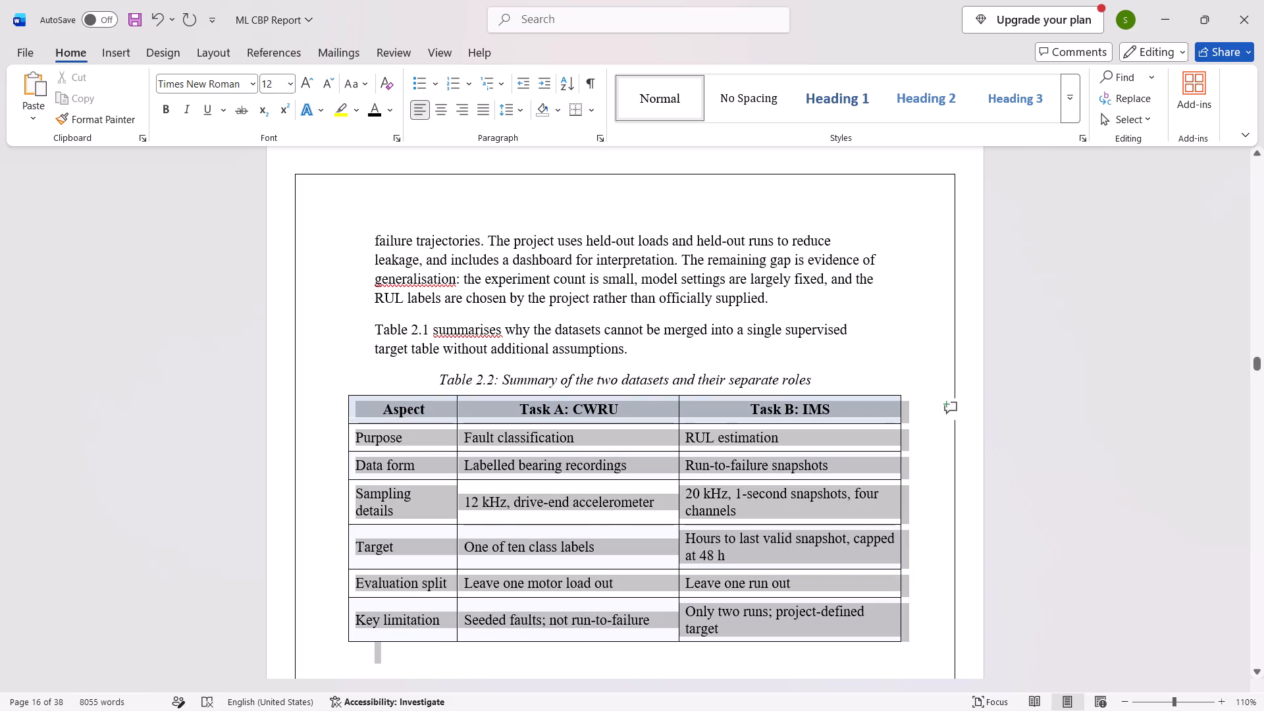
drag(935, 649, 891, 633)
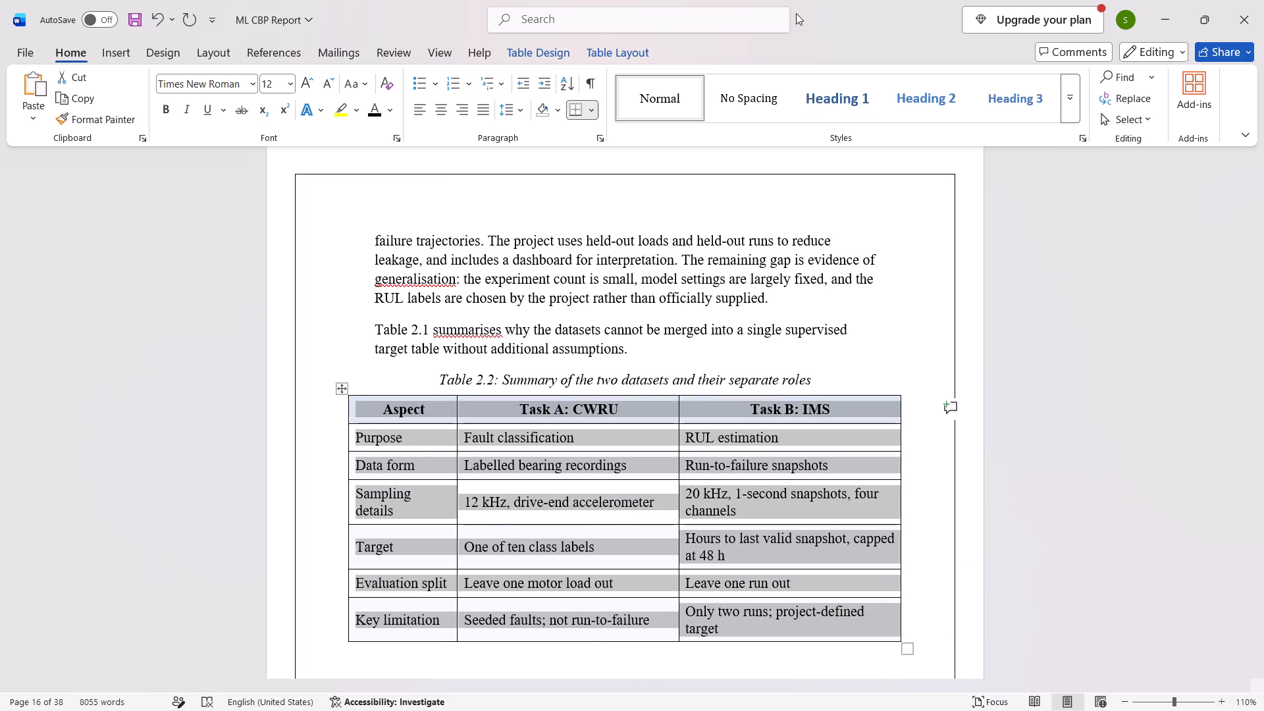
click(554, 60)
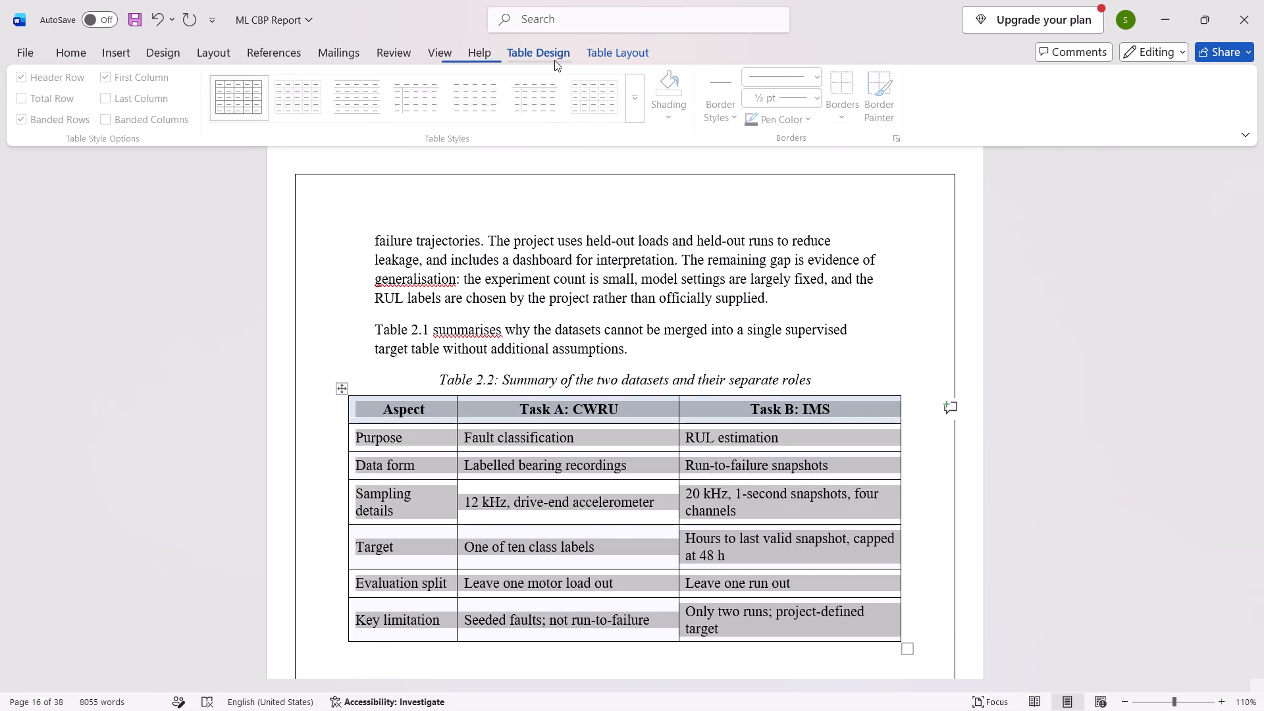
click(571, 98)
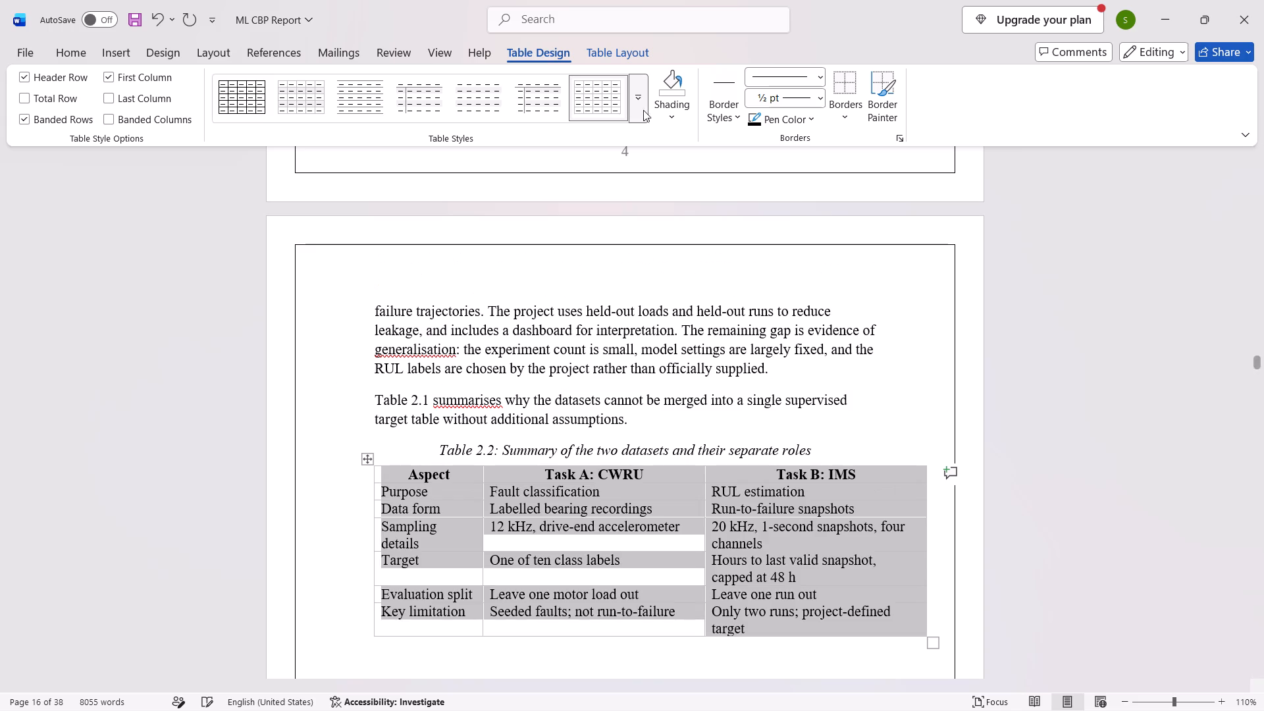
click(838, 118)
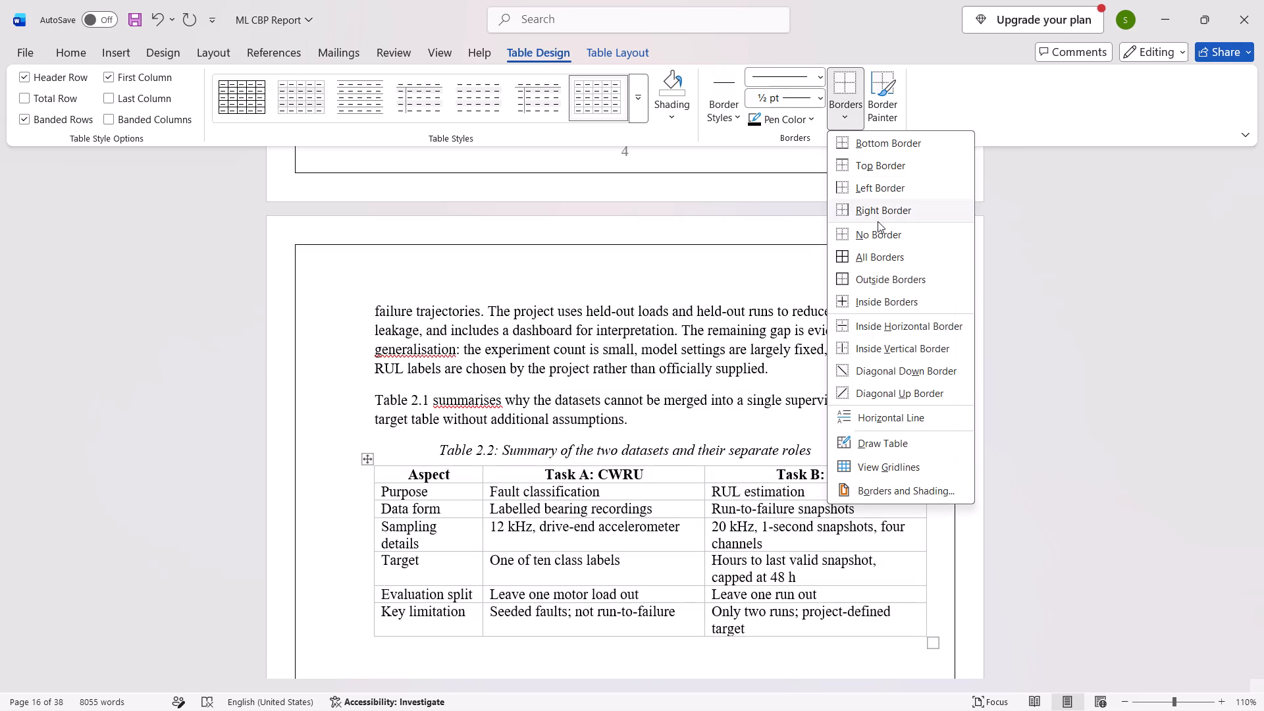
click(879, 230)
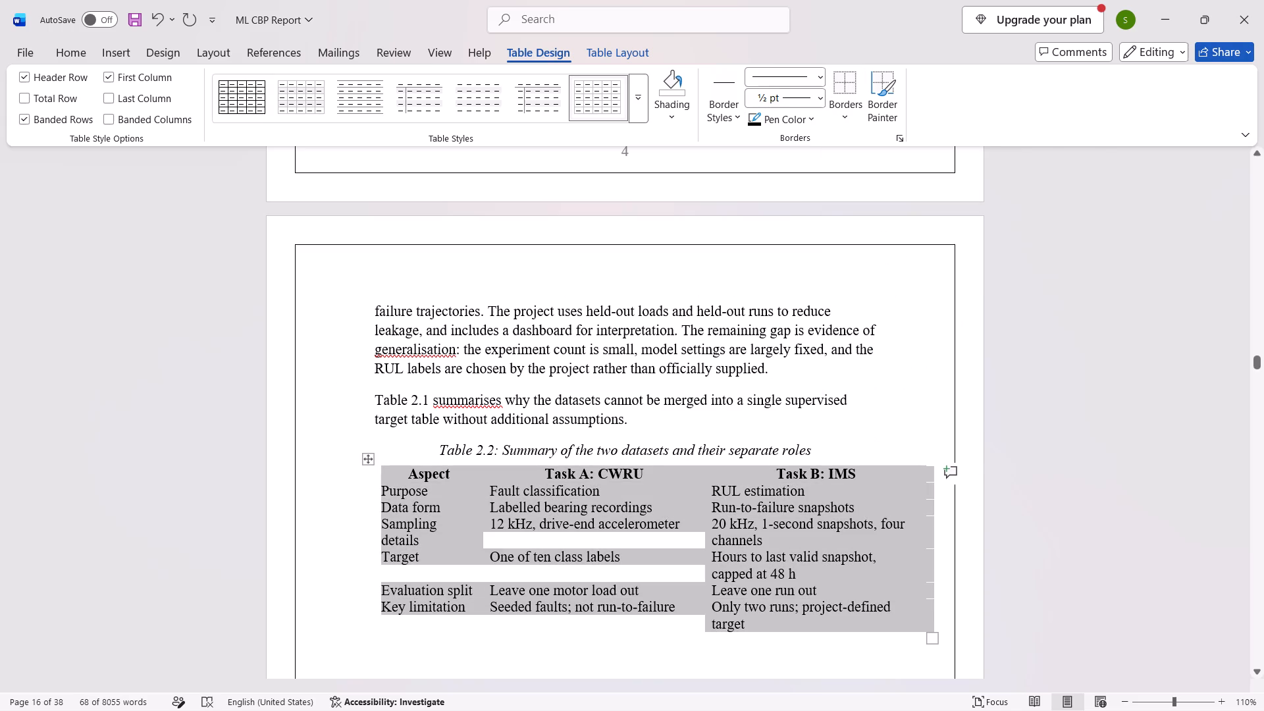
Enlarge Table 2.2 downward so that its rows are spaced further apart.
drag(935, 636, 931, 441)
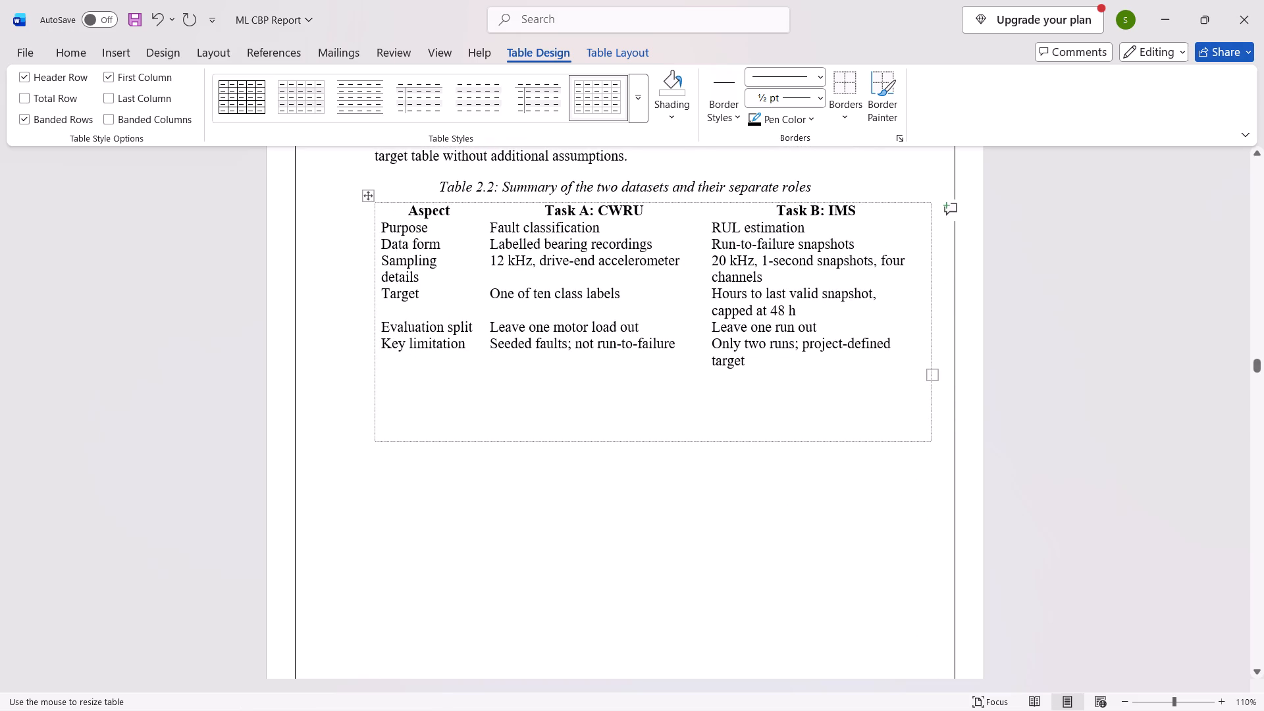
drag(931, 441, 928, 442)
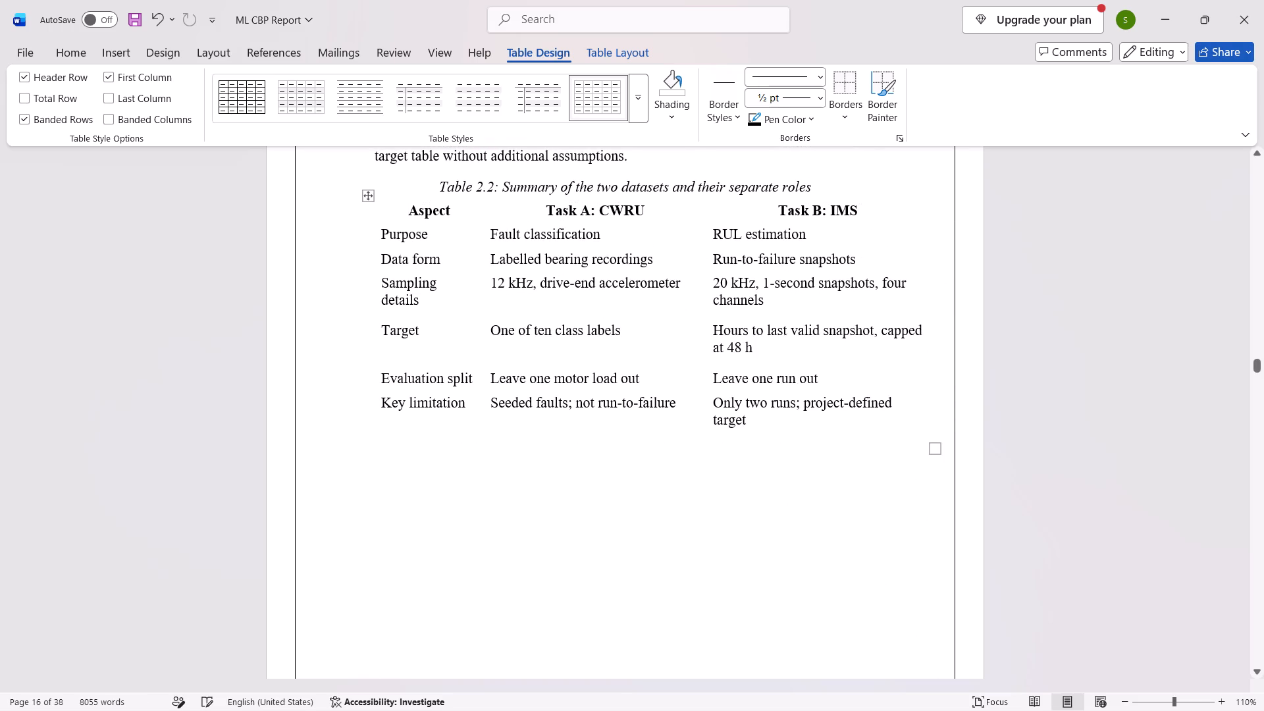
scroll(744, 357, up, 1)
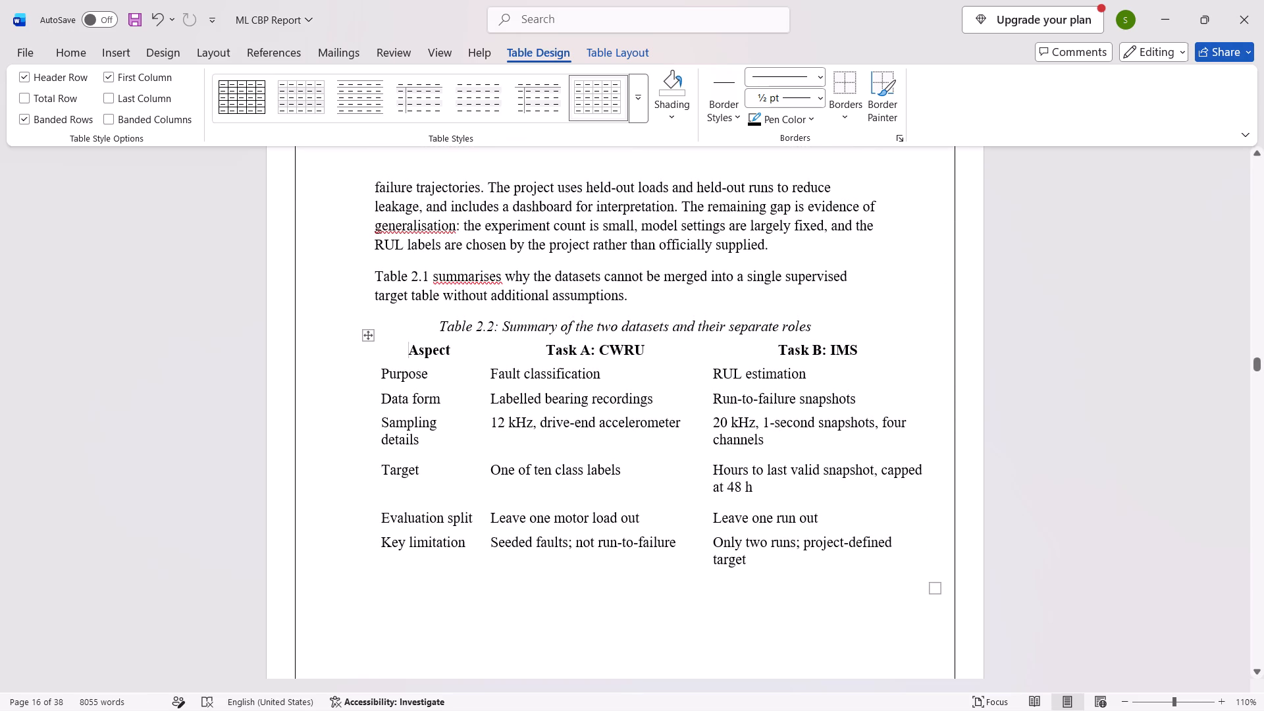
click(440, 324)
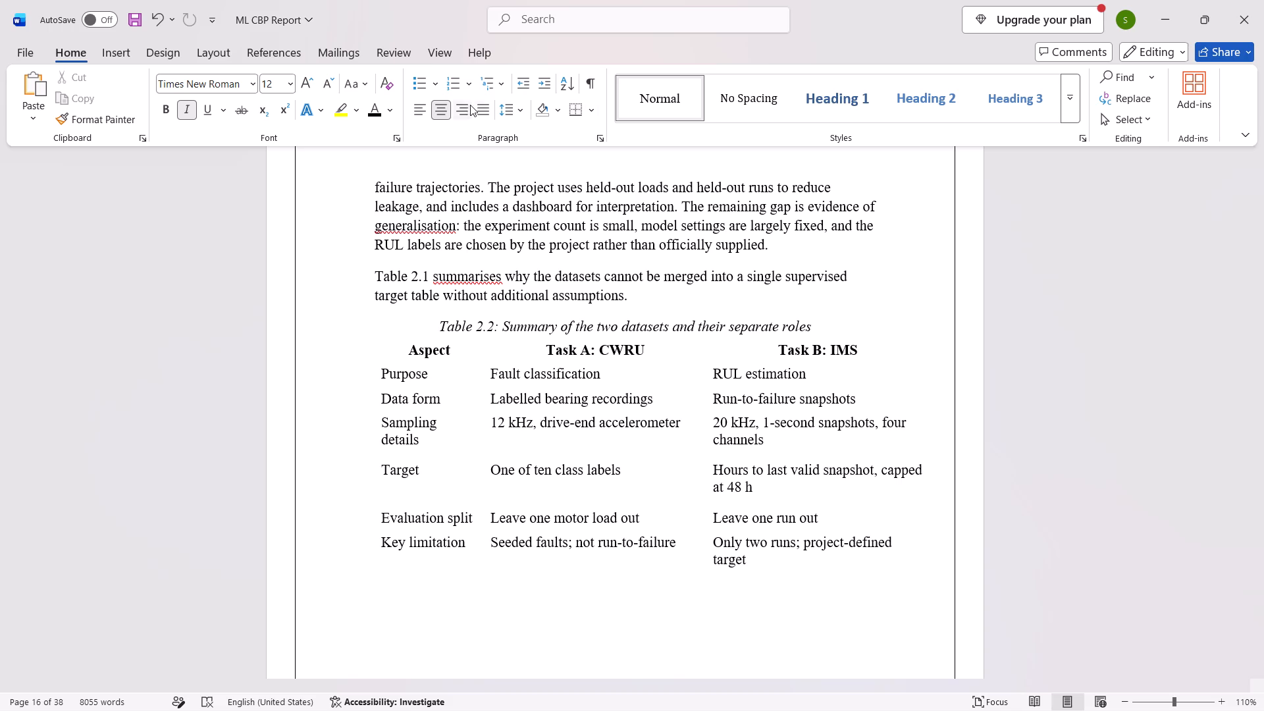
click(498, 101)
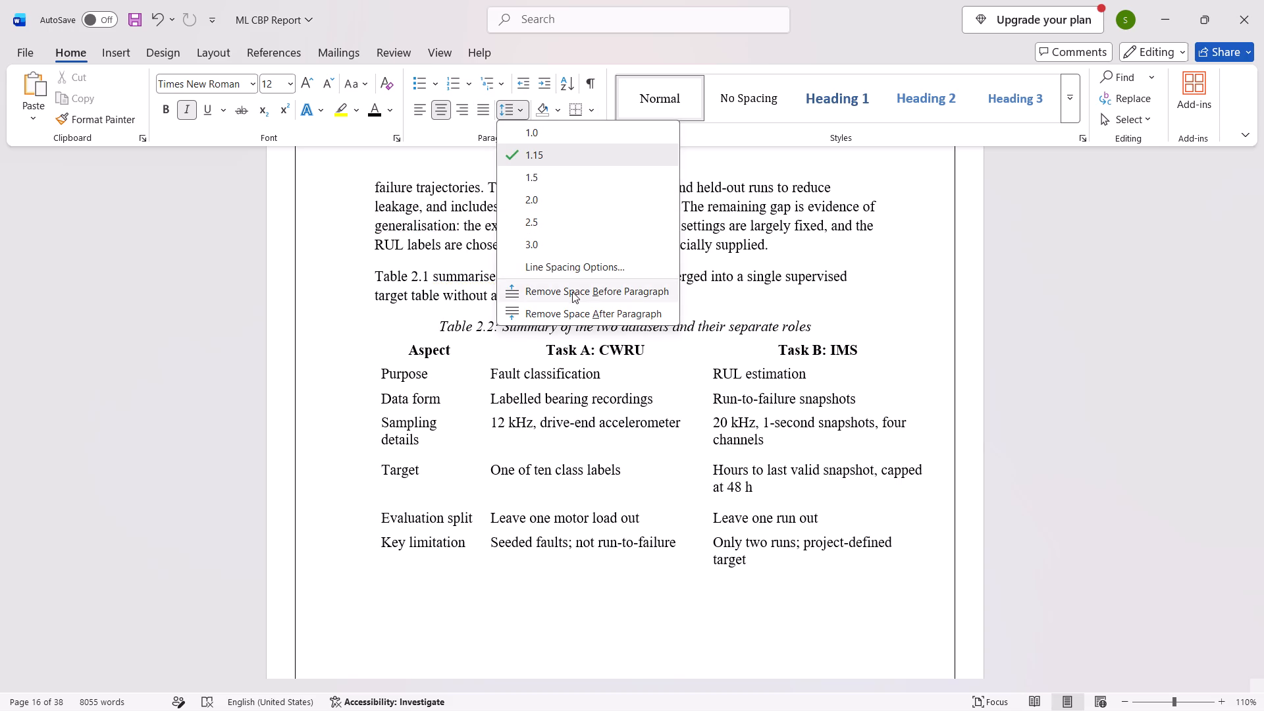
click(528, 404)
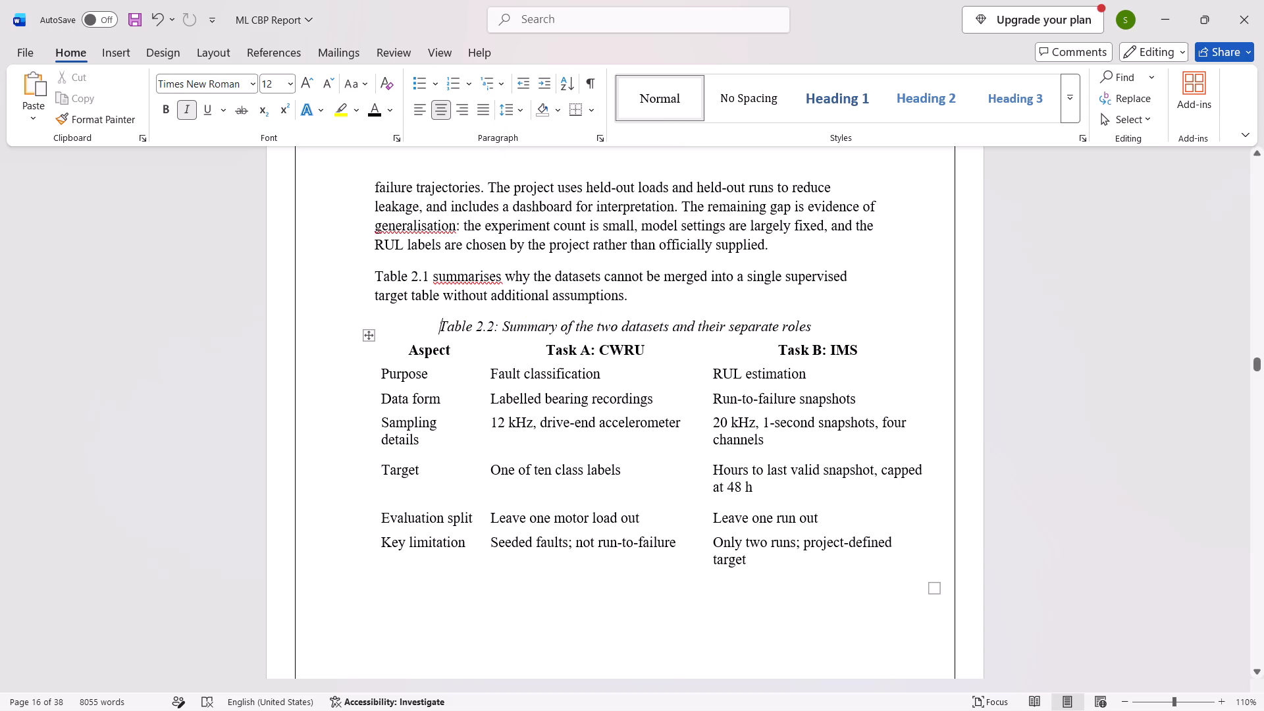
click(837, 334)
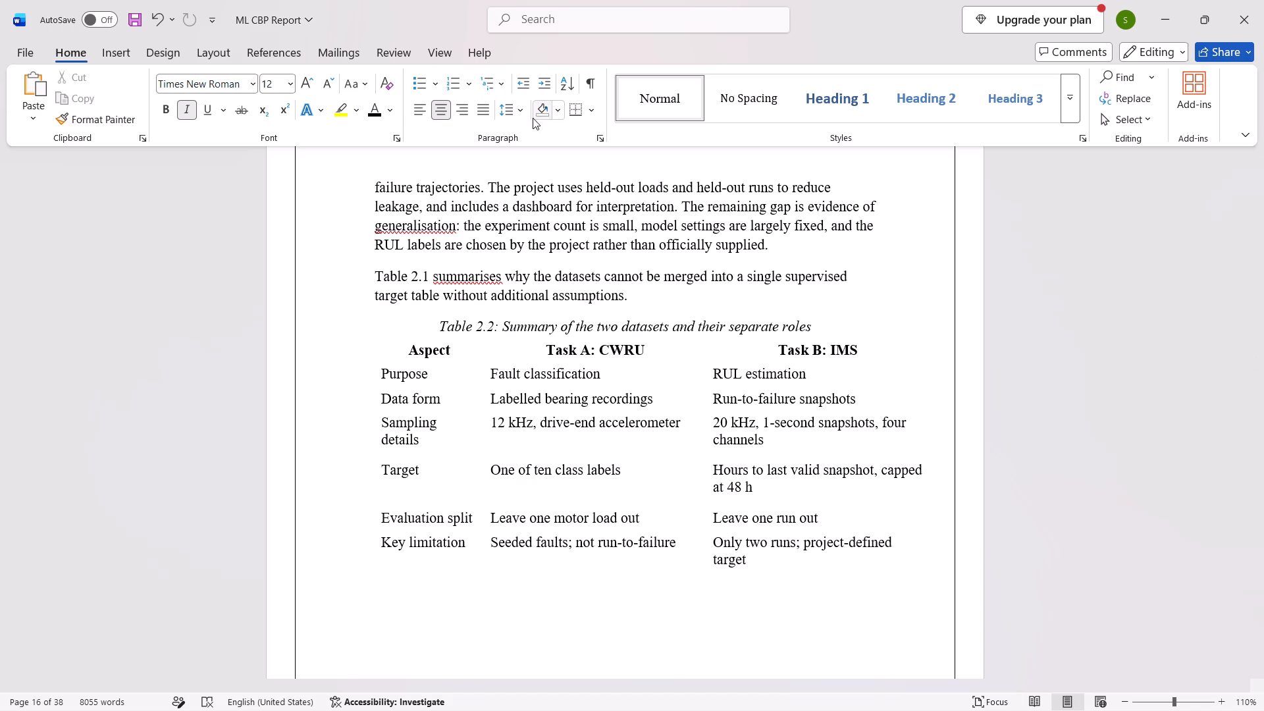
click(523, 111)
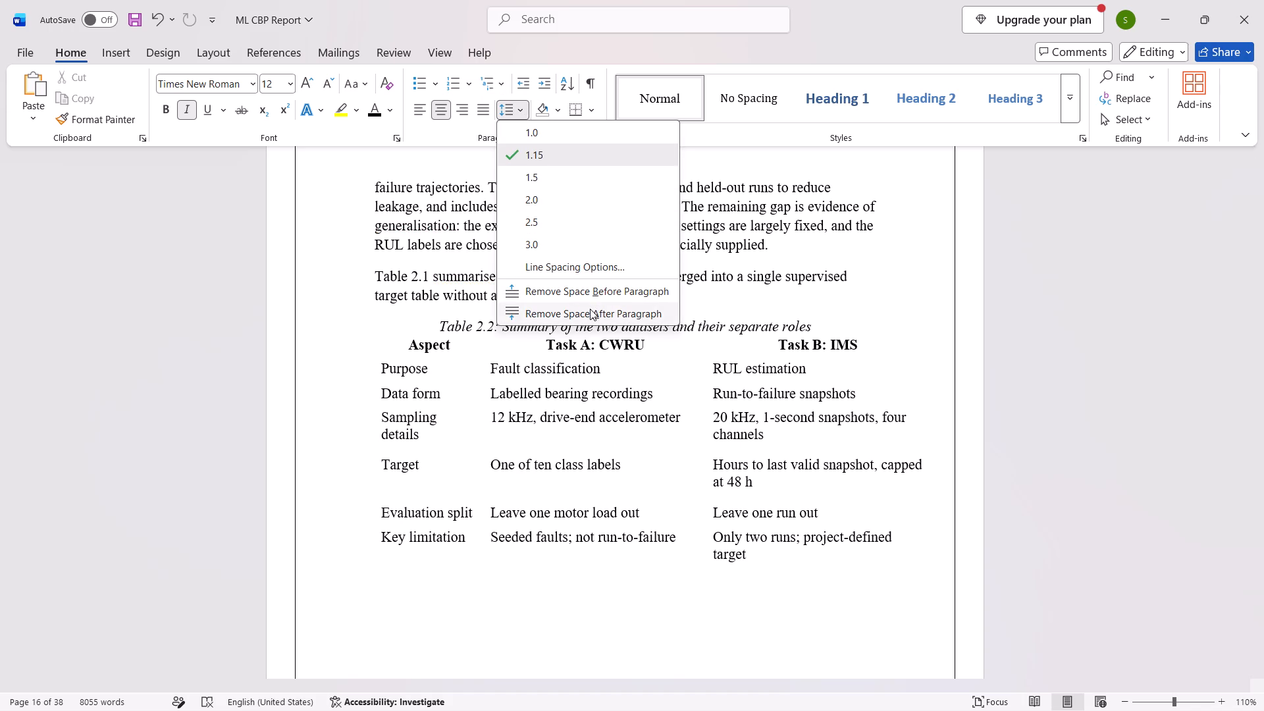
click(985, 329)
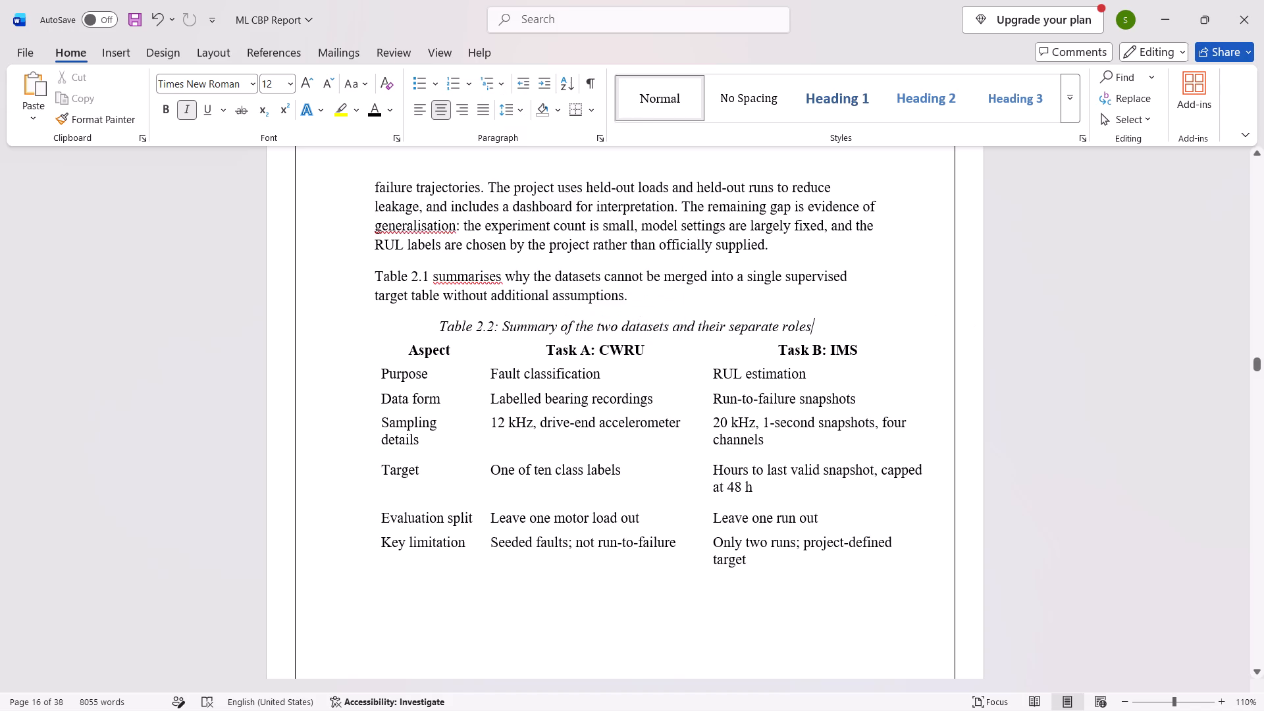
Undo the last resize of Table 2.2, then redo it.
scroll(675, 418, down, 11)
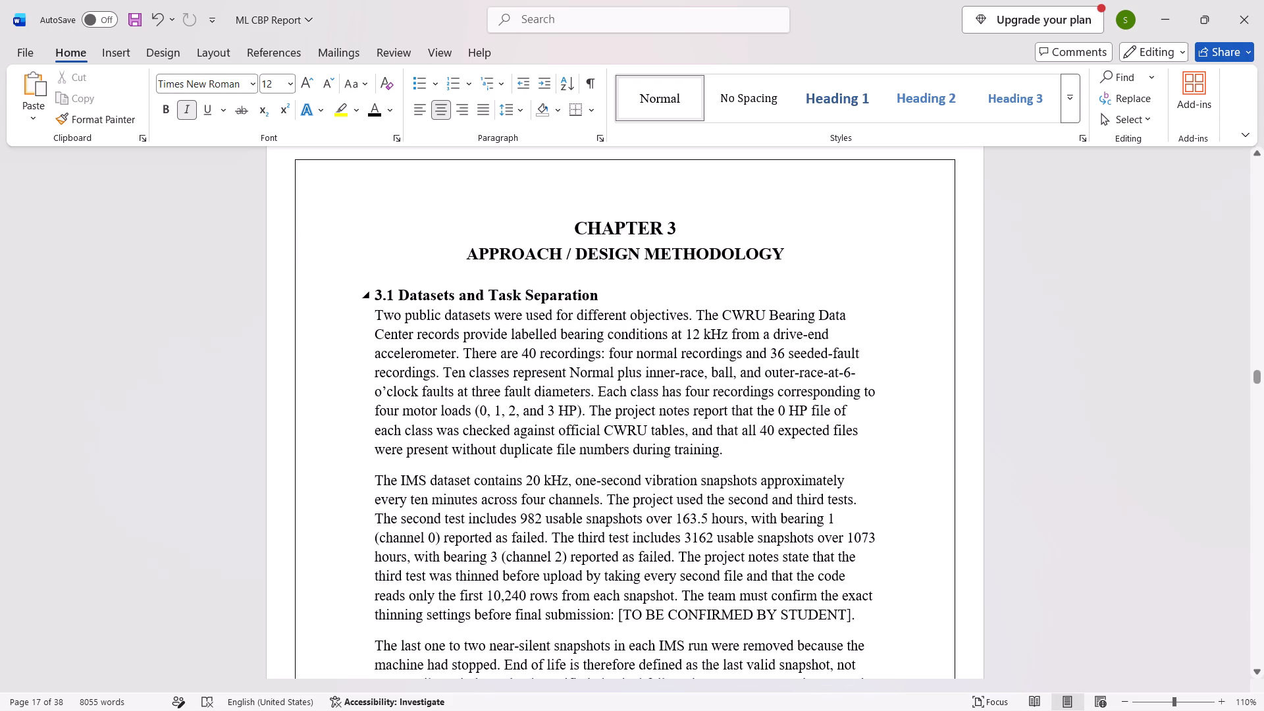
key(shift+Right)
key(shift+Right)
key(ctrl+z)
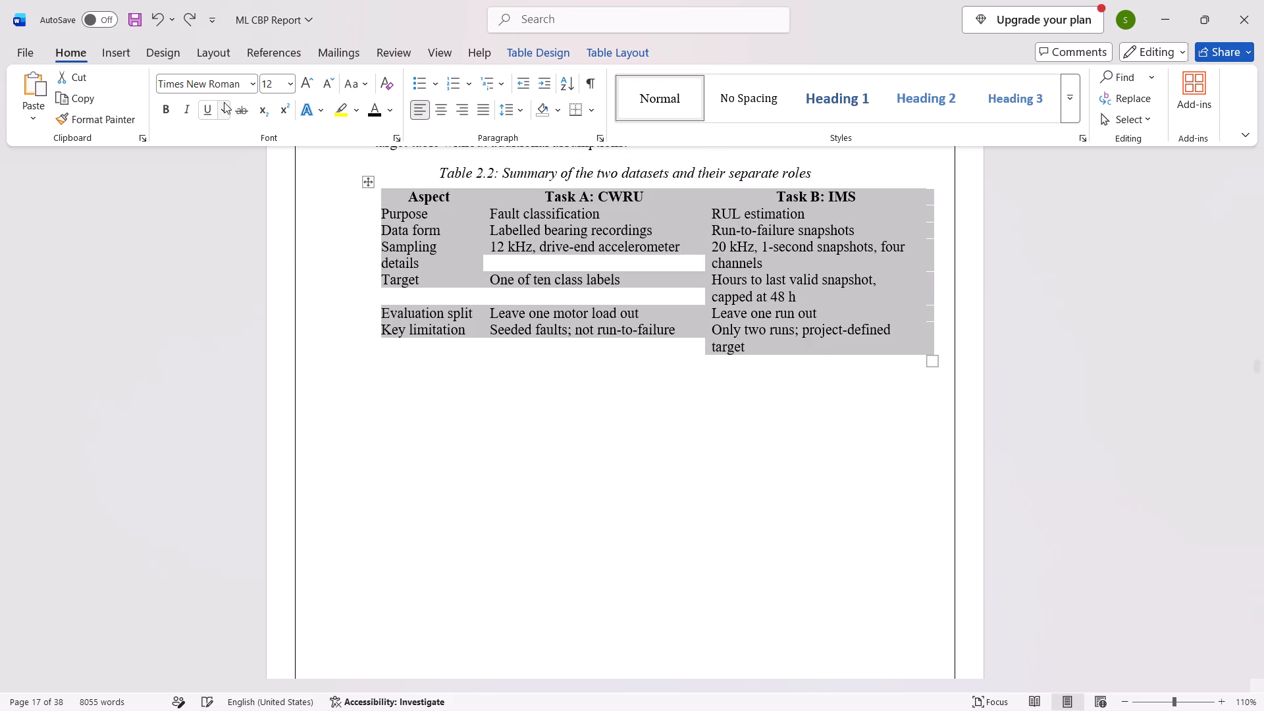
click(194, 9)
Reduce the 3.1 Datasets and Task Separation heading to 12 pt.
scroll(456, 440, down, 5)
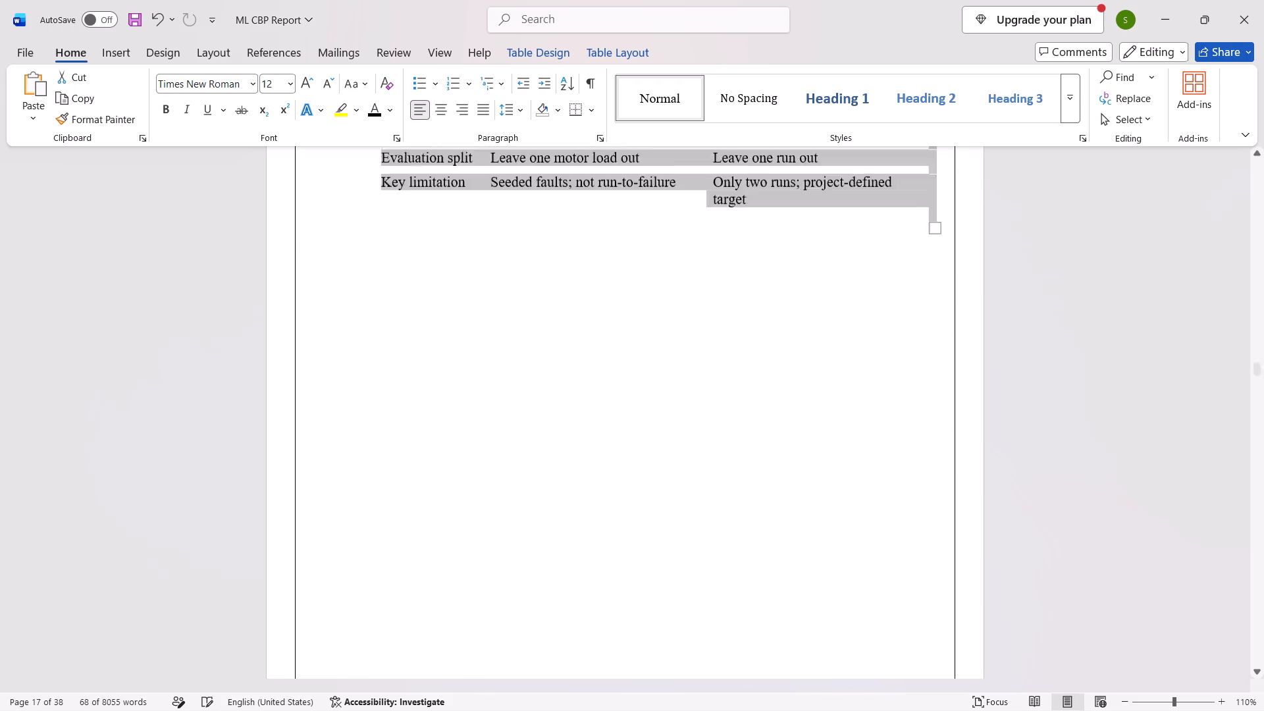
scroll(456, 440, down, 3)
click(456, 440)
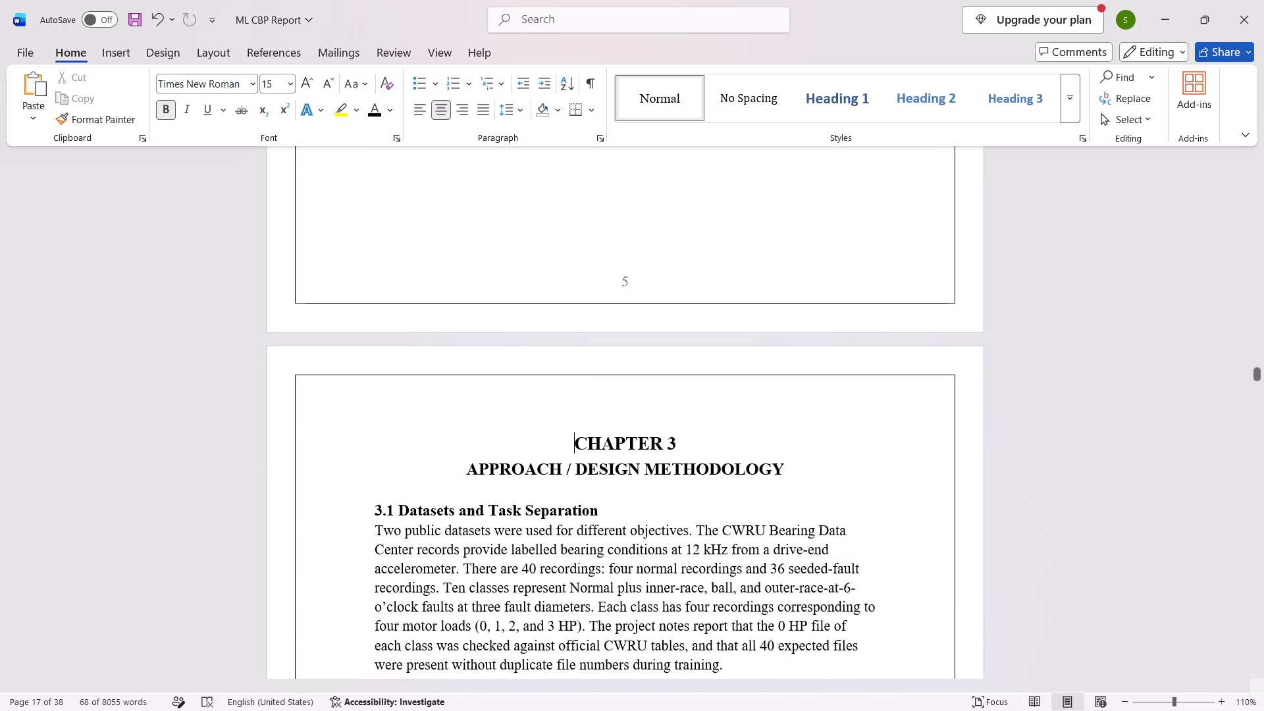
click(377, 506)
key(shift+Right)
key(shift+Right)
key(shift+Right)
key(shift+Right)
key(shift+Right)
key(shift+Right)
key(shift+Right)
key(shift+Right)
key(shift+Right)
key(shift+Right)
key(shift+Right)
key(shift+Right)
key(shift+Right)
key(shift+Right)
key(shift+Right)
key(shift+Right)
key(shift+Right)
key(shift+Right)
key(shift+Right)
key(shift+Right)
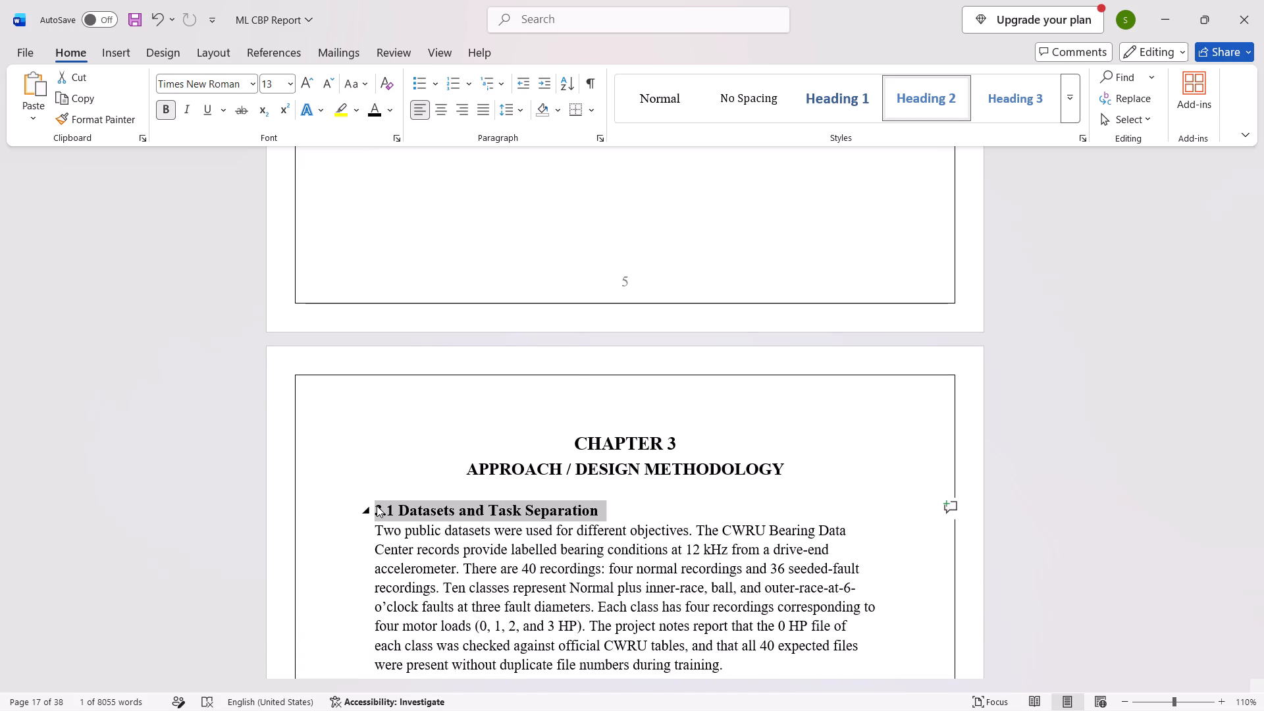
key(shift+Up)
key(shift+Right)
key(shift+Right)
key(shift+Right)
key(shift+Right)
key(shift+Right)
key(shift+Right)
key(shift+Right)
key(shift+Right)
key(shift+Right)
key(shift+Right)
key(shift+Right)
key(shift+Right)
key(shift+Right)
key(shift+Right)
key(shift+Right)
key(shift+Right)
key(shift+Right)
key(shift+Right)
key(shift+Right)
key(shift+Right)
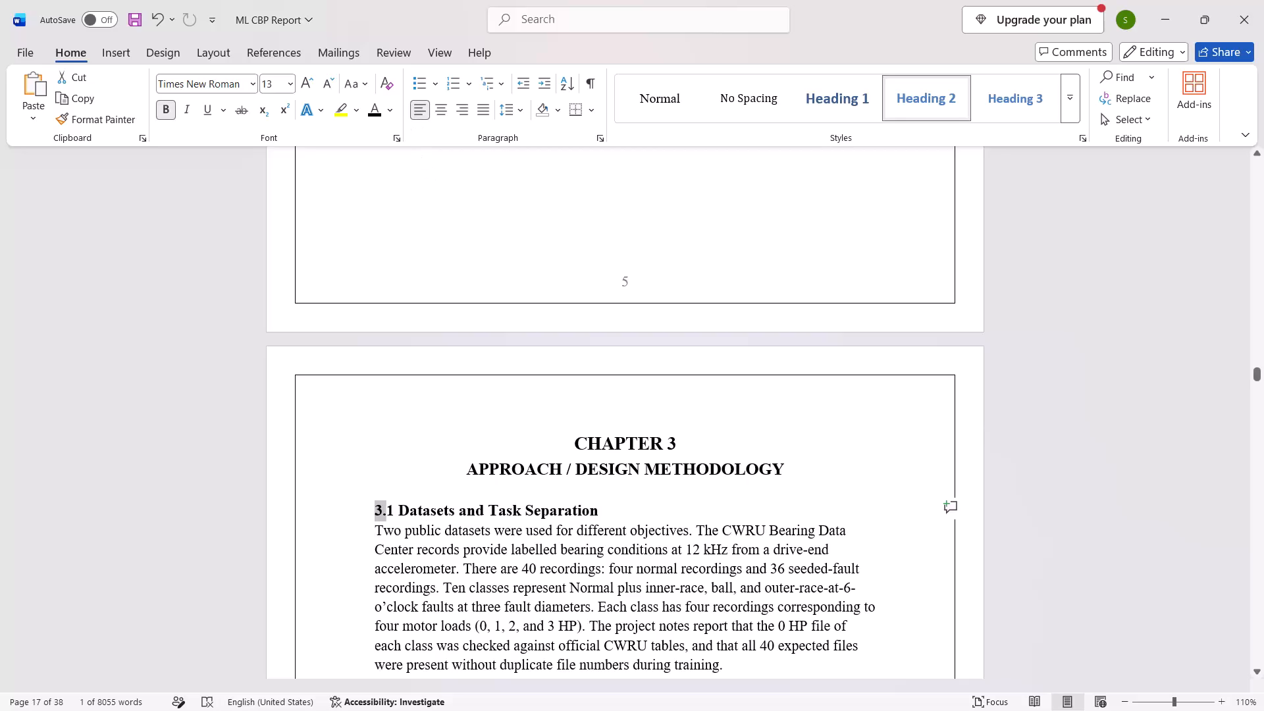
key(shift+Right)
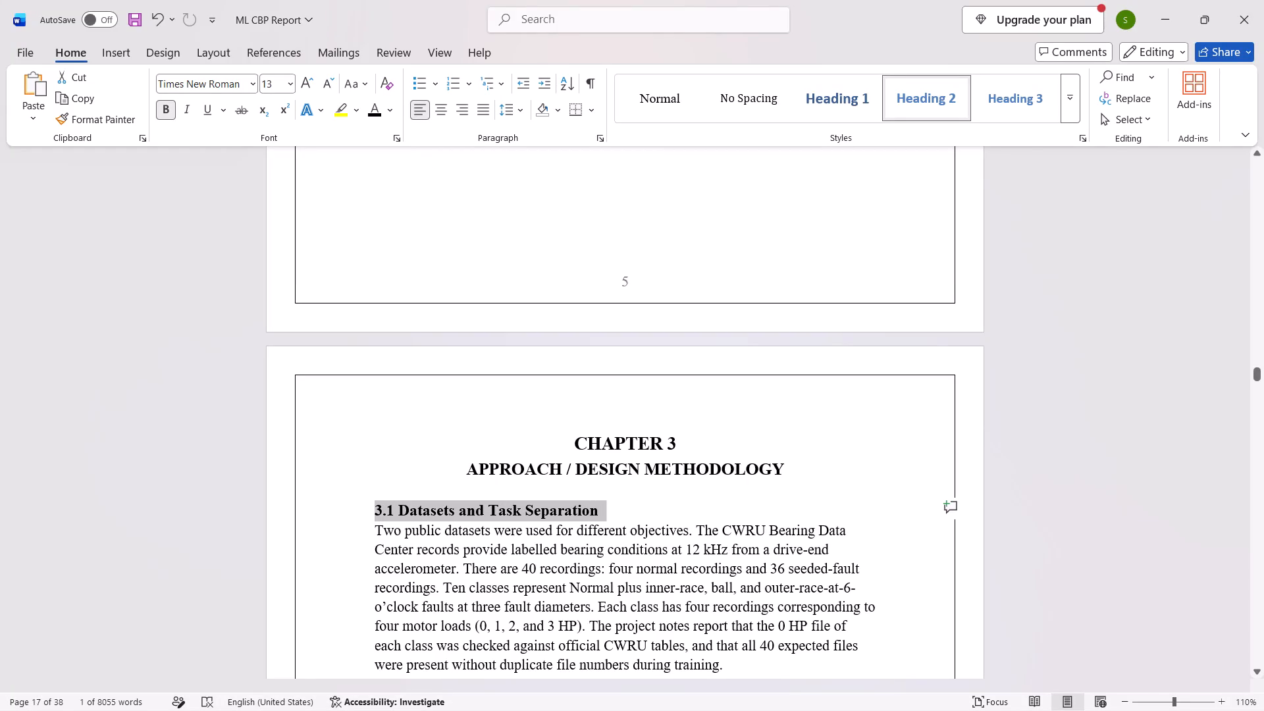
key(shift+Right)
key(shift+Left)
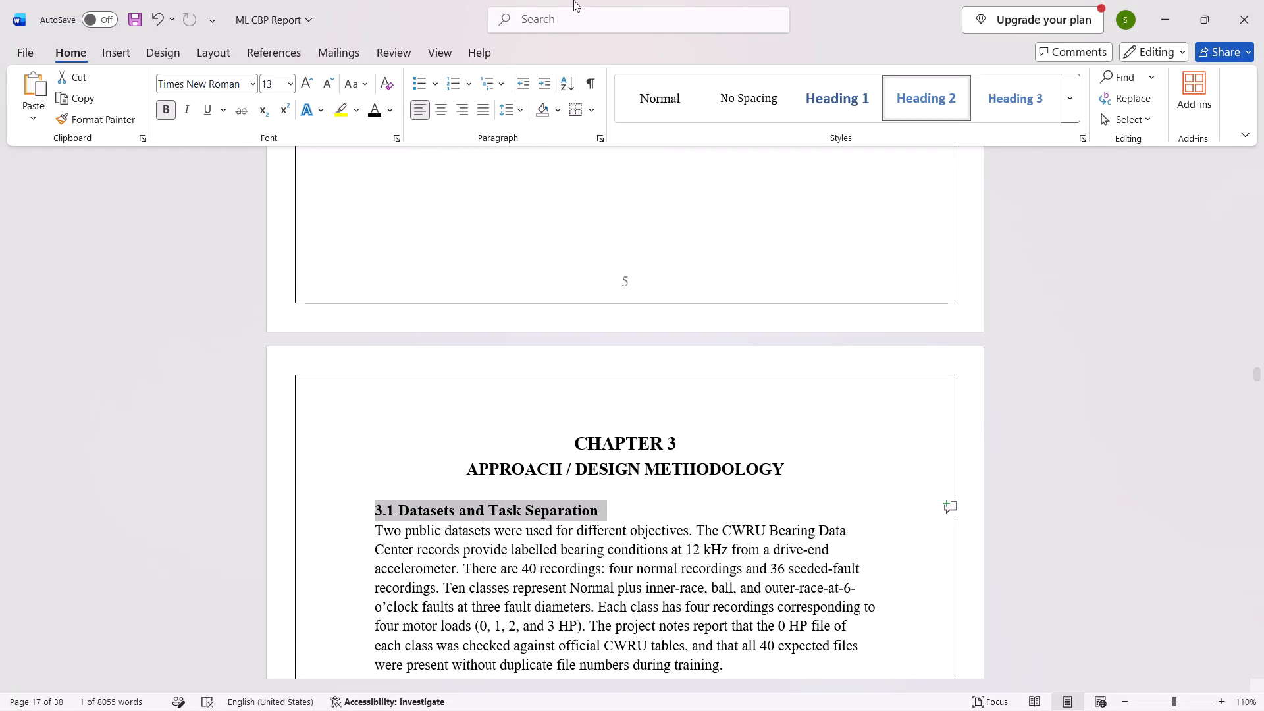
click(329, 84)
Reduce the 3.2 Classification Labels and CWRU Recordings heading to 12 pt.
scroll(557, 504, down, 6)
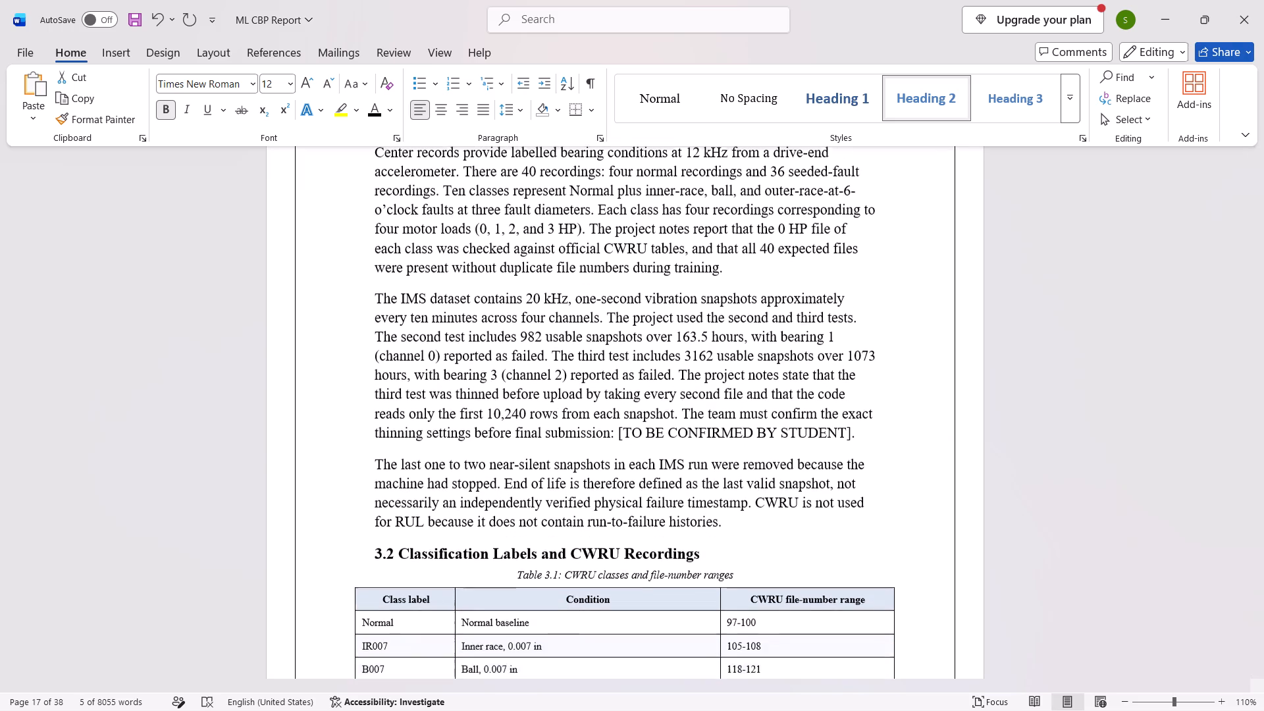
scroll(557, 504, down, 1)
drag(714, 461, 402, 468)
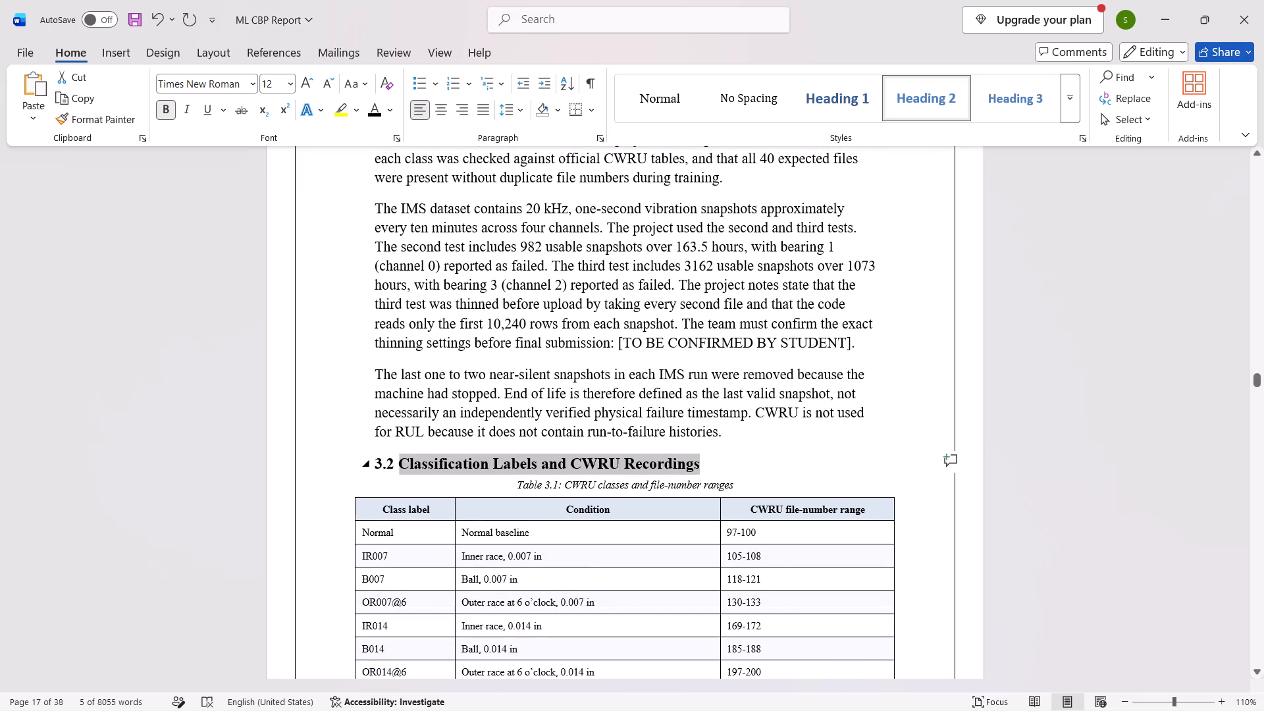
drag(402, 468, 368, 467)
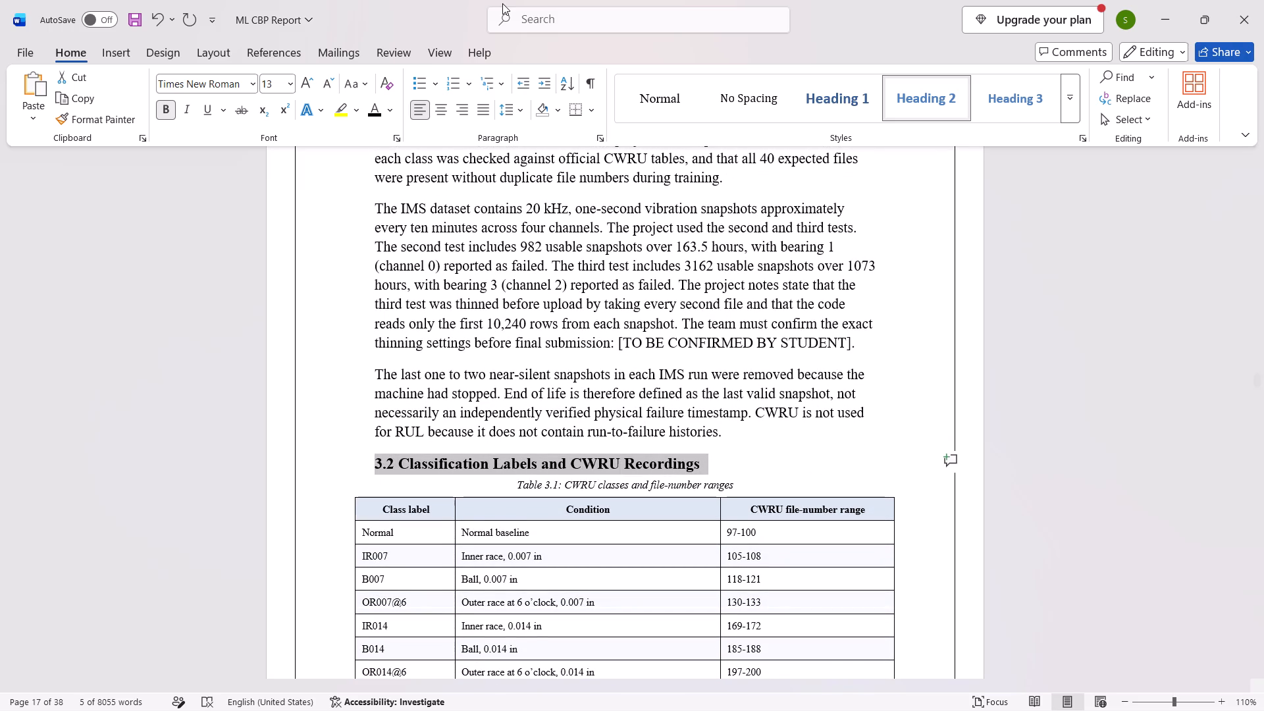
click(322, 82)
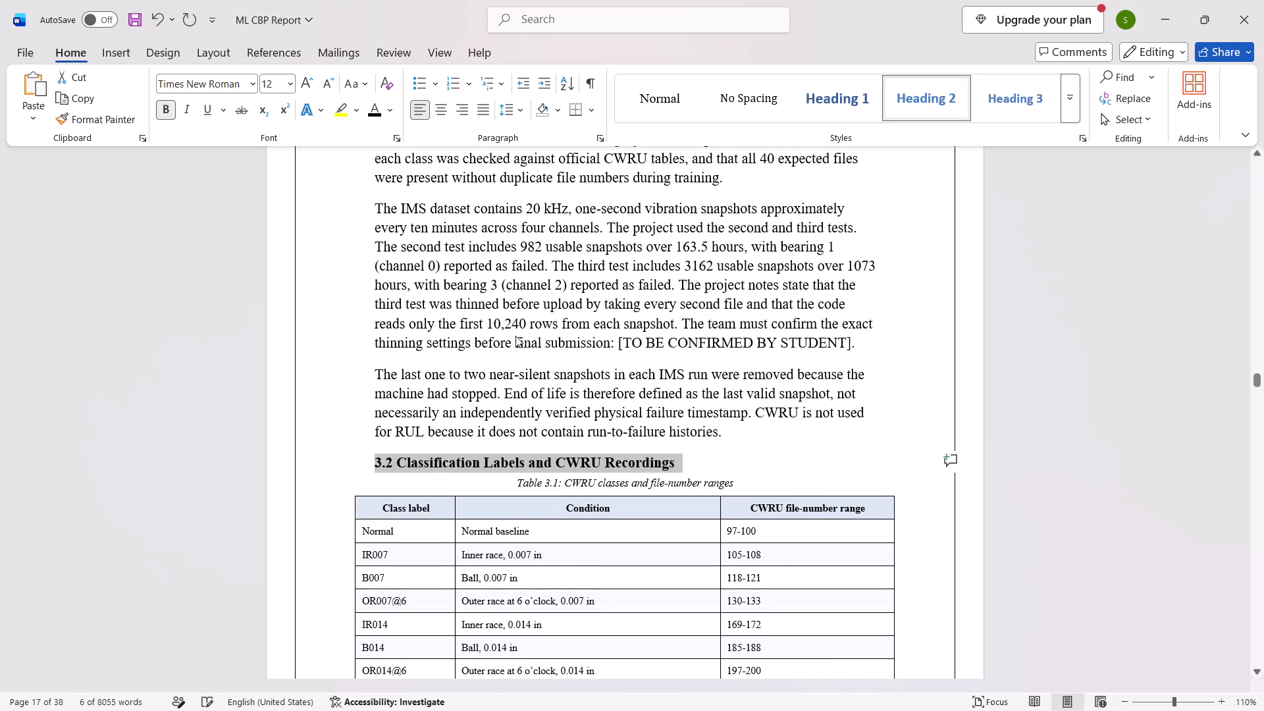
Apply the light grey grid table style to the whole of Table 3.1 and remove all of its borders.
scroll(515, 336, down, 1)
drag(381, 381, 386, 382)
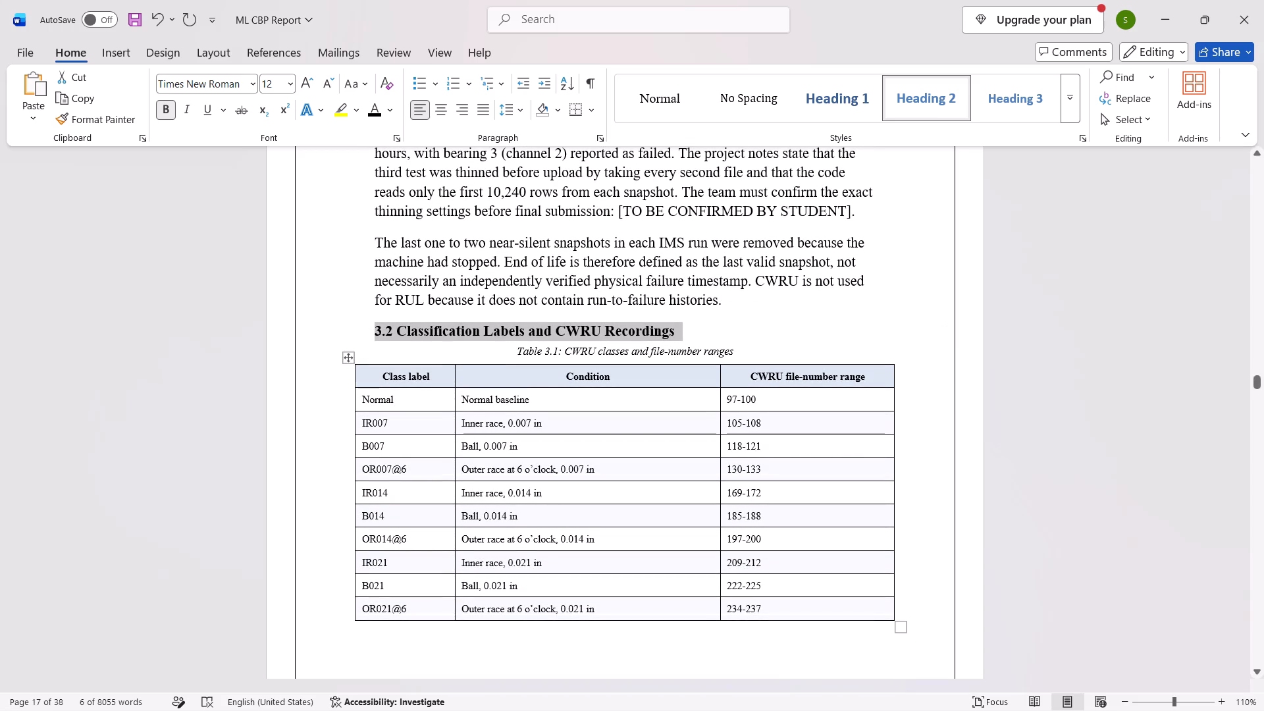
drag(386, 382, 855, 616)
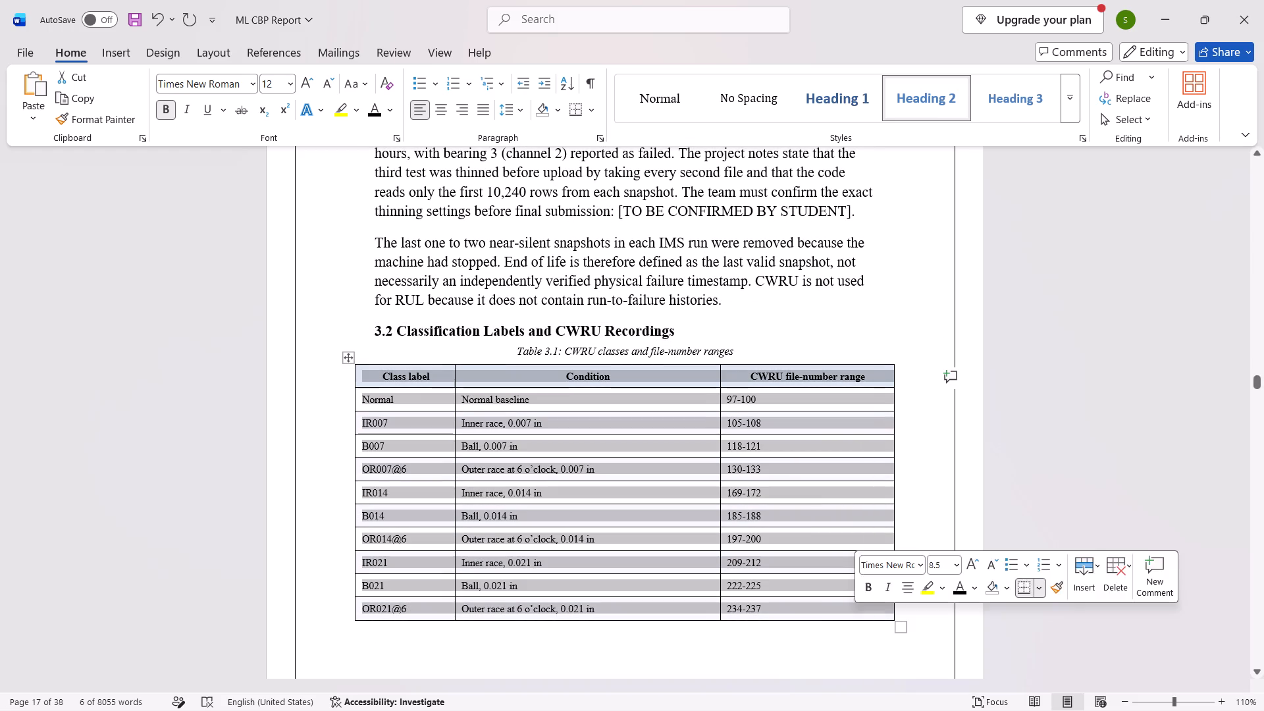
click(550, 51)
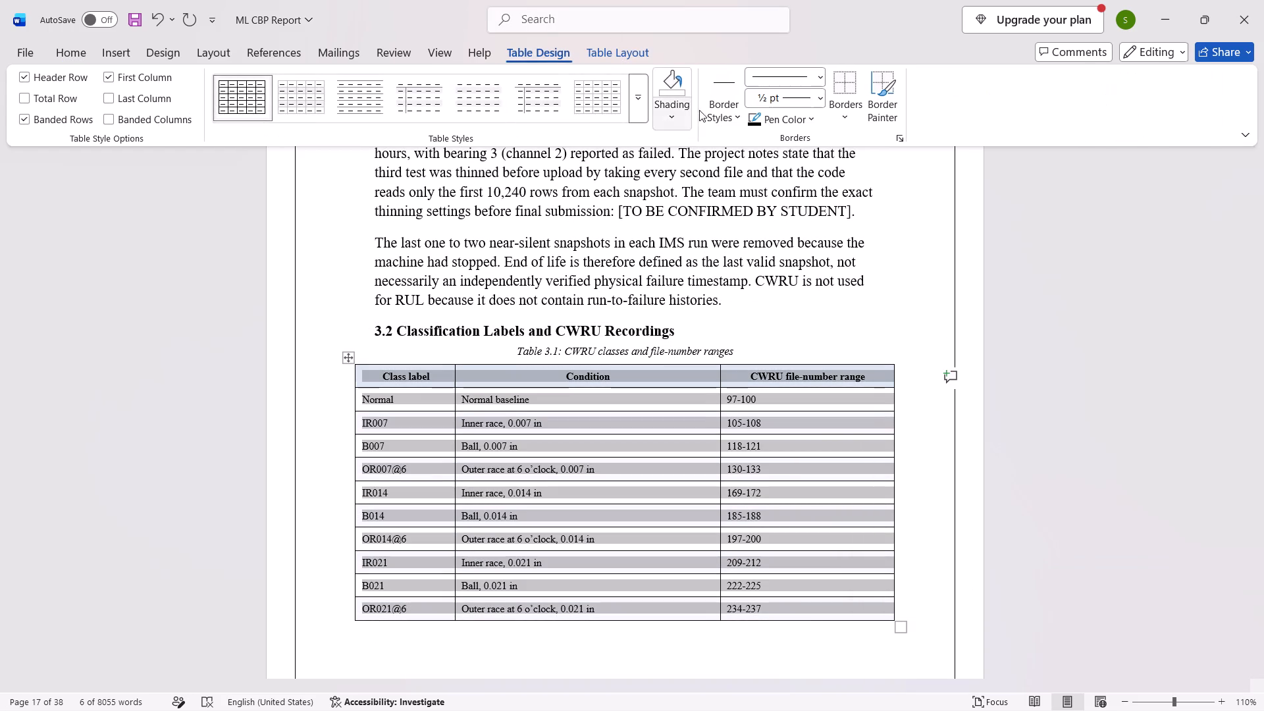
click(612, 102)
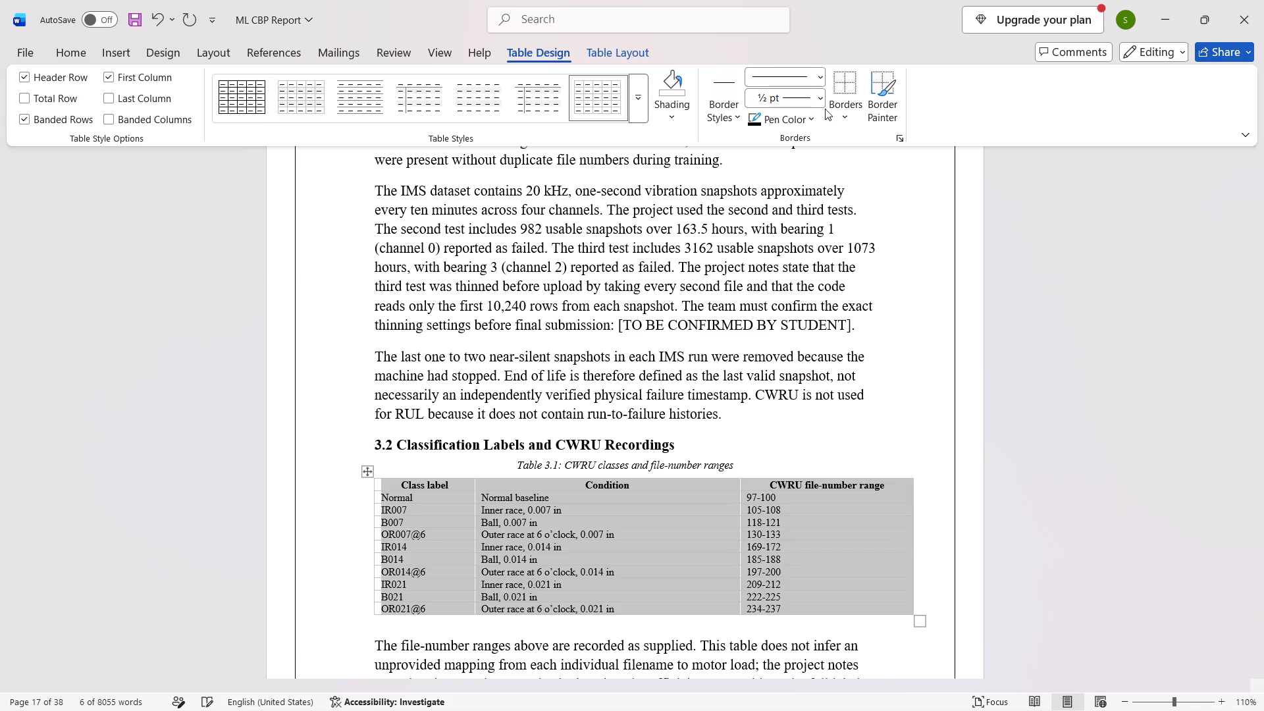
click(850, 107)
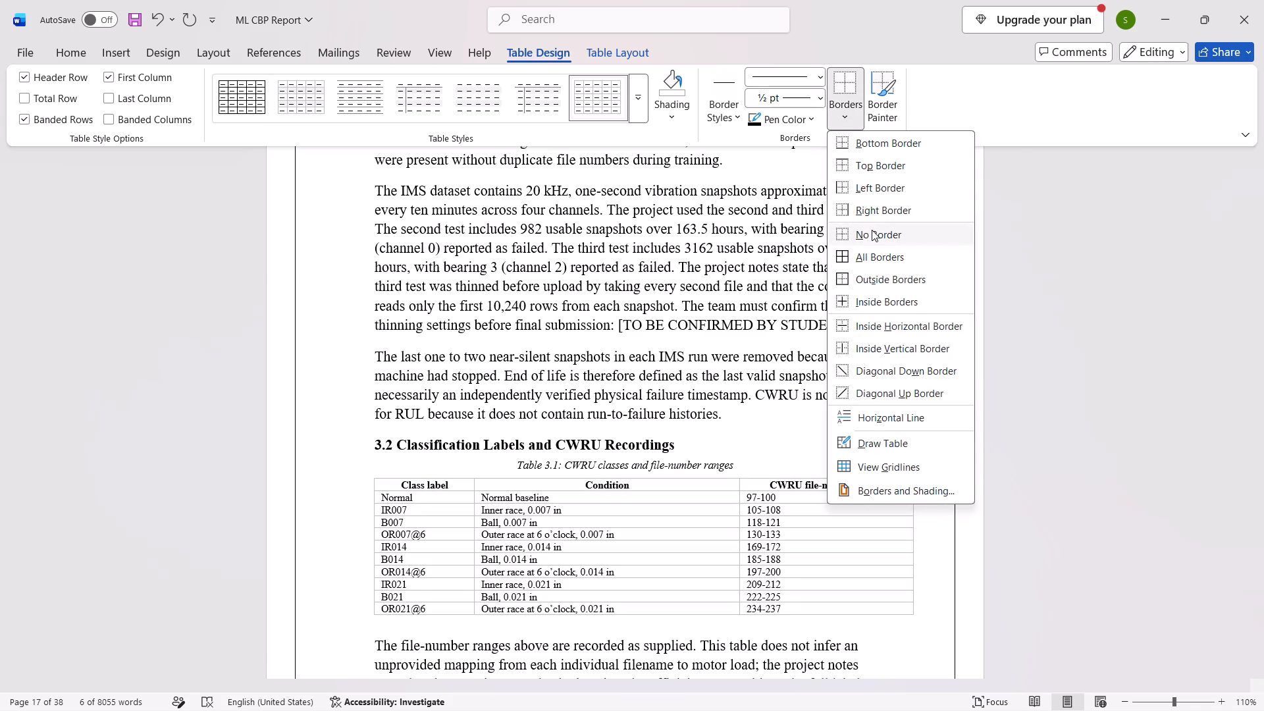
click(872, 230)
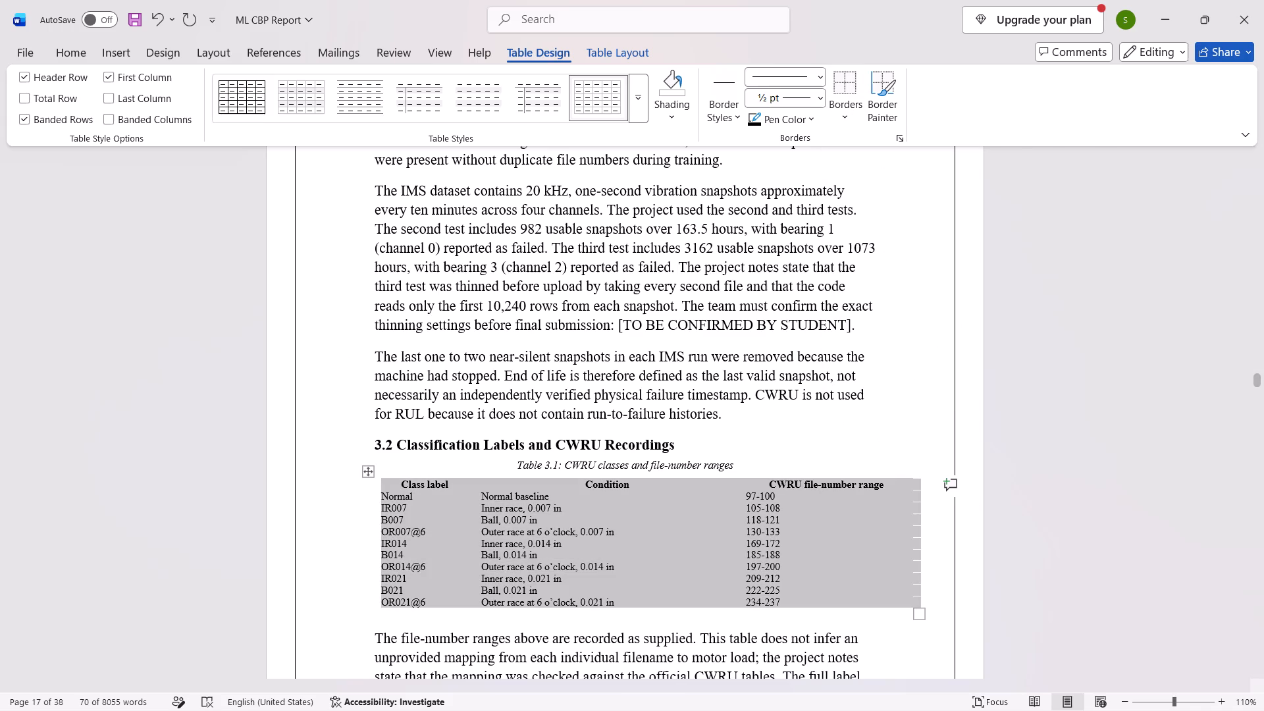
Enlarge Table 3.1 downward so that its rows are spaced further apart.
drag(918, 613, 918, 691)
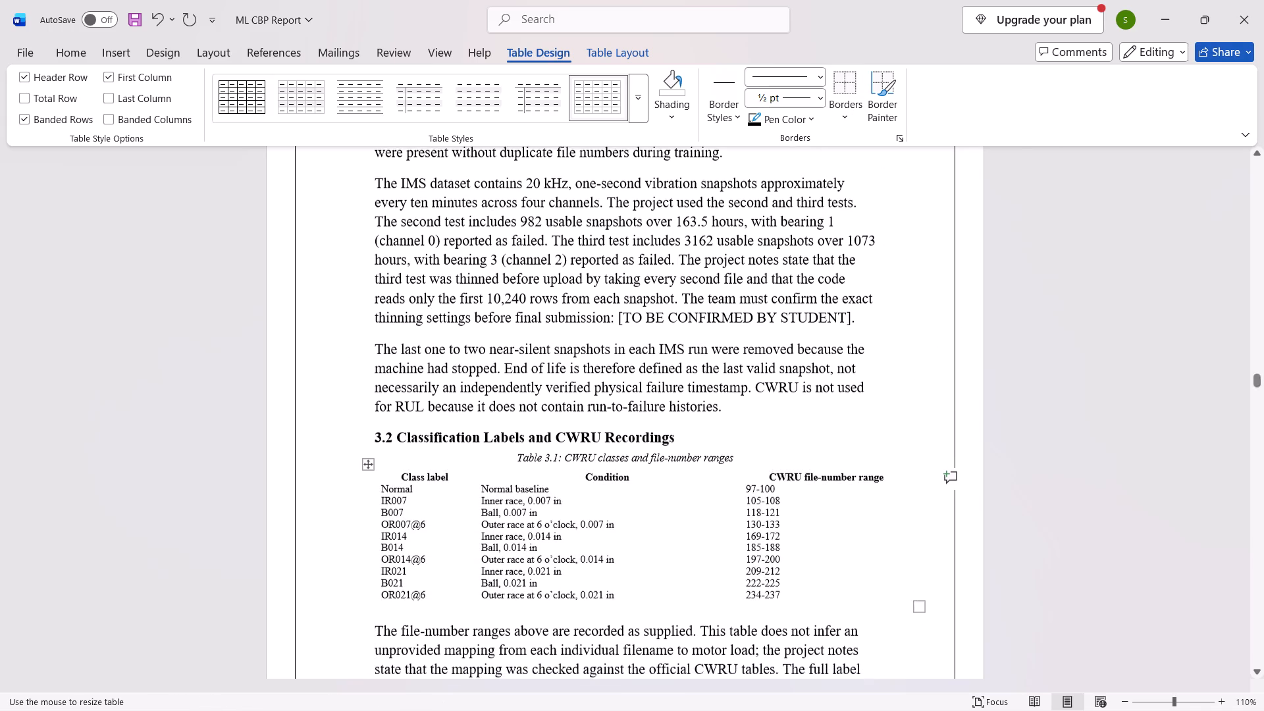
drag(918, 691, 912, 617)
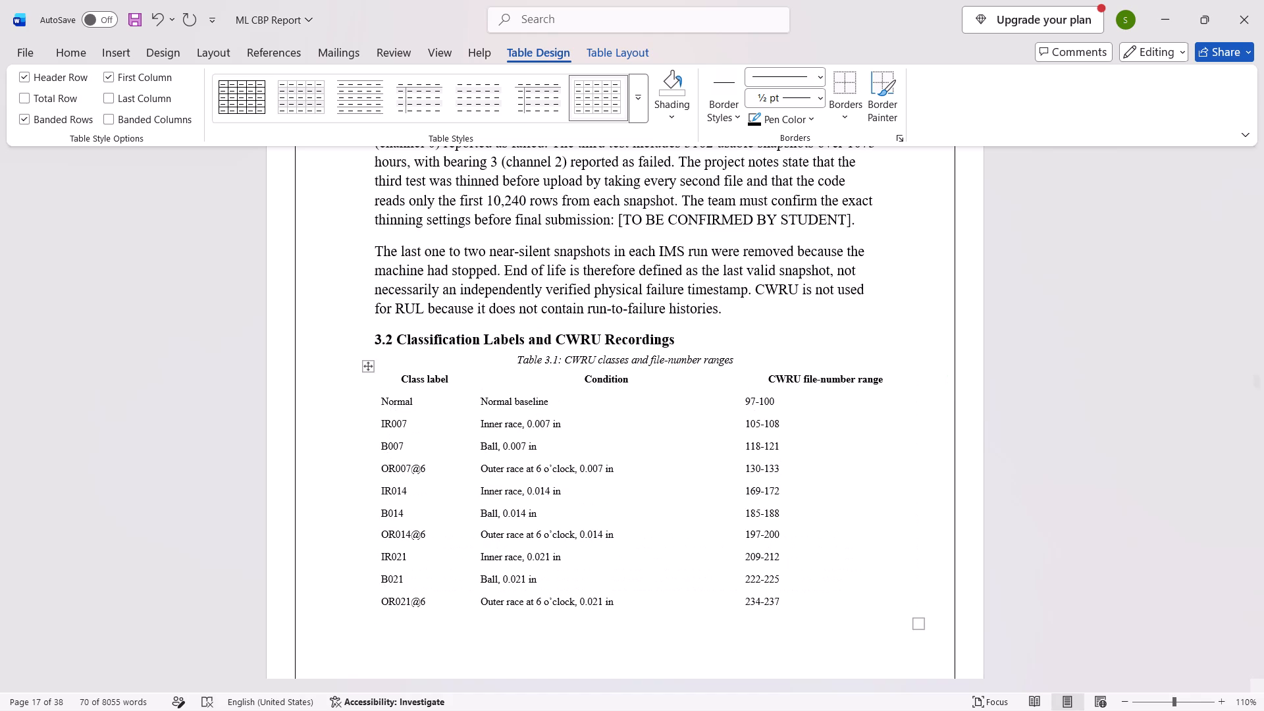
Set the Table 3.1 caption and all of the table's text to 12 pt.
scroll(912, 617, down, 1)
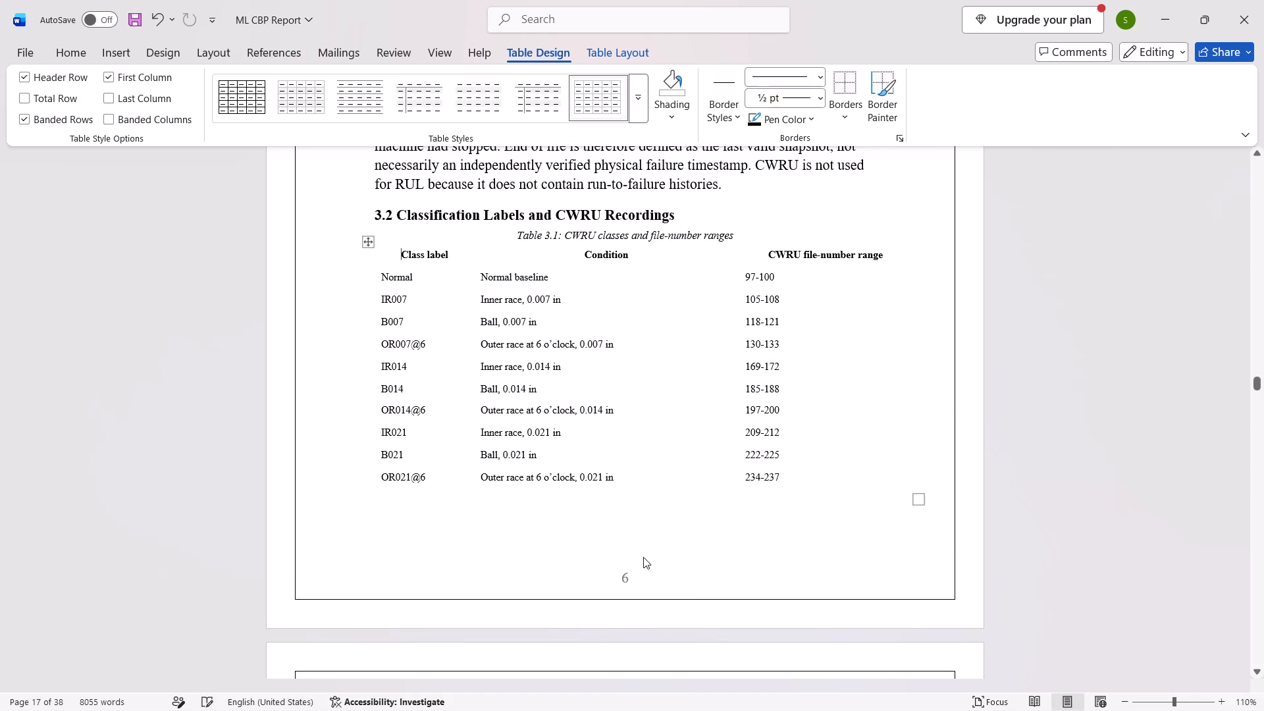
click(598, 381)
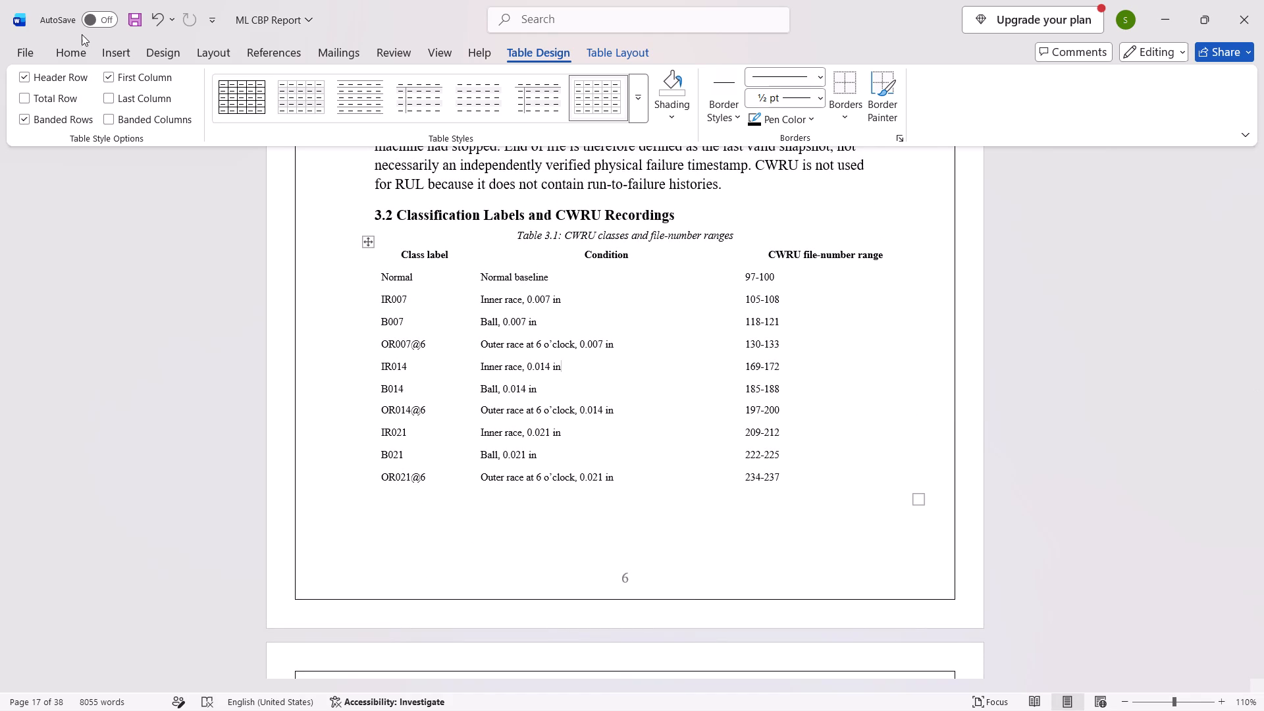
click(74, 45)
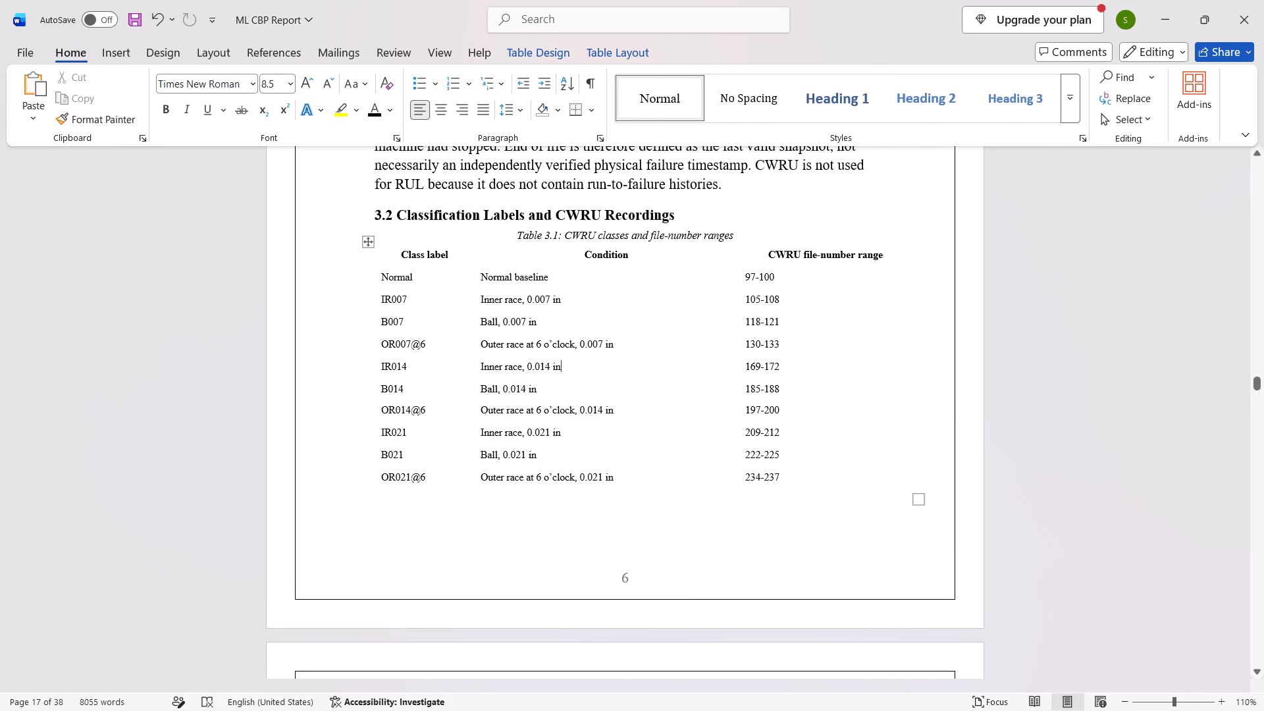
click(467, 234)
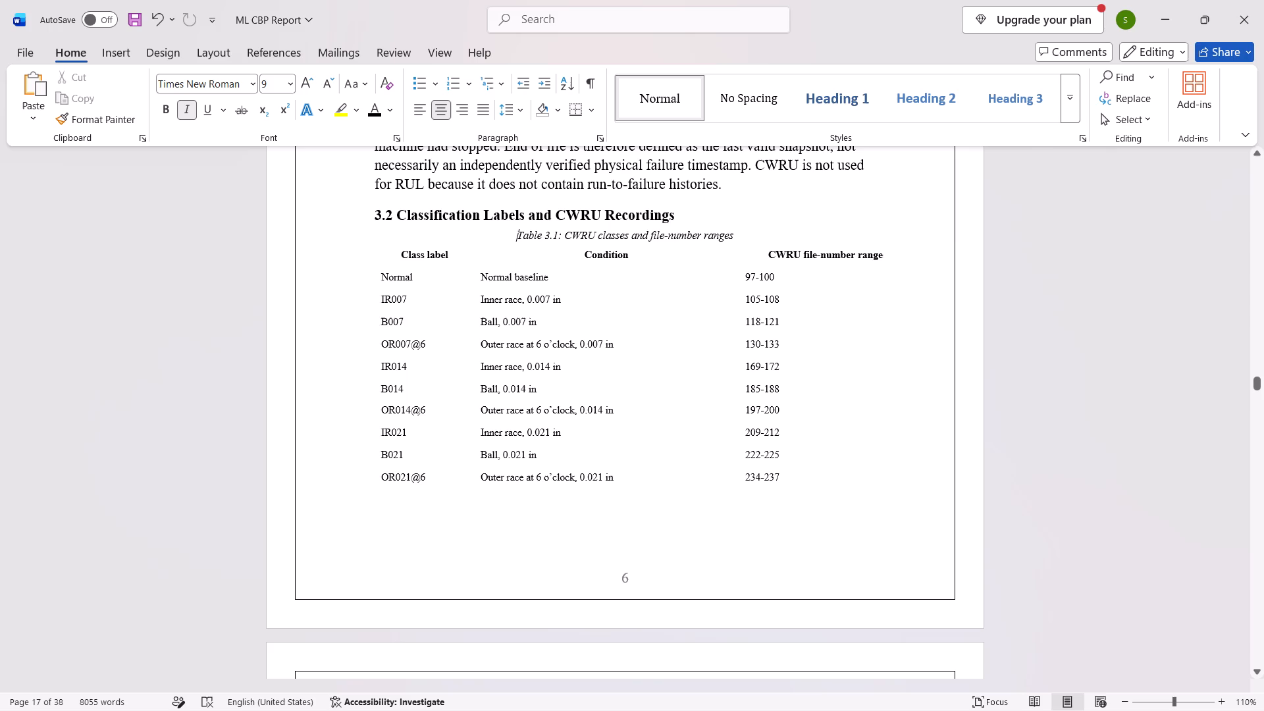
key(shift+Down)
key(shift+Down)
key(shift+Down)
key(shift+Down)
key(shift+Down)
key(shift+Down)
key(shift+Down)
key(shift+Down)
key(shift+Down)
key(shift+Down)
key(shift+Down)
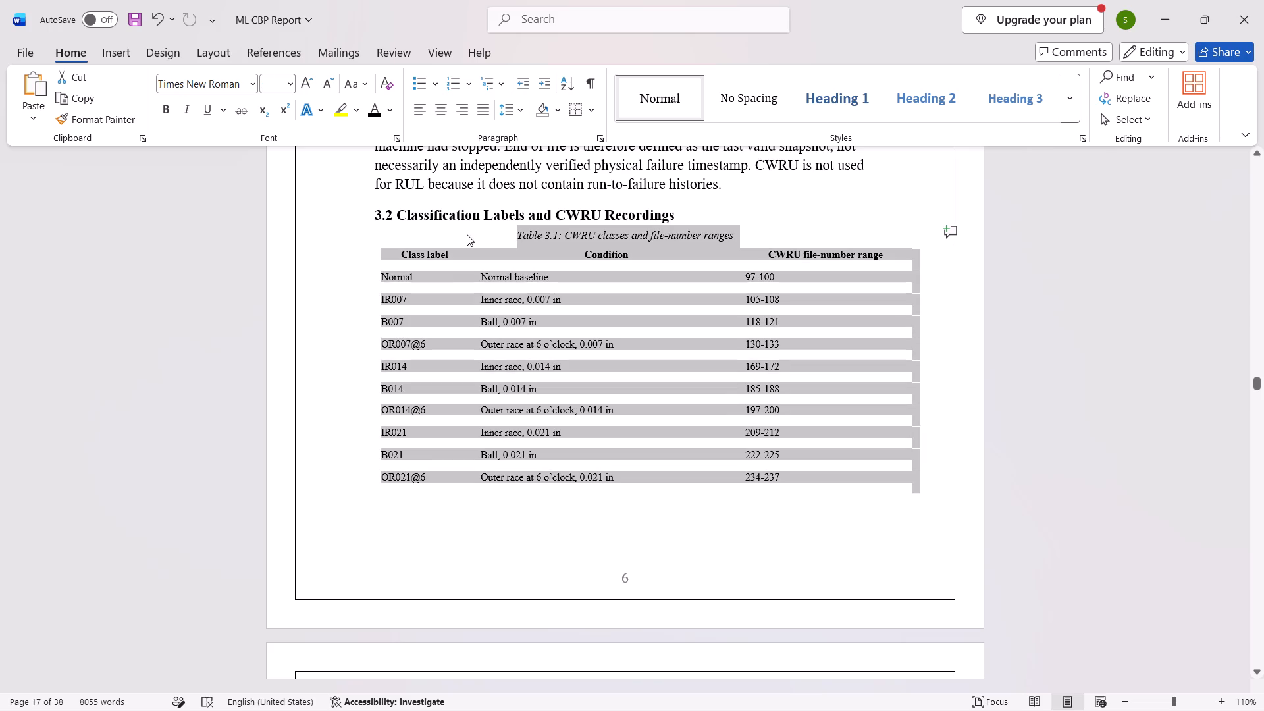
click(282, 79)
text(12)
key(Return)
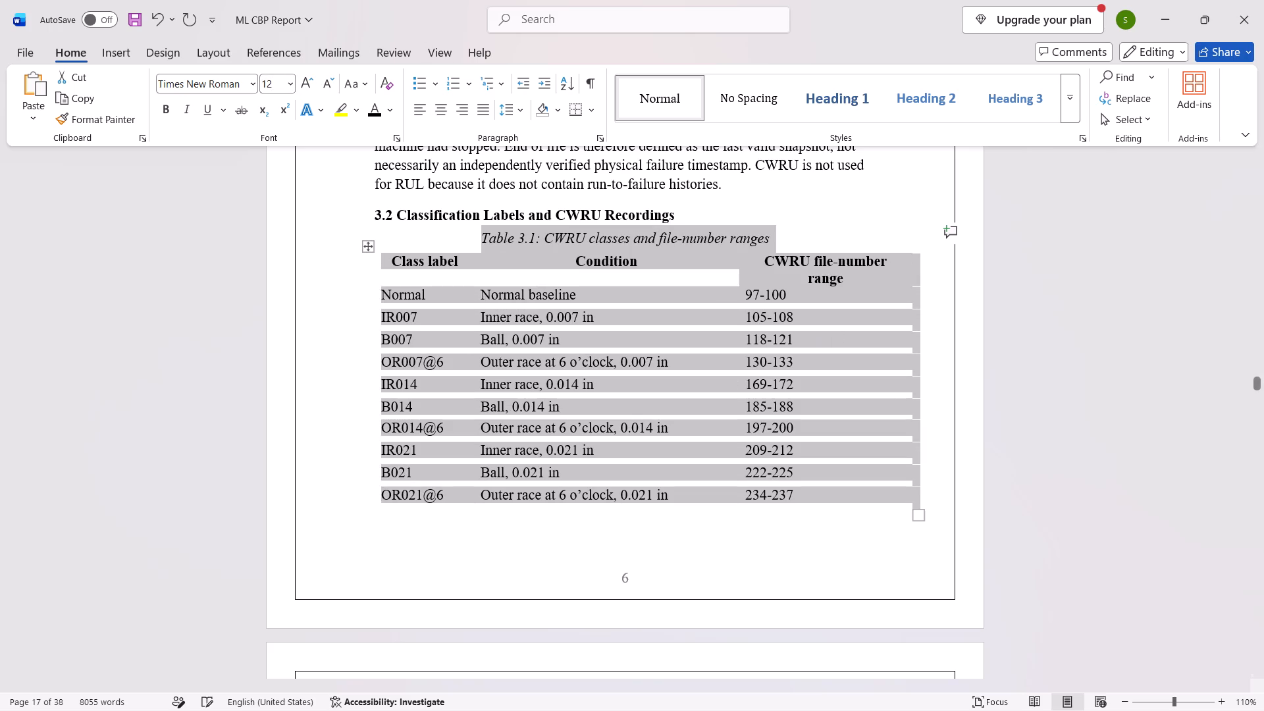
Reduce the 3.3 Preprocessing and Windowing heading to 12 pt.
click(1083, 379)
scroll(776, 396, down, 5)
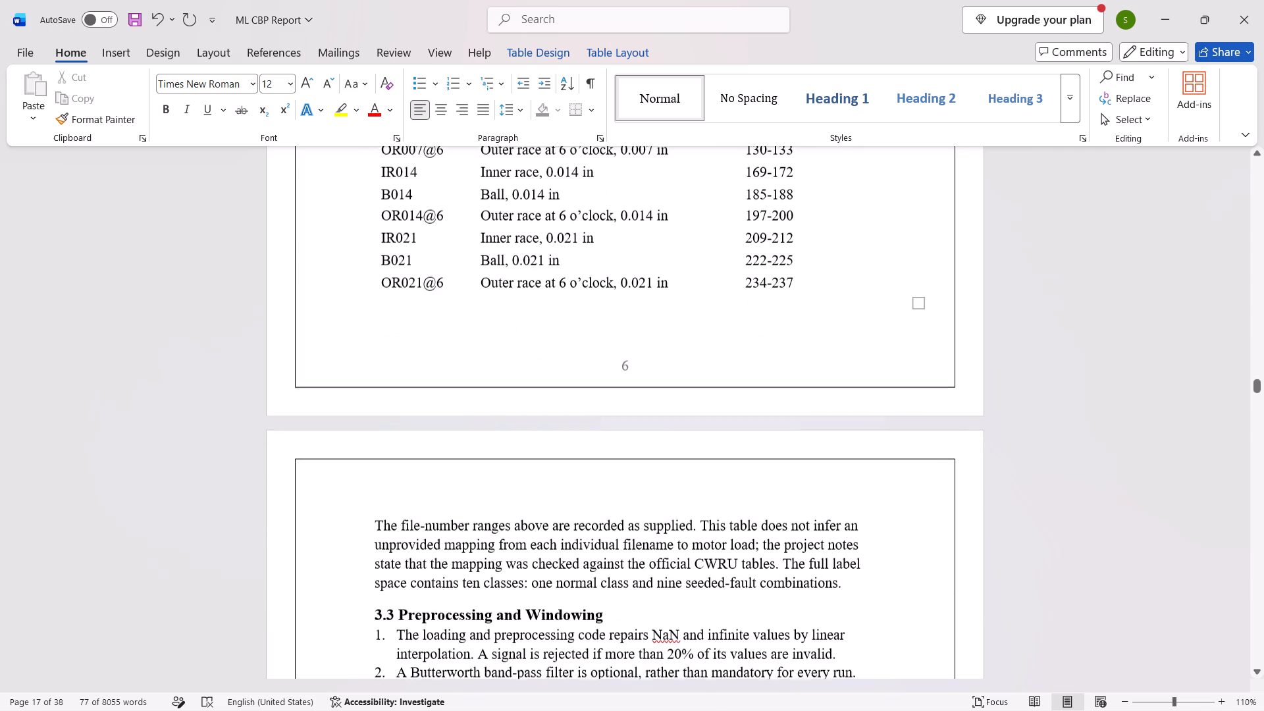
scroll(776, 396, down, 3)
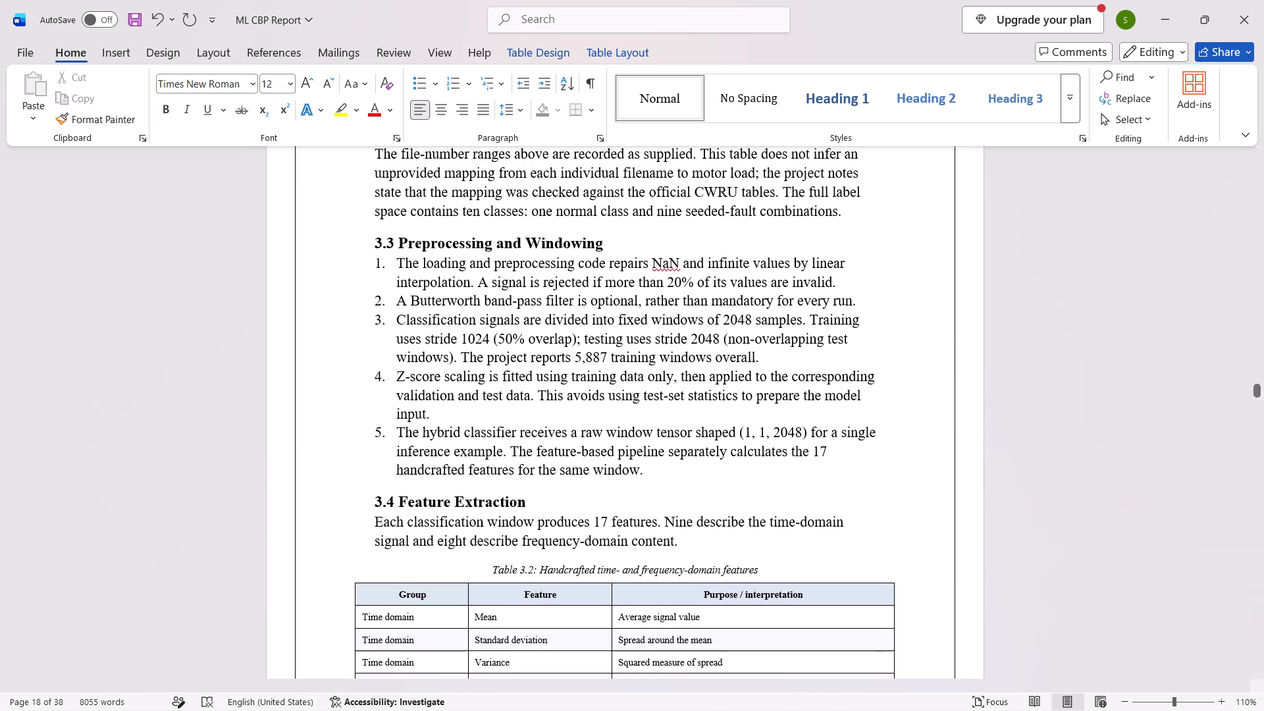
drag(623, 244, 371, 243)
click(327, 80)
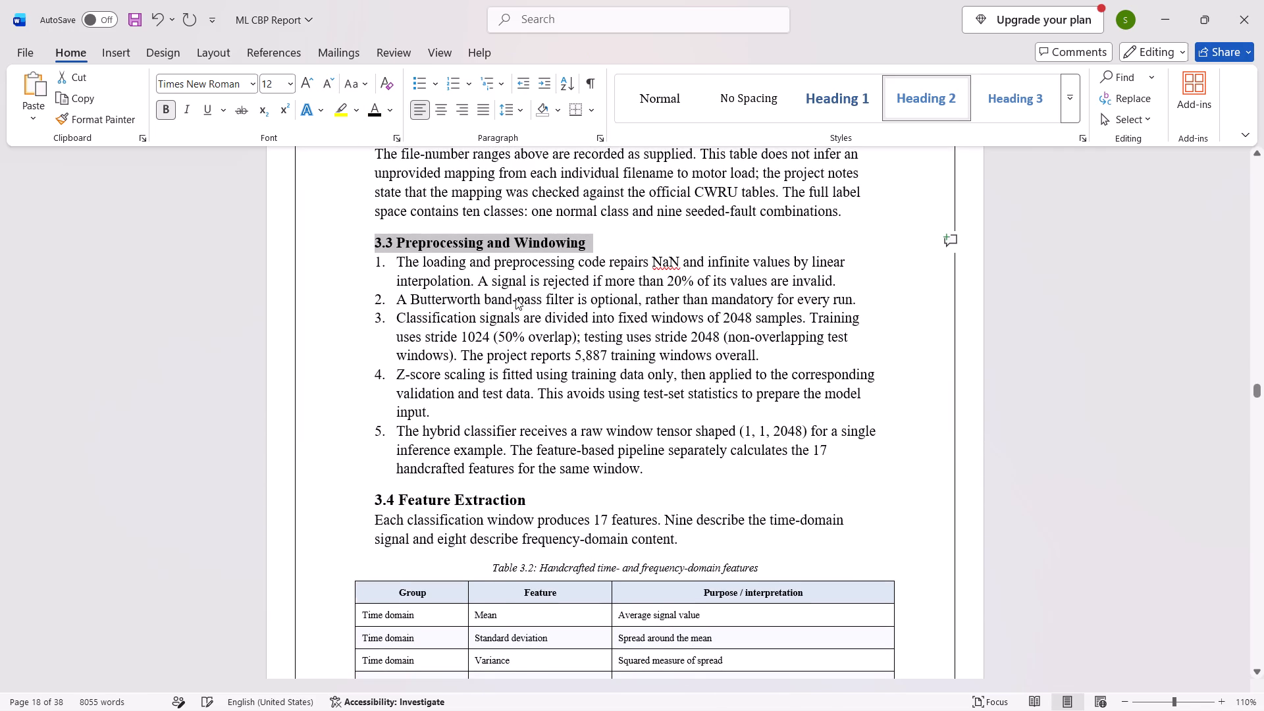
Reduce the 3.4 Feature Extraction heading to 12 pt.
click(535, 505)
drag(535, 505, 371, 503)
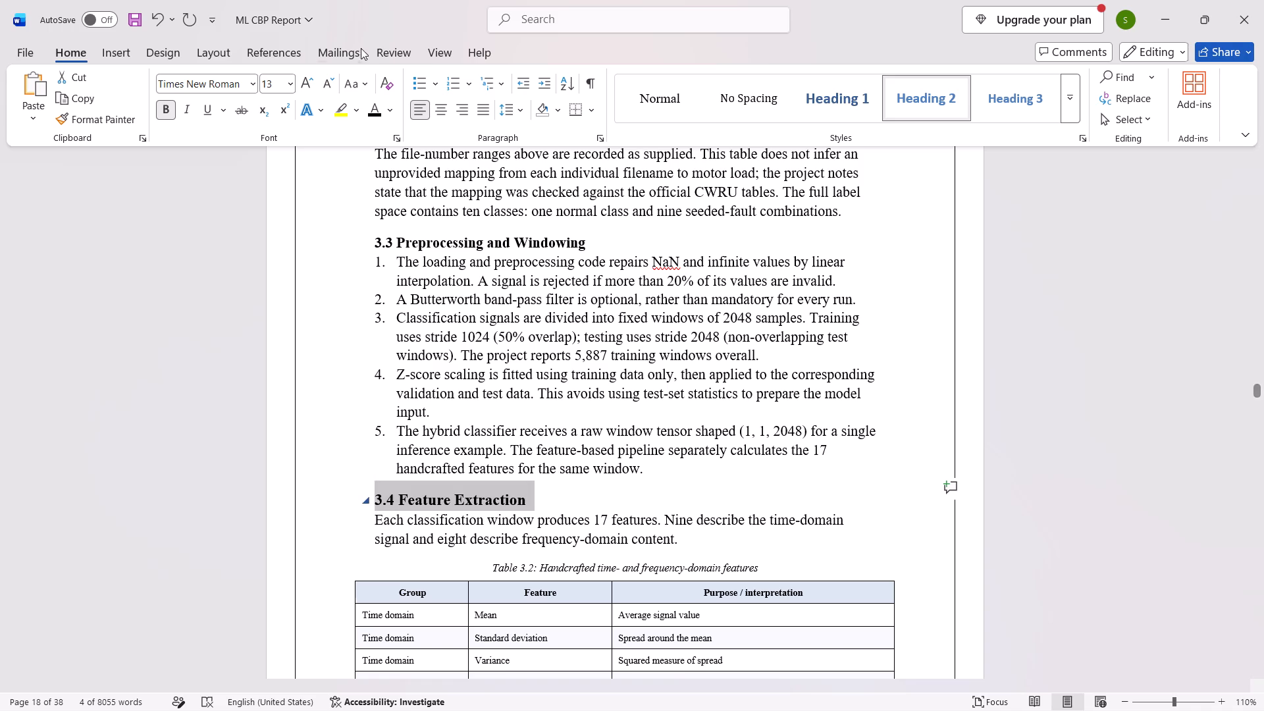
click(351, 81)
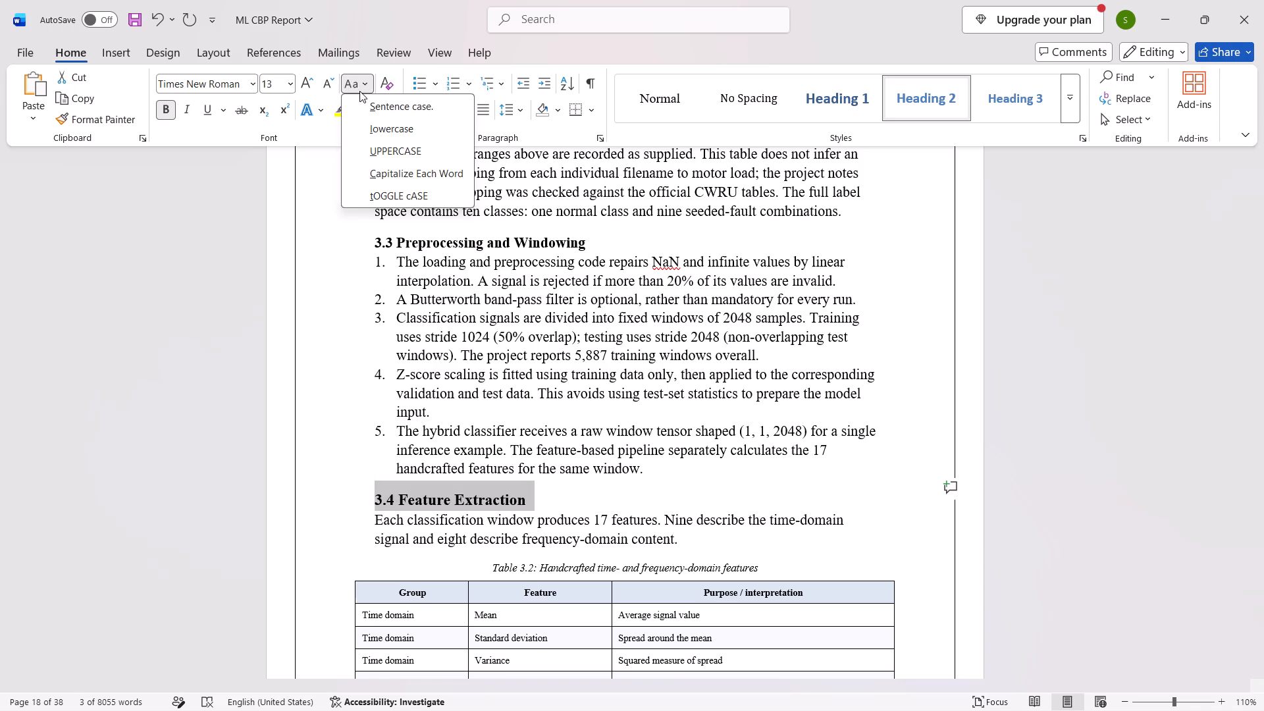
click(325, 90)
Set the Table 3.2 caption and all of the table's text to 12 pt.
scroll(520, 342, down, 2)
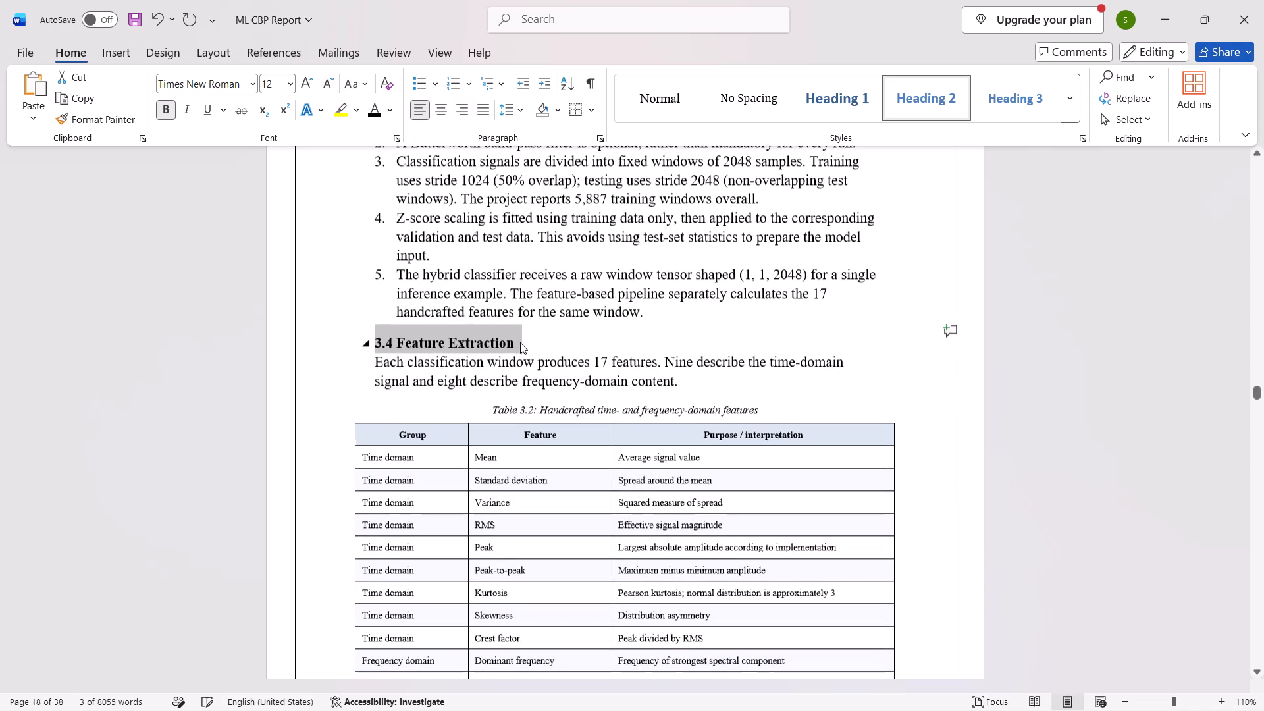
scroll(520, 342, down, 2)
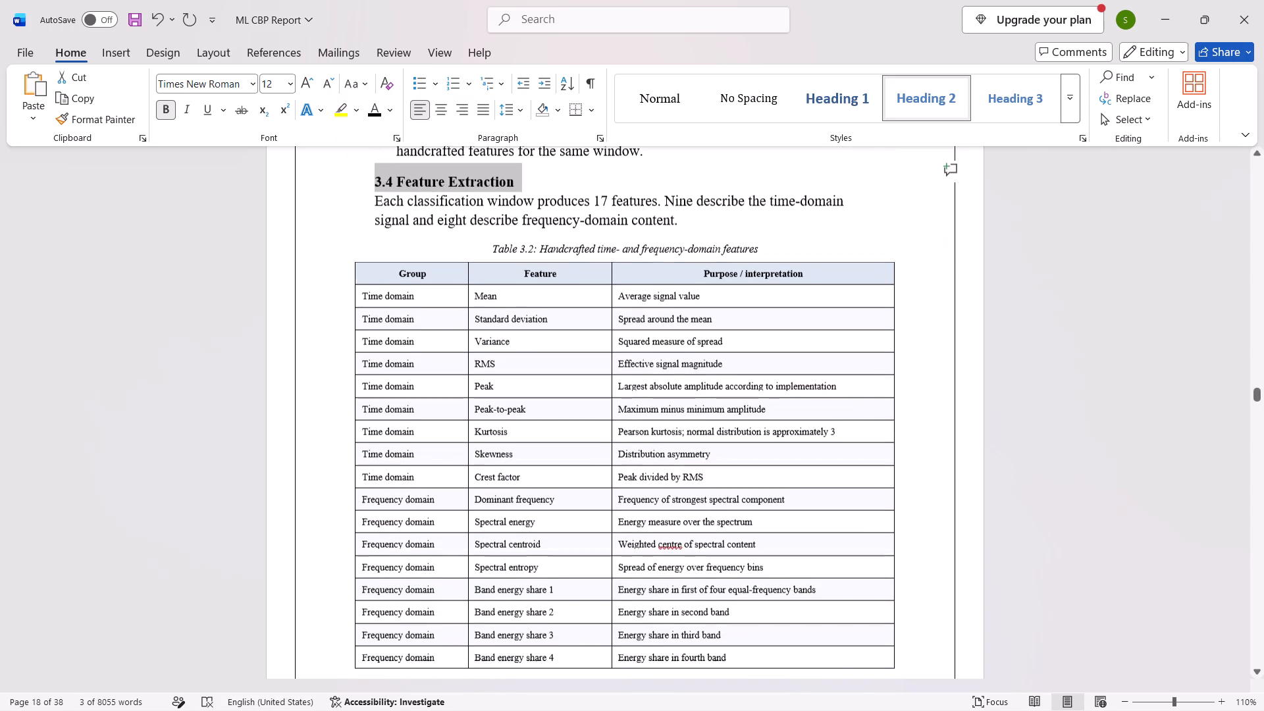
scroll(492, 341, down, 2)
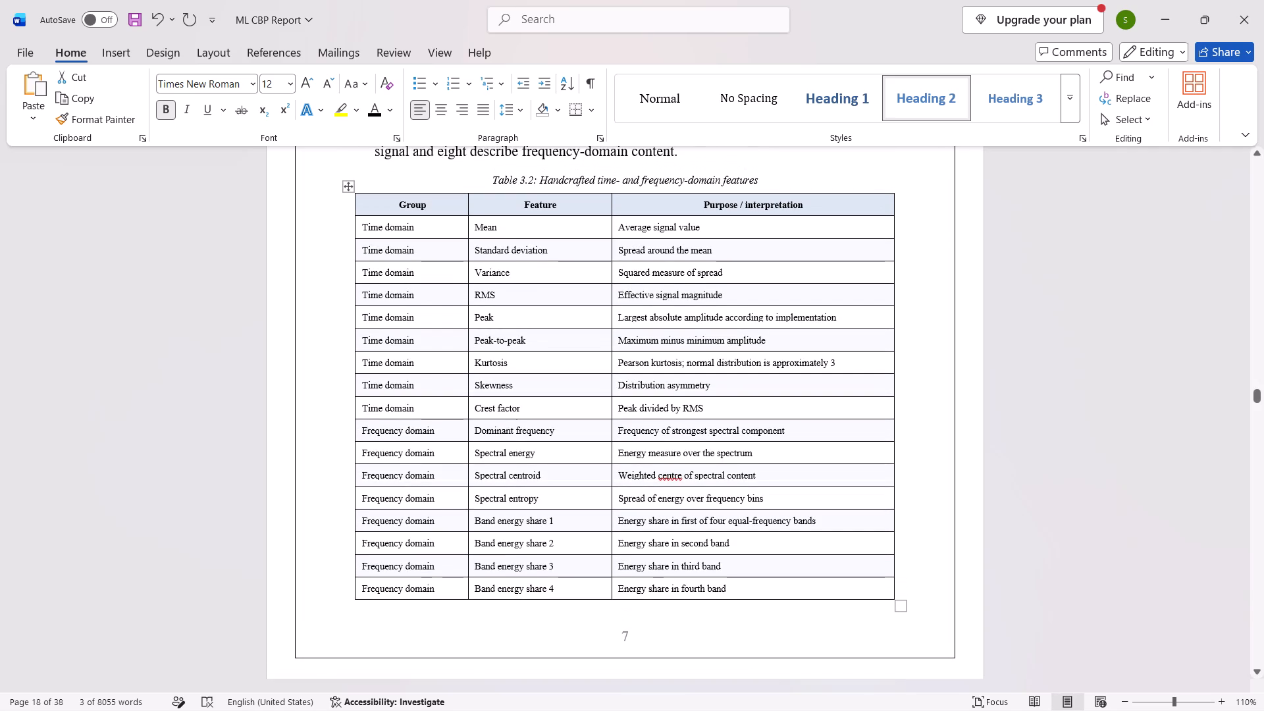
drag(490, 179, 743, 435)
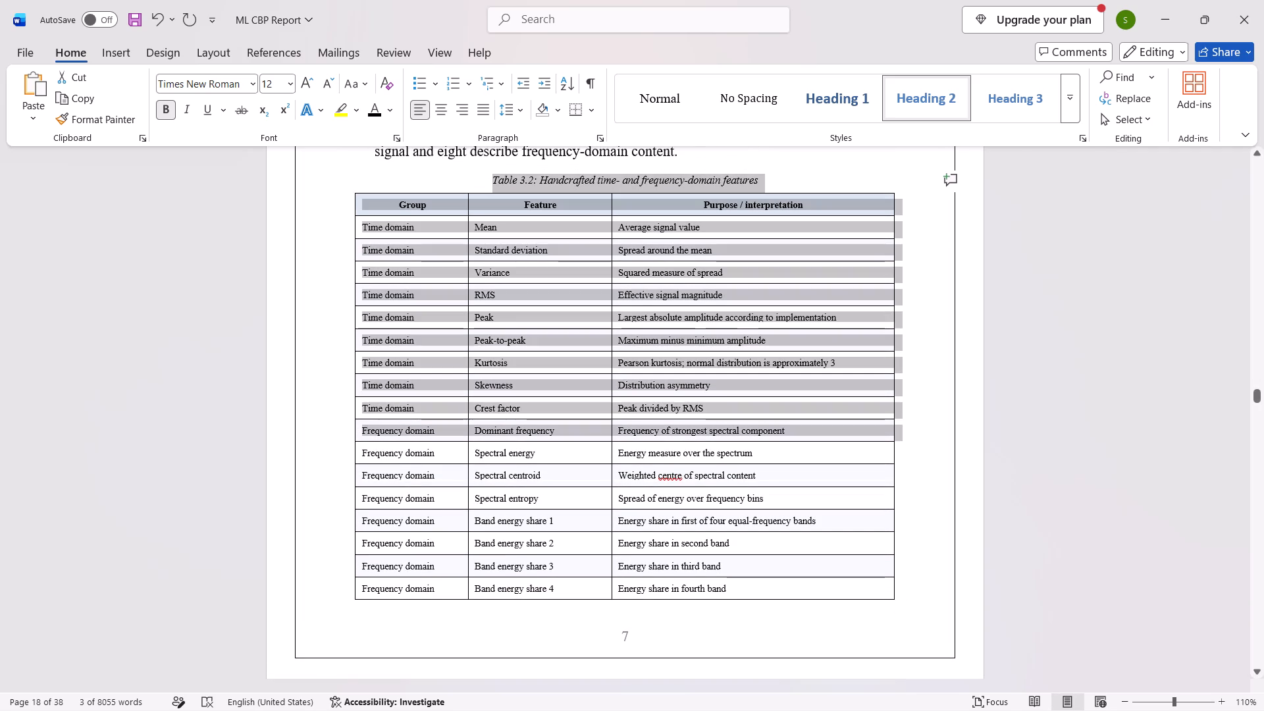
drag(743, 435, 826, 610)
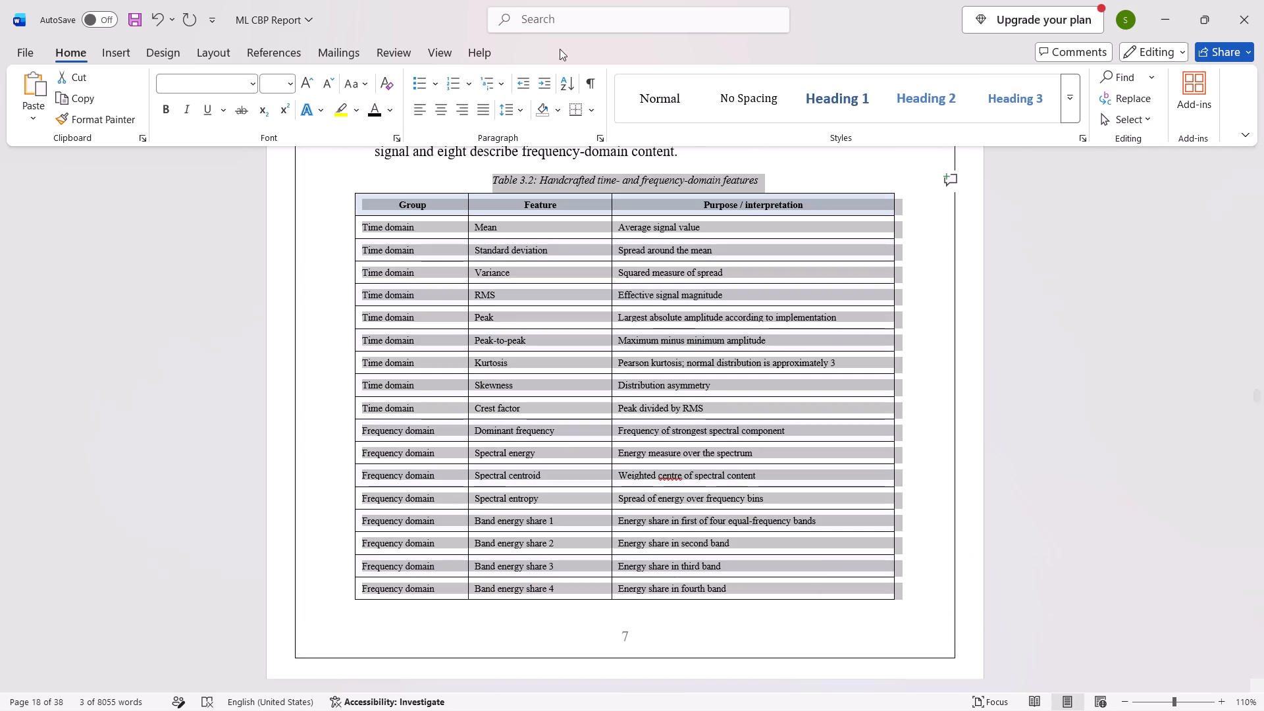
key(shift+Left)
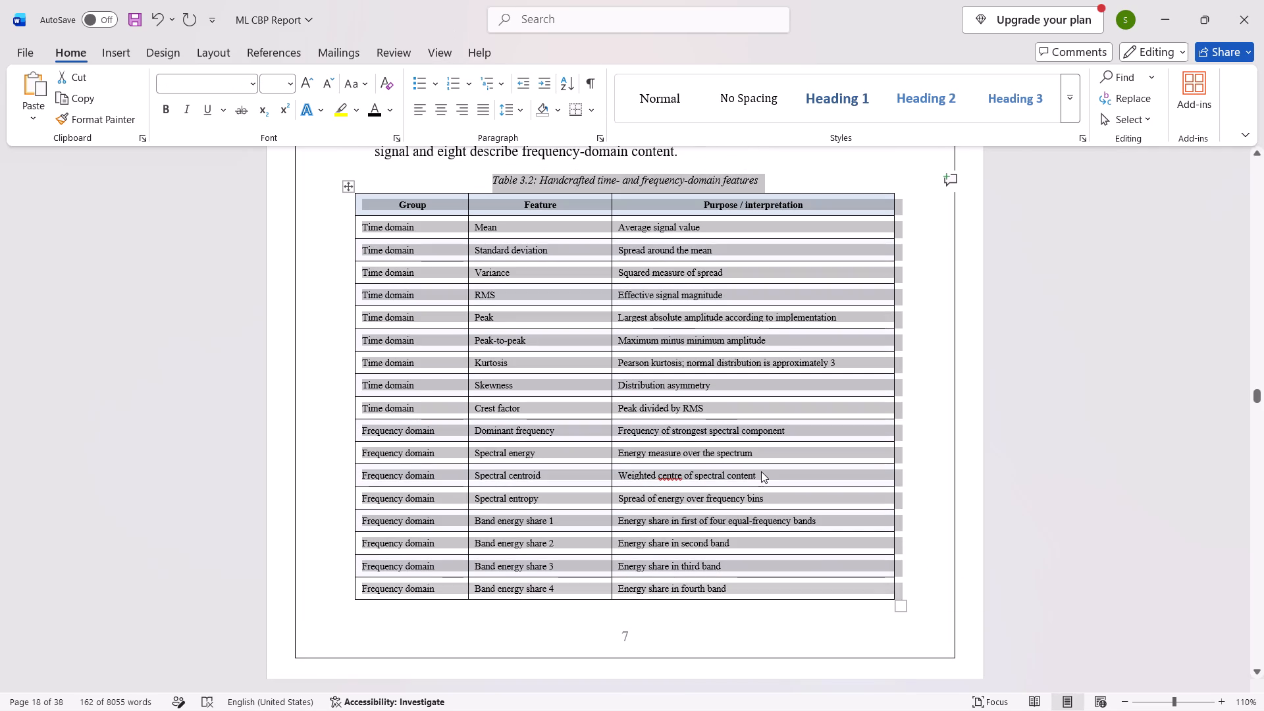
key(shift+Down)
key(shift+Left)
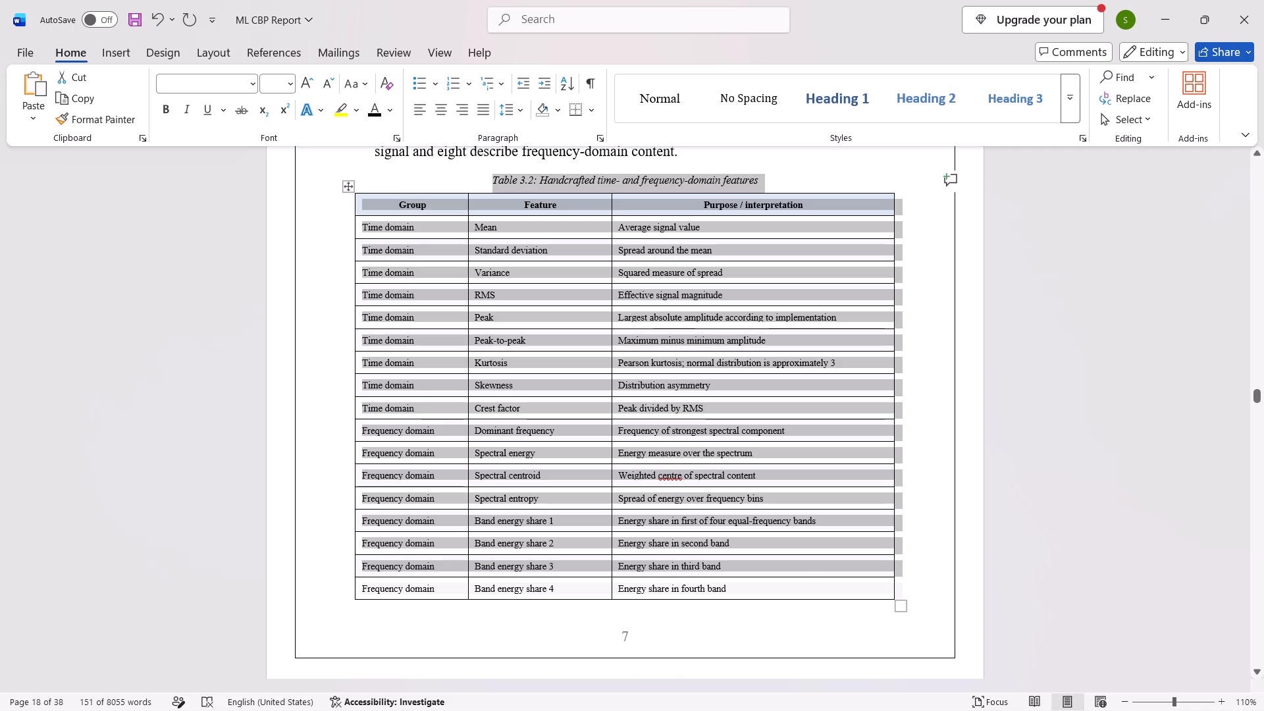
click(799, 591)
drag(799, 591, 418, 271)
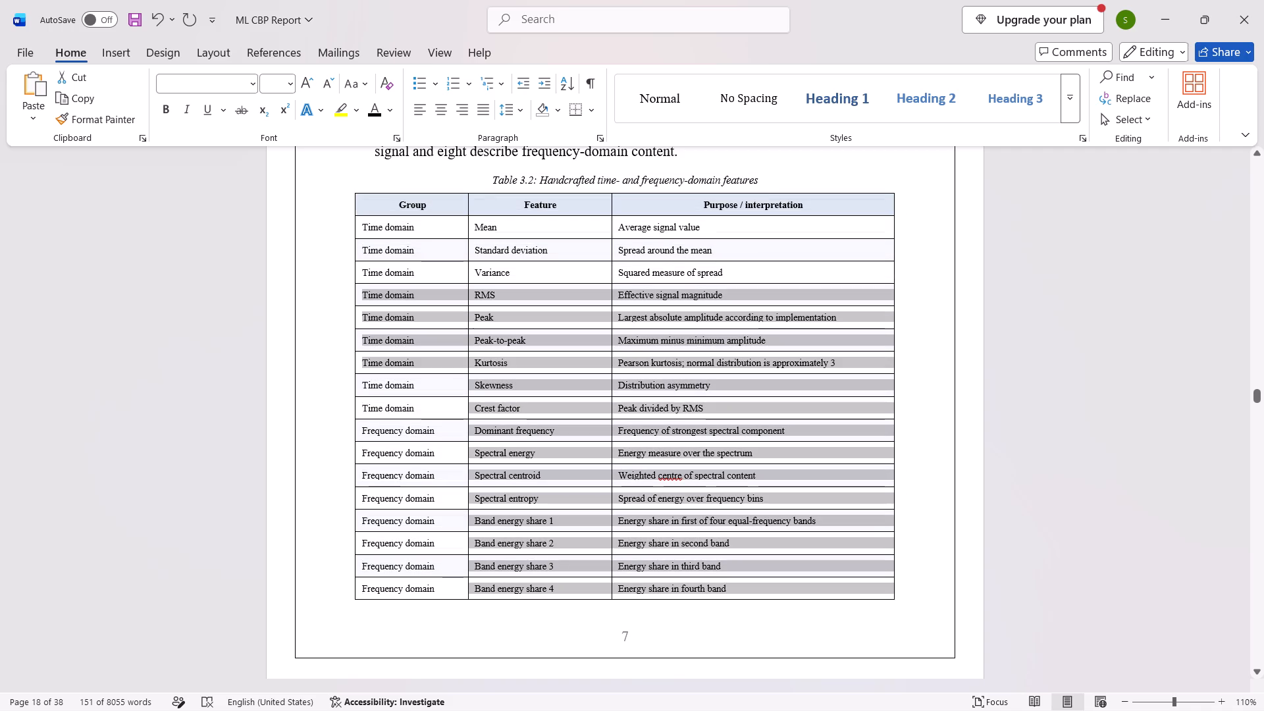
drag(418, 271, 395, 182)
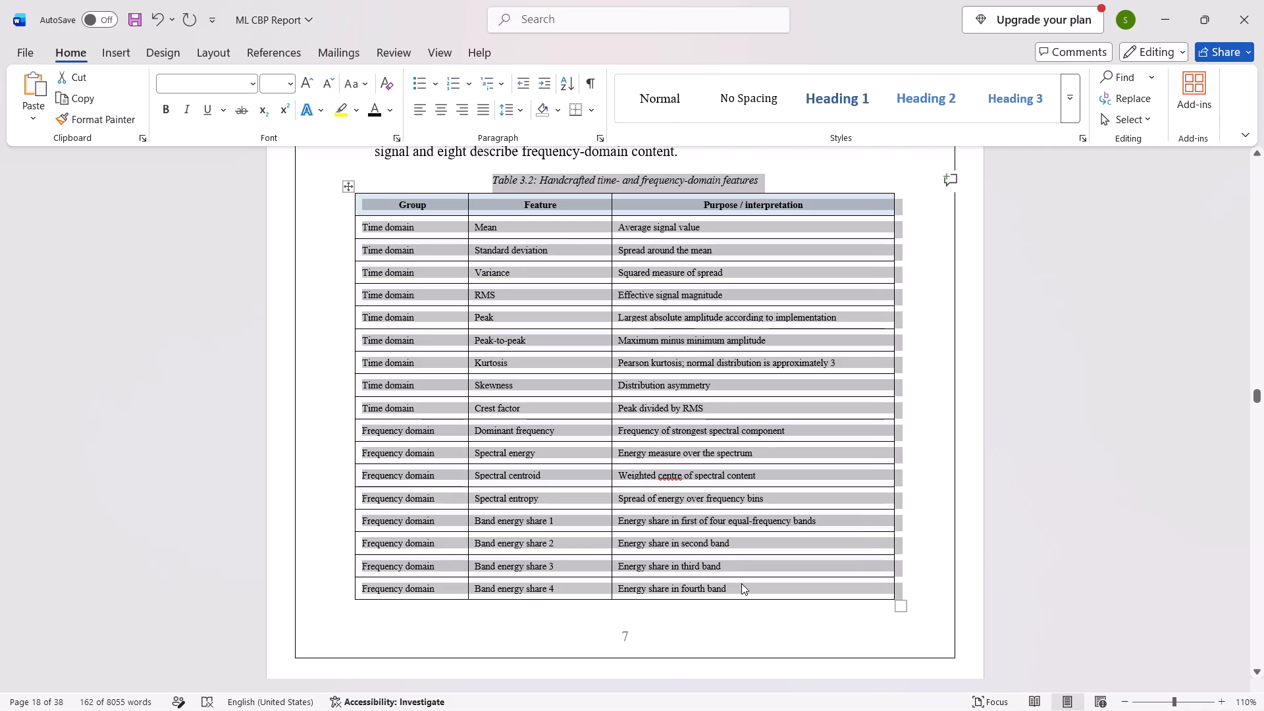
click(280, 80)
key(1)
key(2)
key(BackSpace)
text(12)
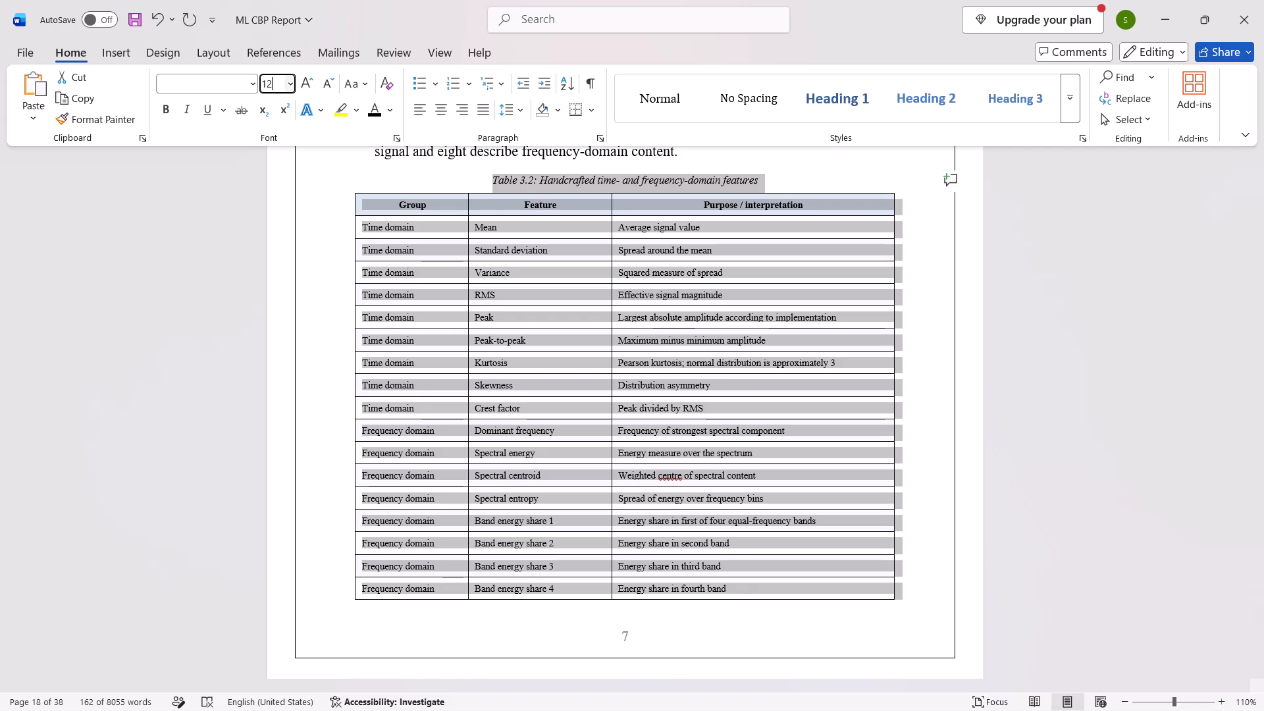
key(Return)
Apply the Table Grid Light style to the whole of Table 3.2, including its rows on the following page.
scroll(527, 242, down, 5)
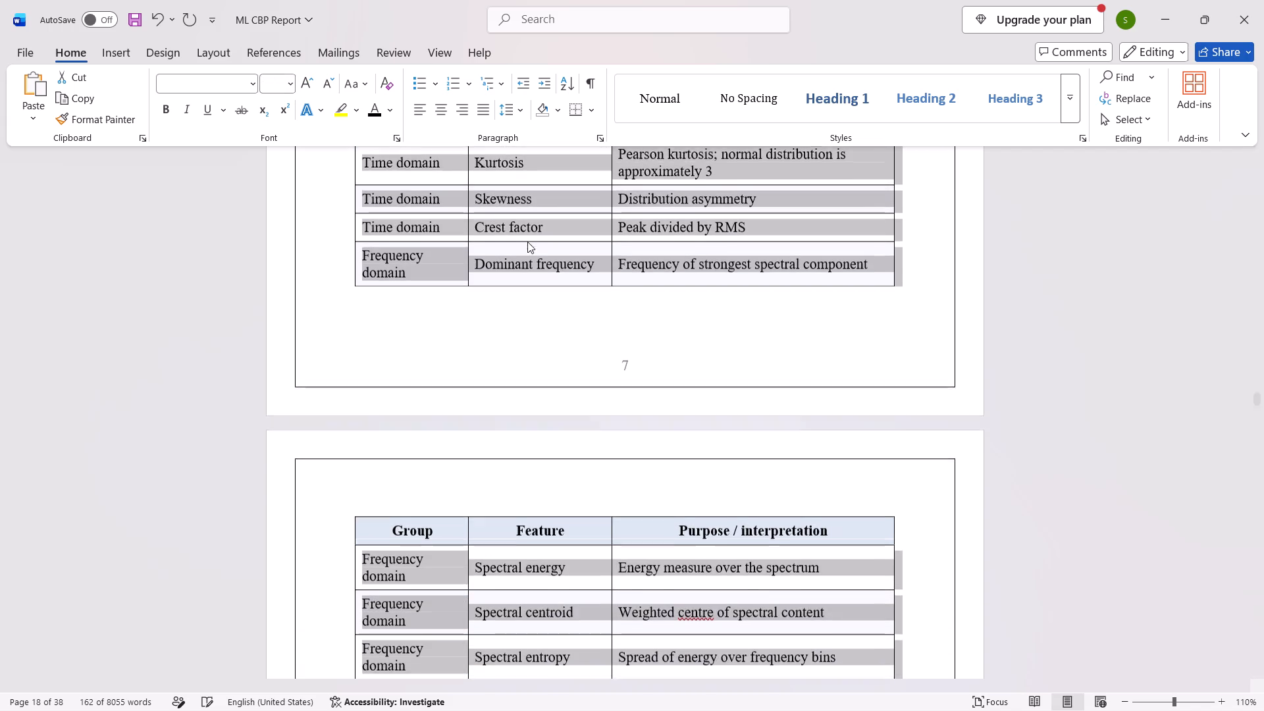
scroll(527, 242, down, 1)
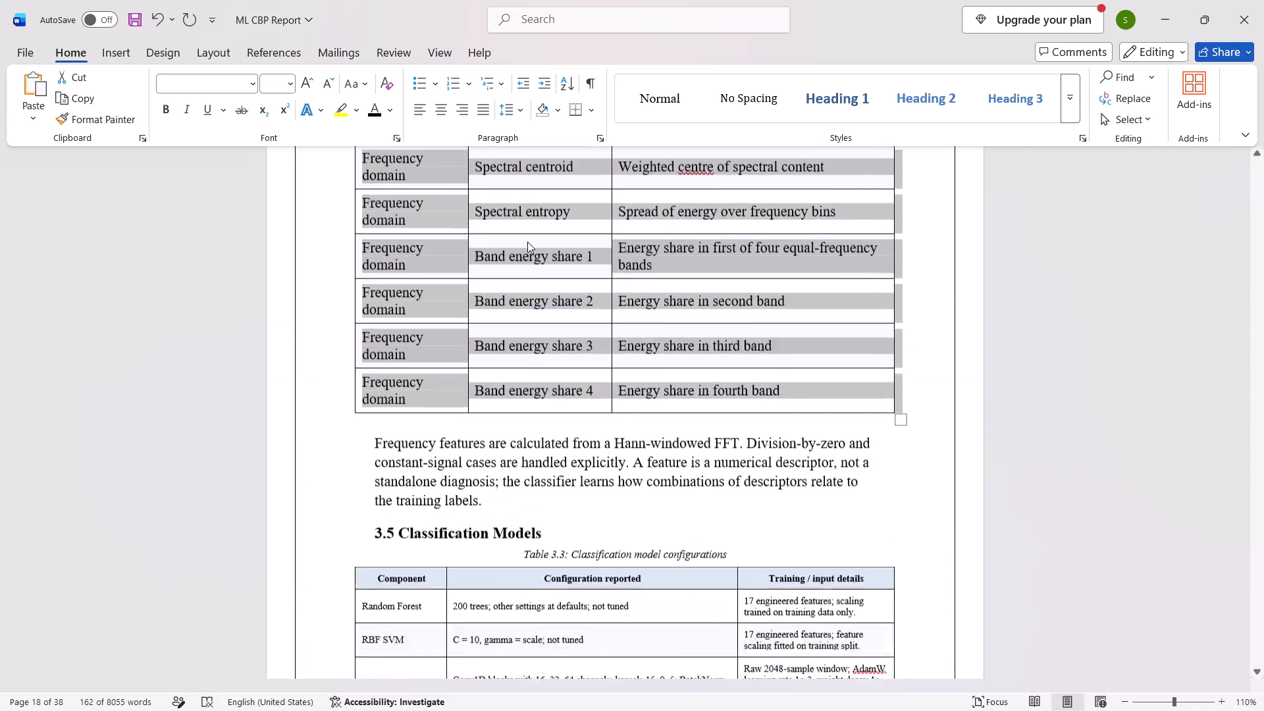
scroll(527, 242, down, 1)
scroll(527, 242, up, 1)
scroll(527, 242, down, 1)
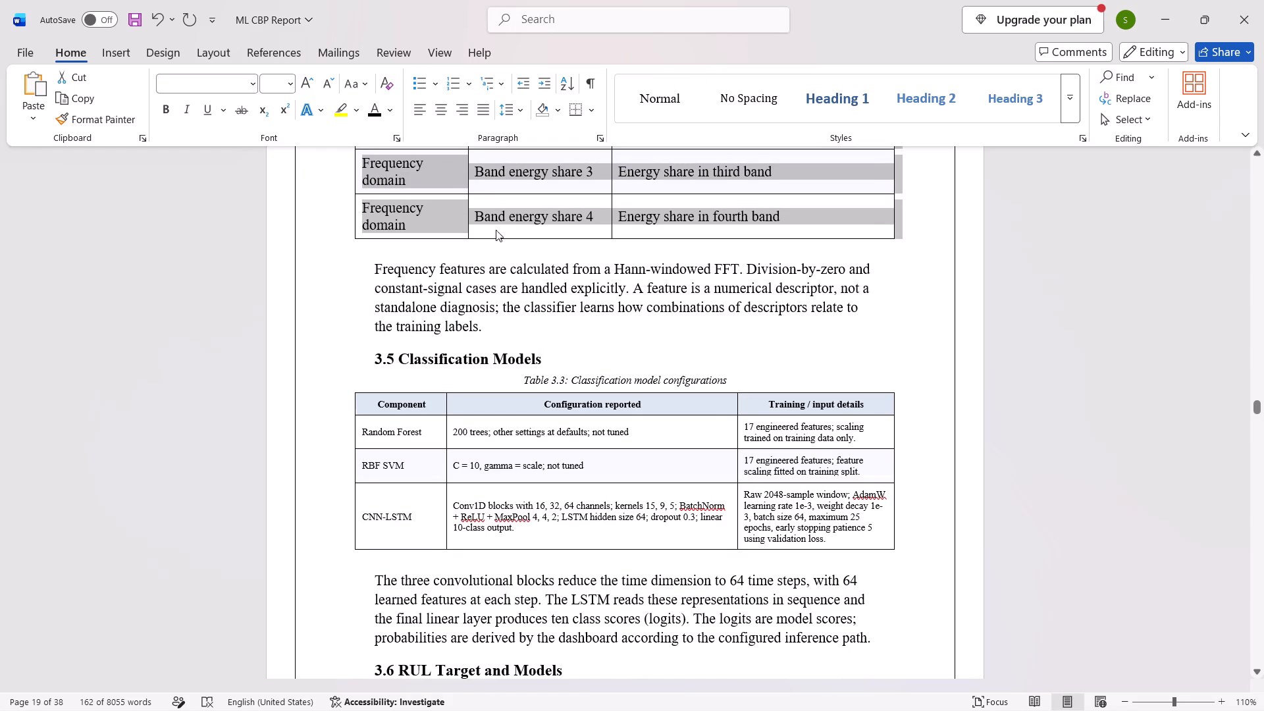
scroll(597, 311, up, 2)
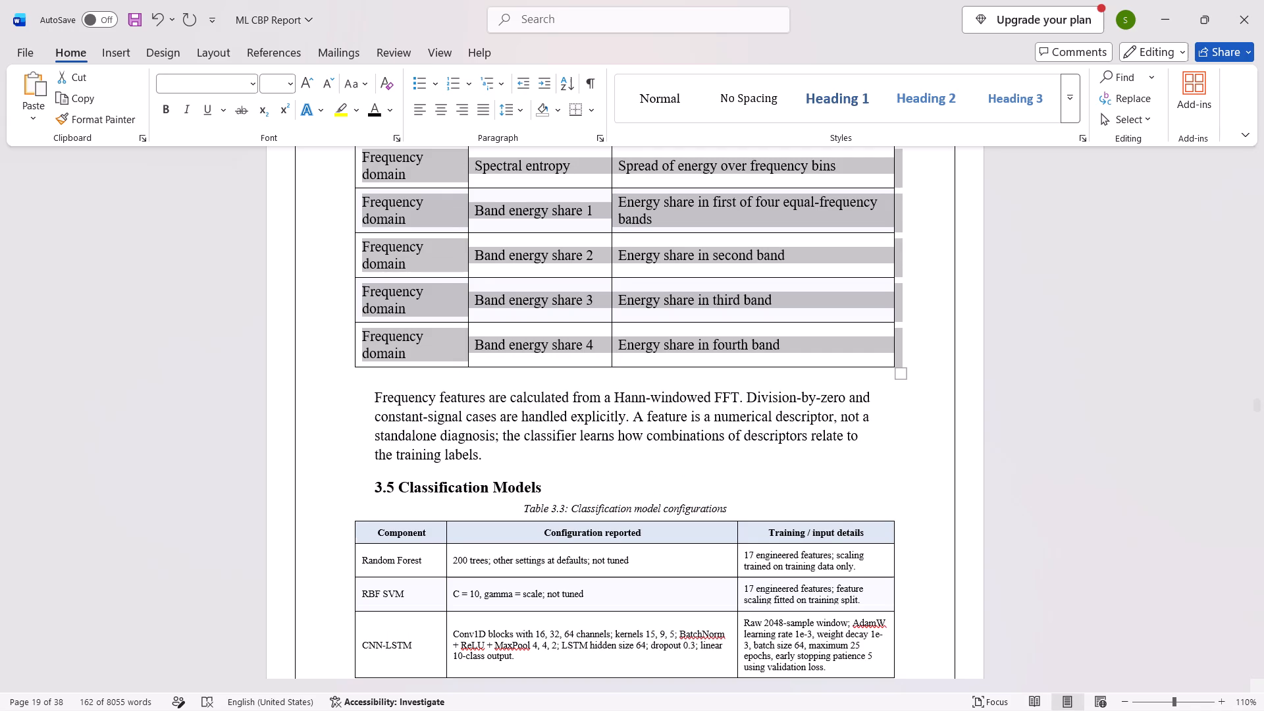
scroll(597, 311, up, 2)
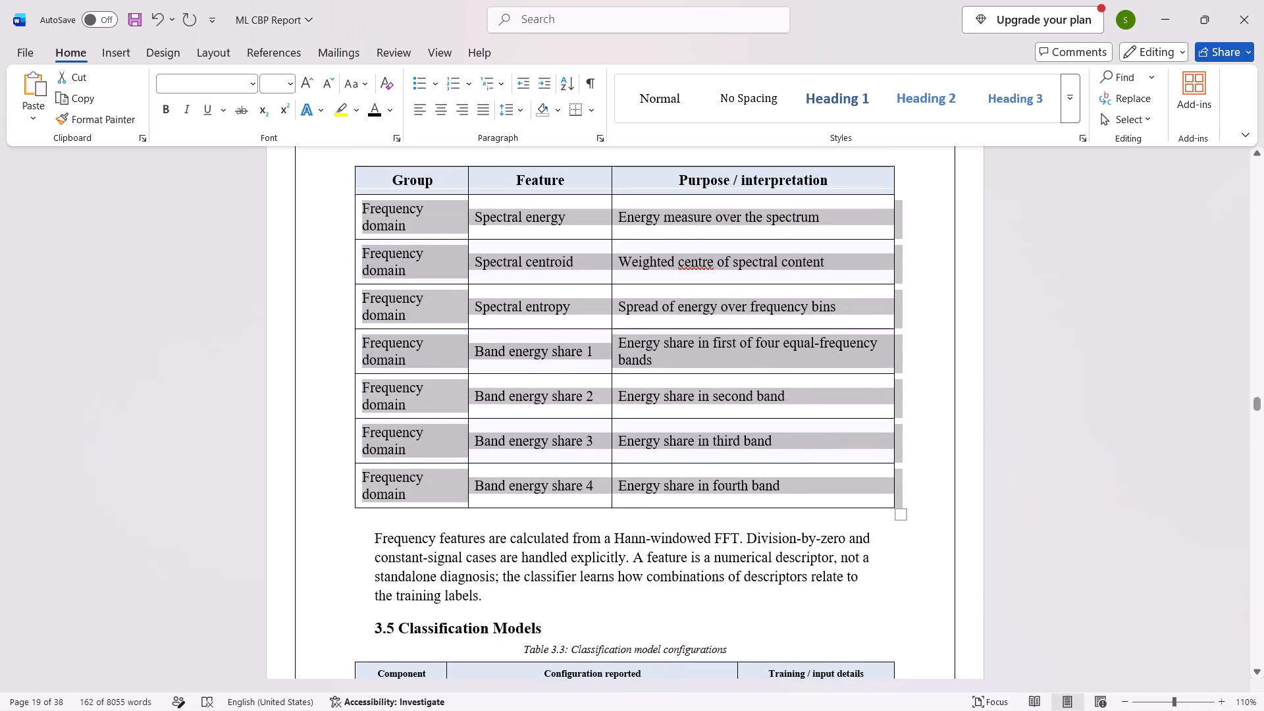
click(798, 475)
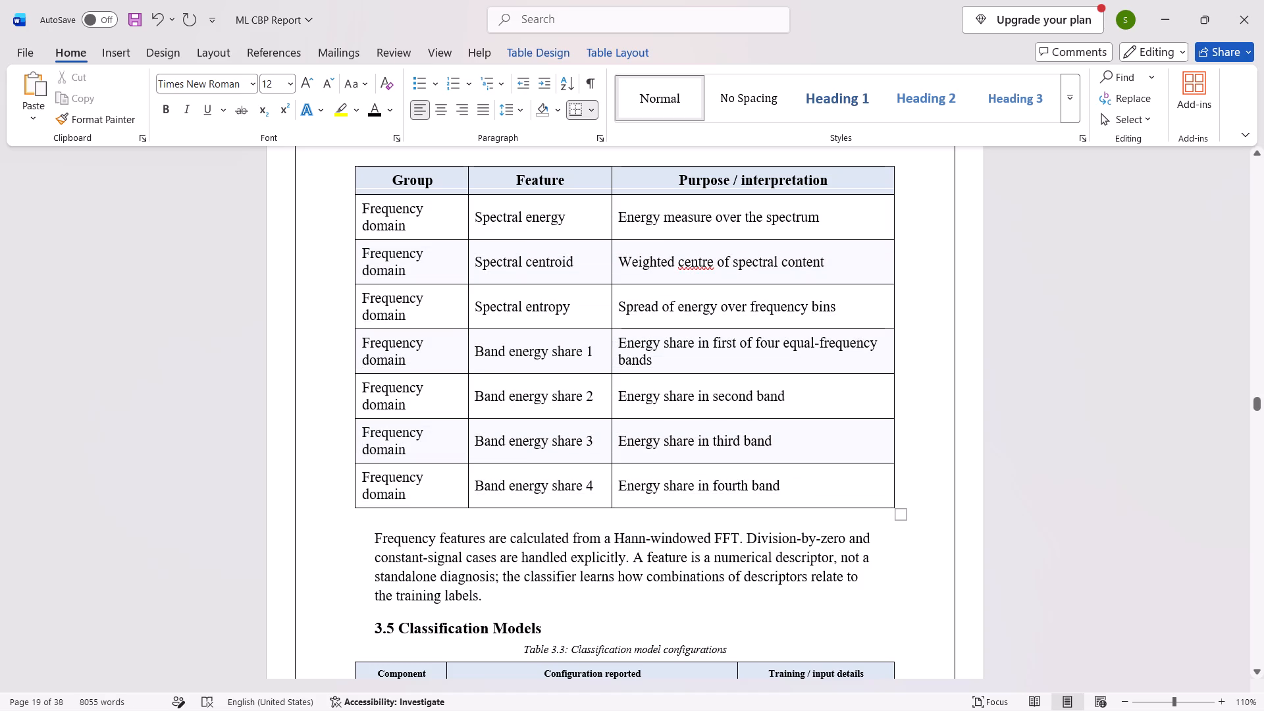
key(shift+Up)
key(shift+Up)
key(shift+Up)
key(shift+Up)
key(shift+Left)
key(shift+Left)
key(shift+Left)
key(shift+Up)
key(shift+Up)
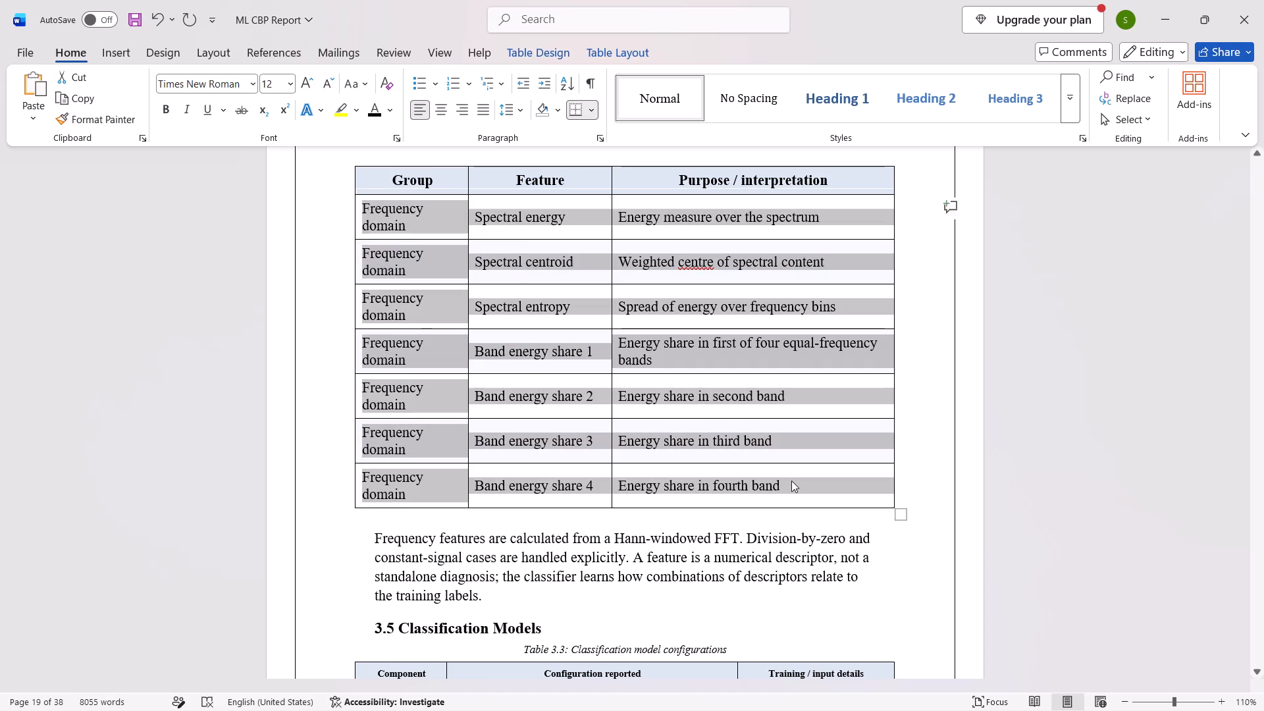
key(shift+Up)
key(shift+Up)
key(shift+Up)
key(shift+Up)
key(shift+Up)
key(shift+Up)
key(shift+Up)
key(shift+Up)
key(shift+Up)
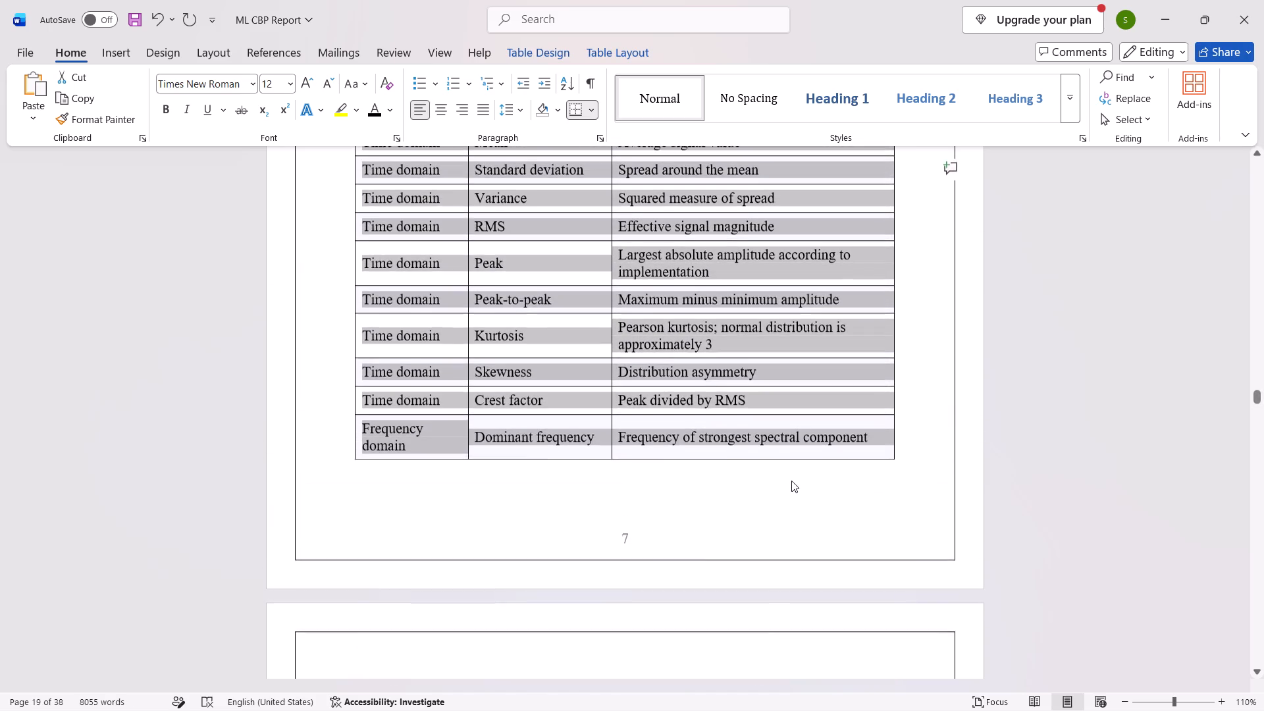
key(shift+Up)
key(shift+Up)
key(shift+Down)
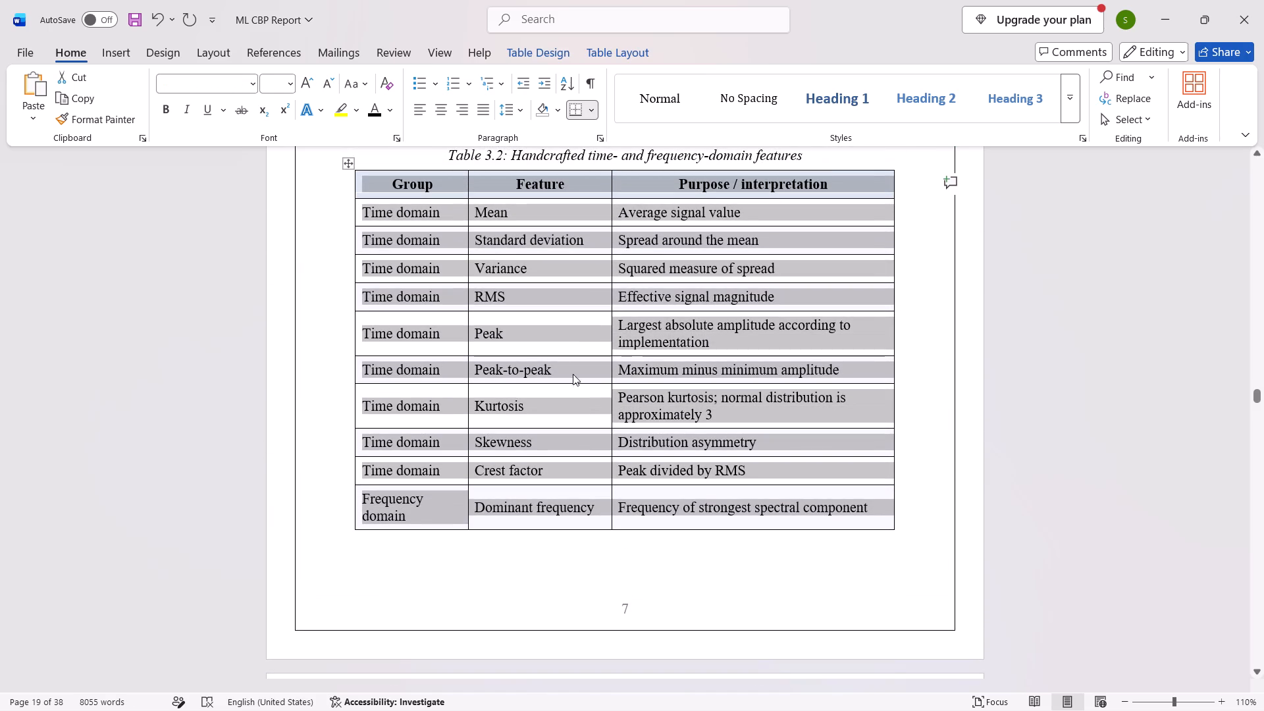
click(544, 59)
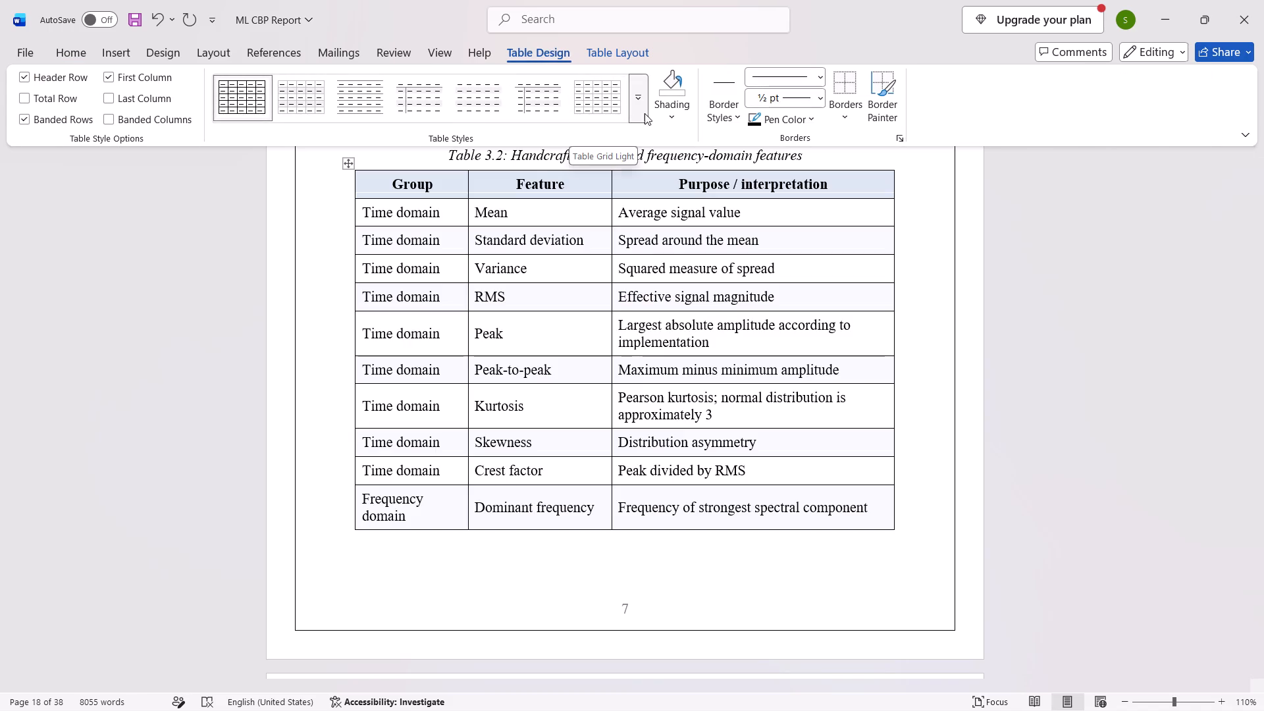
click(615, 105)
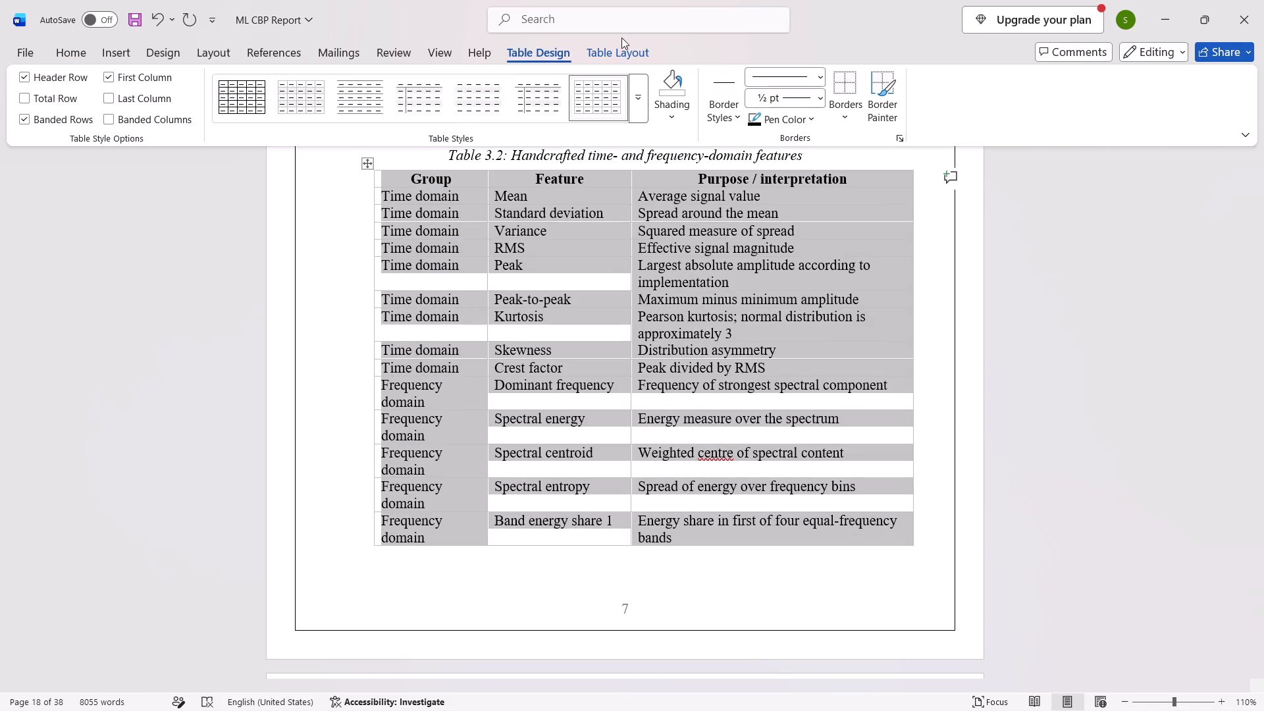
Remove all borders from Table 3.2.
click(622, 46)
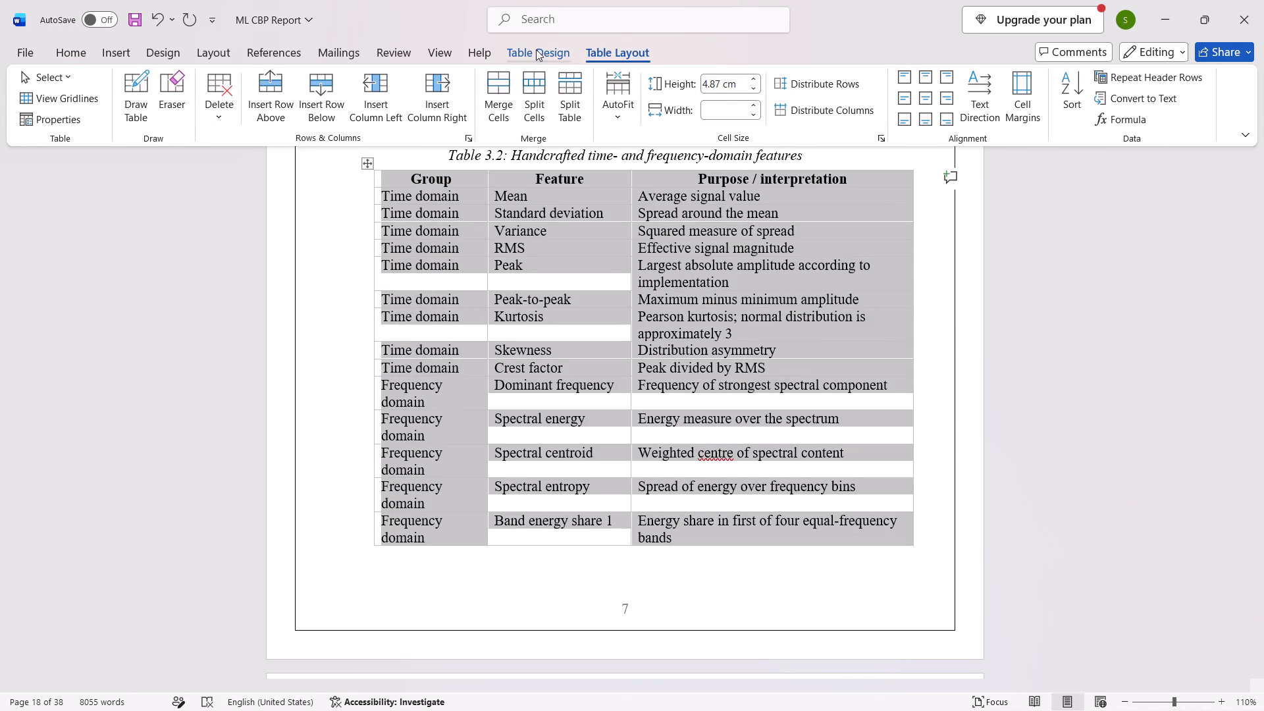
click(536, 49)
click(840, 125)
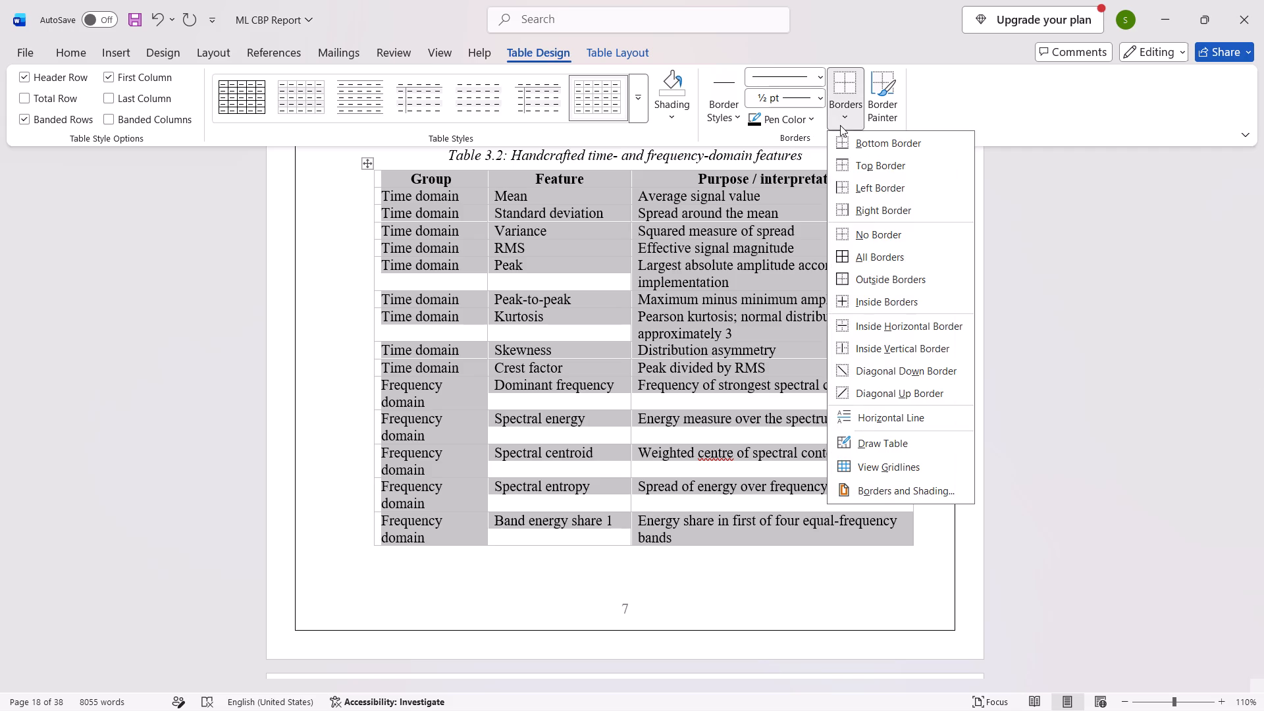
click(918, 224)
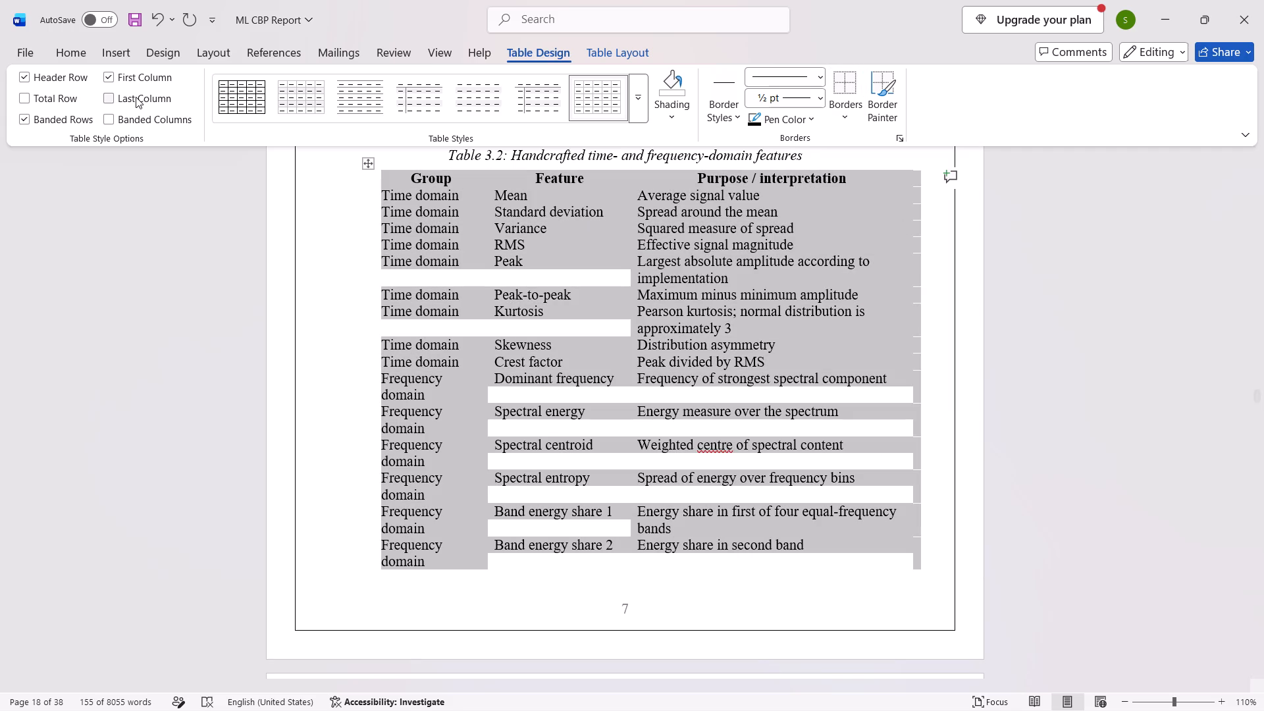
Align the text in all cells of Table 3.2 to the left and centre it vertically.
click(71, 51)
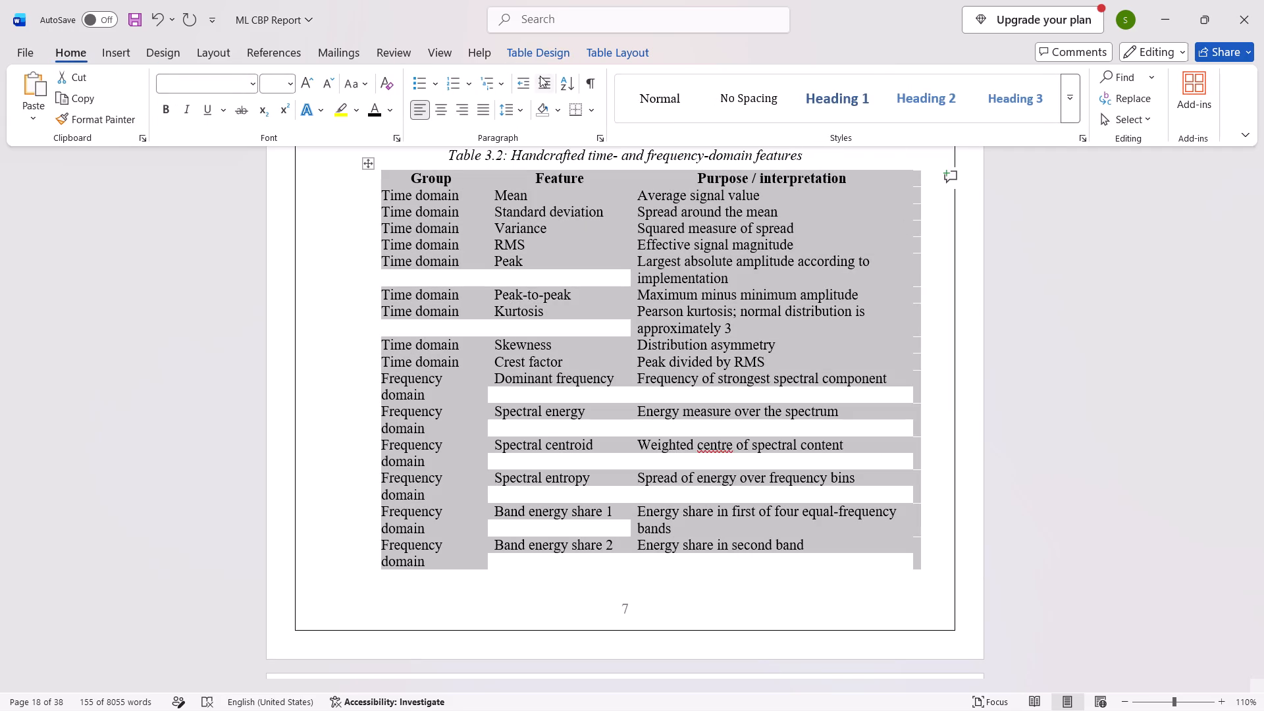
click(561, 52)
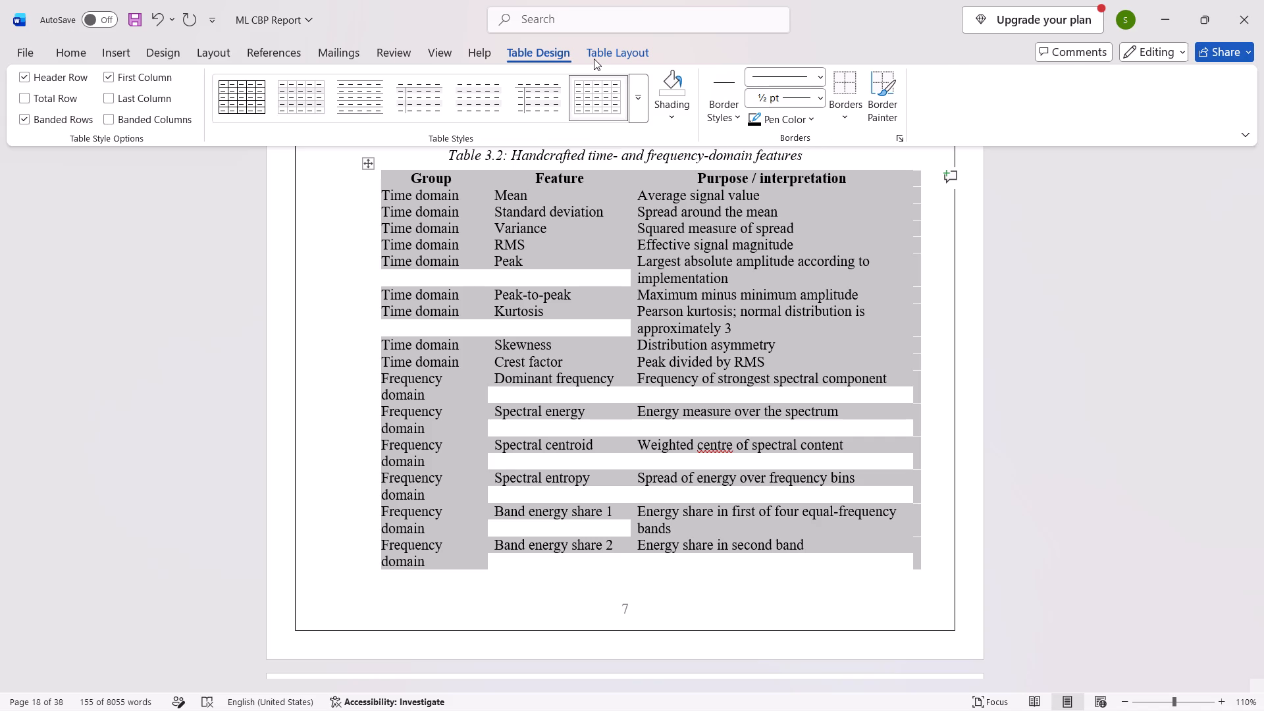
click(594, 59)
click(902, 93)
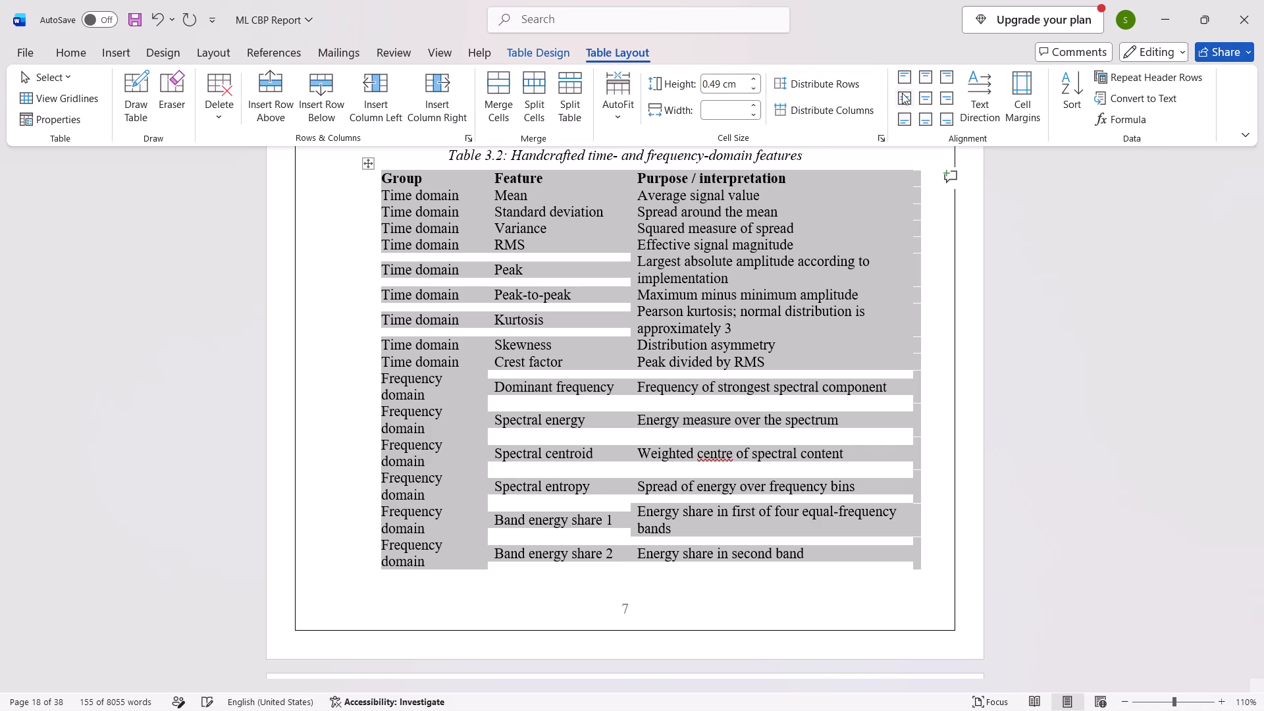
Set the font size of all text inside Table 3.2, header row included, to 12 pt.
click(80, 59)
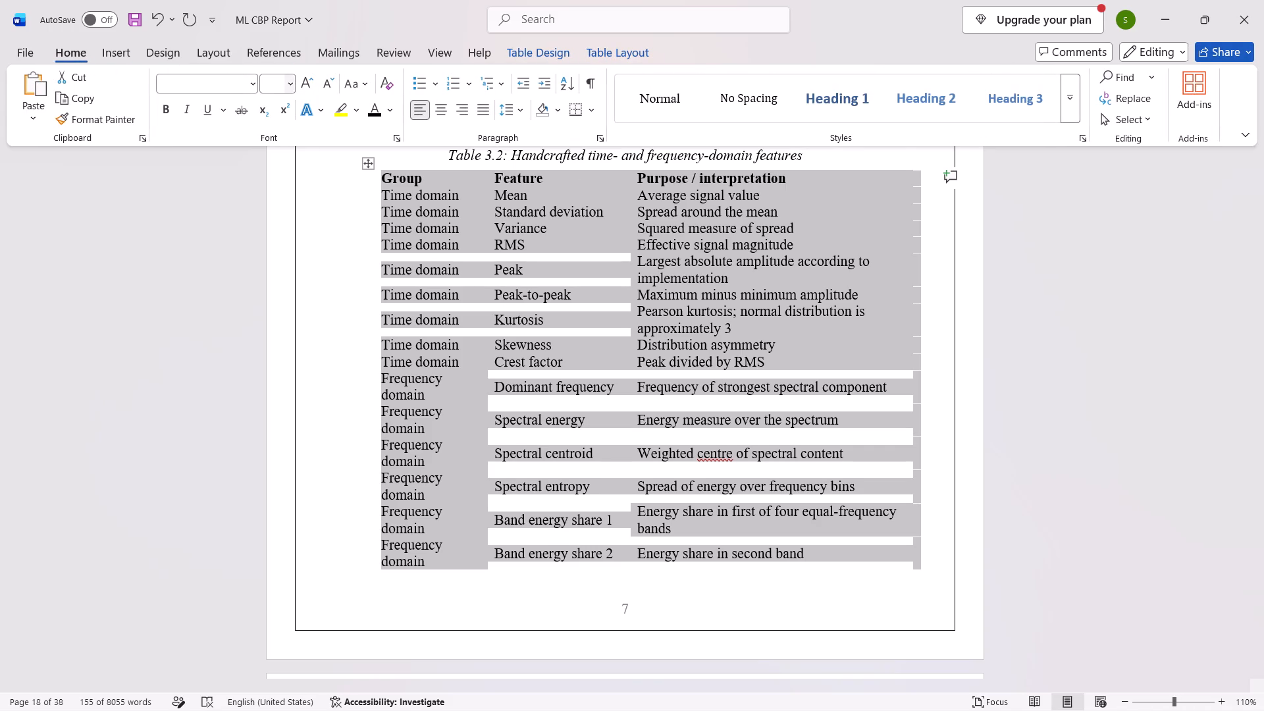
click(277, 78)
text(12)
key(Return)
Delete the Band energy share 3 and Band energy share 4 rows of Table 3.2, plus the blank line below the table.
click(564, 306)
scroll(564, 306, right, 1)
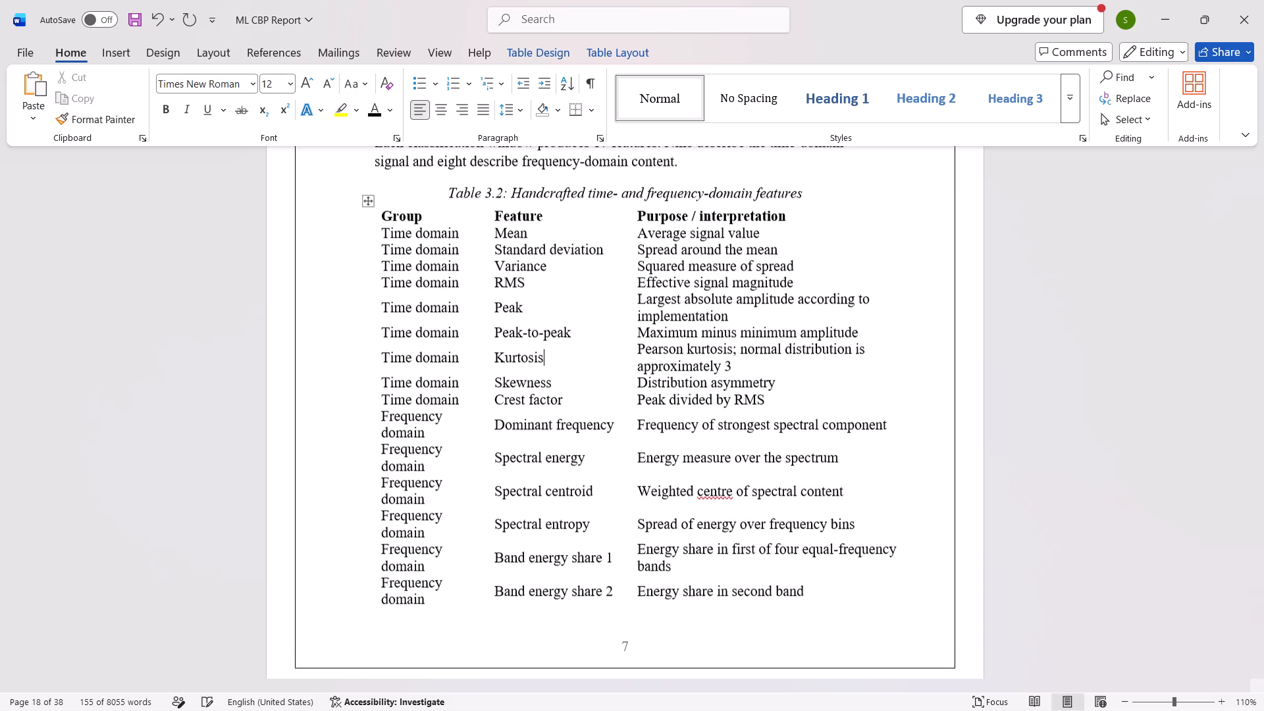
scroll(564, 306, right, 1)
scroll(564, 306, down, 2)
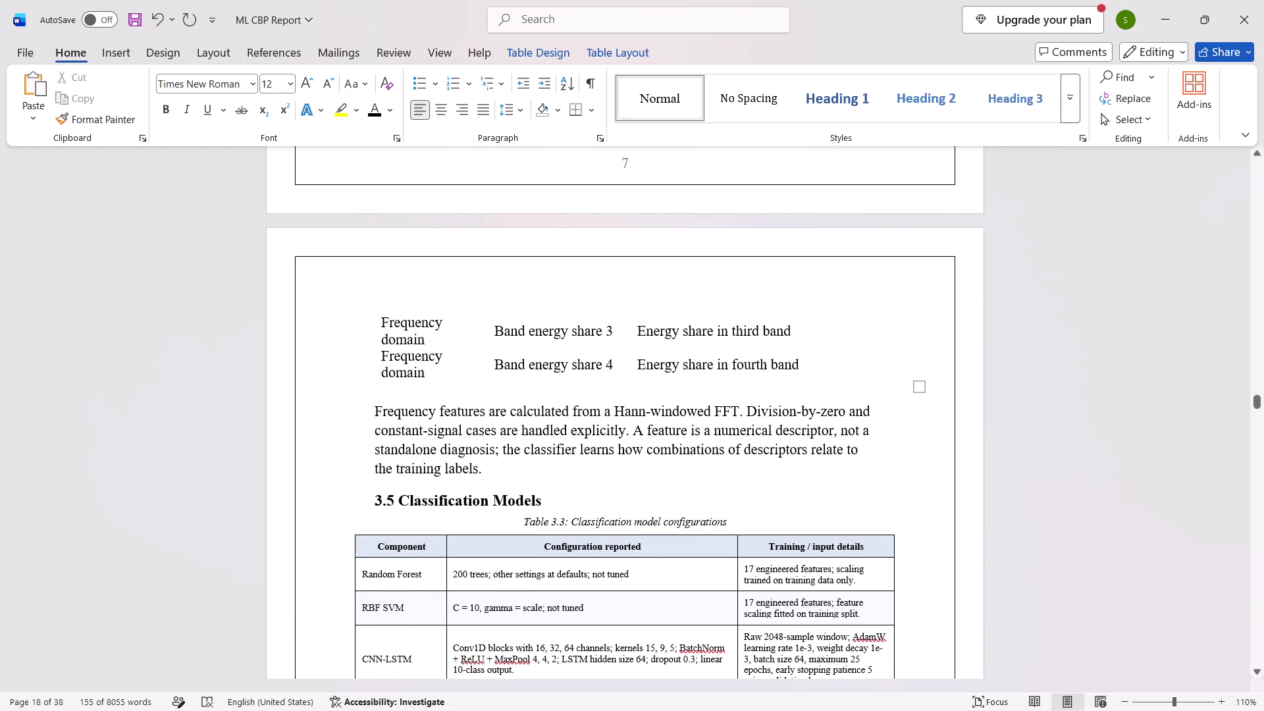
click(852, 366)
drag(852, 366, 479, 296)
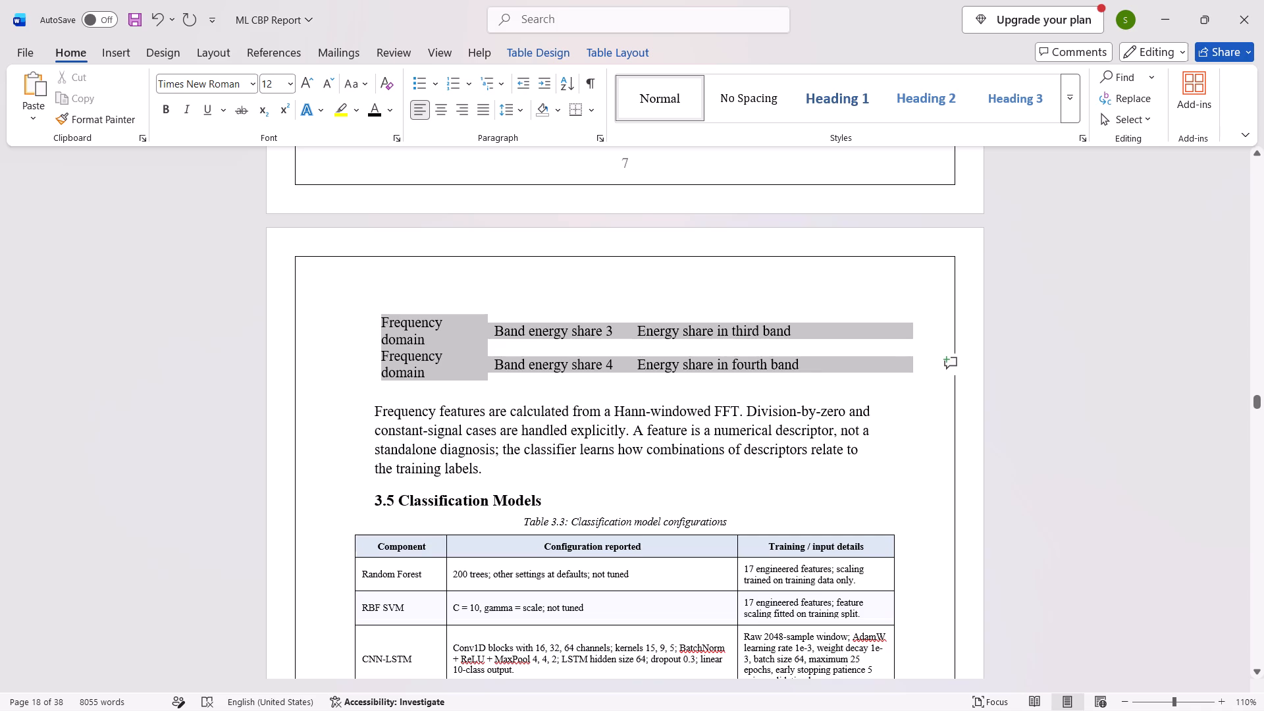
drag(479, 296, 451, 294)
key(BackSpace)
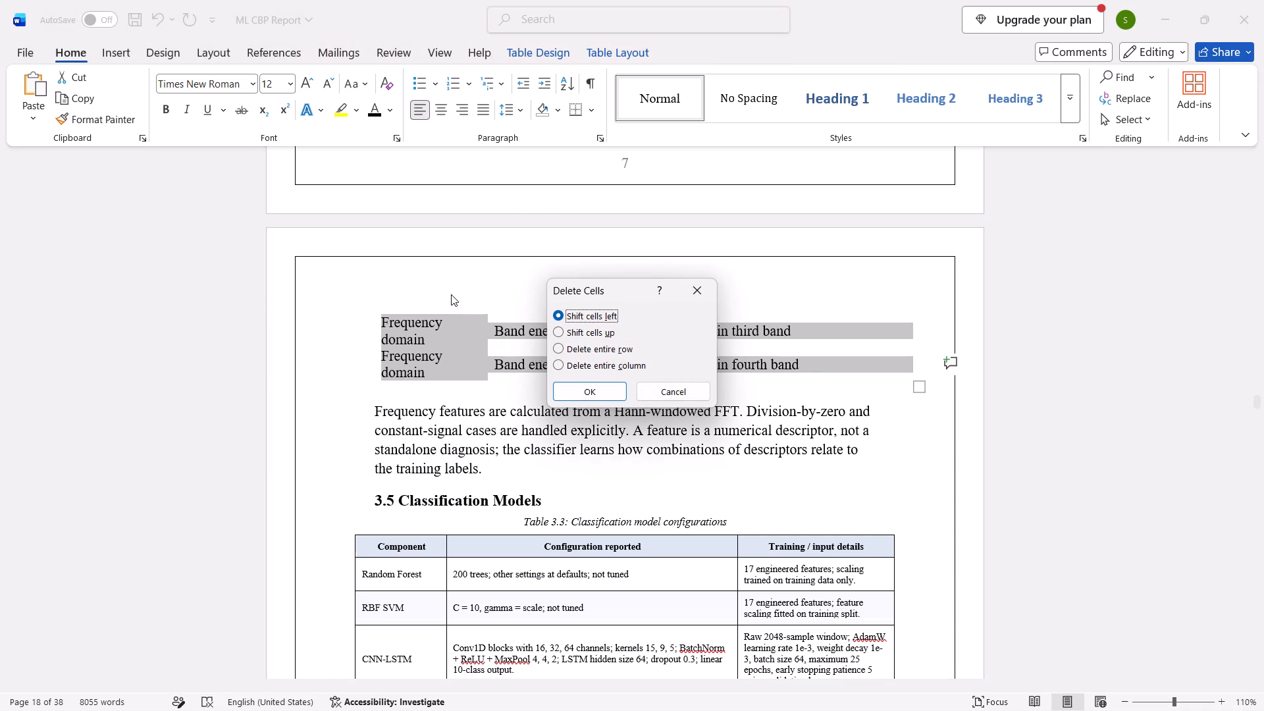
key(Down)
key(Down)
key(Return)
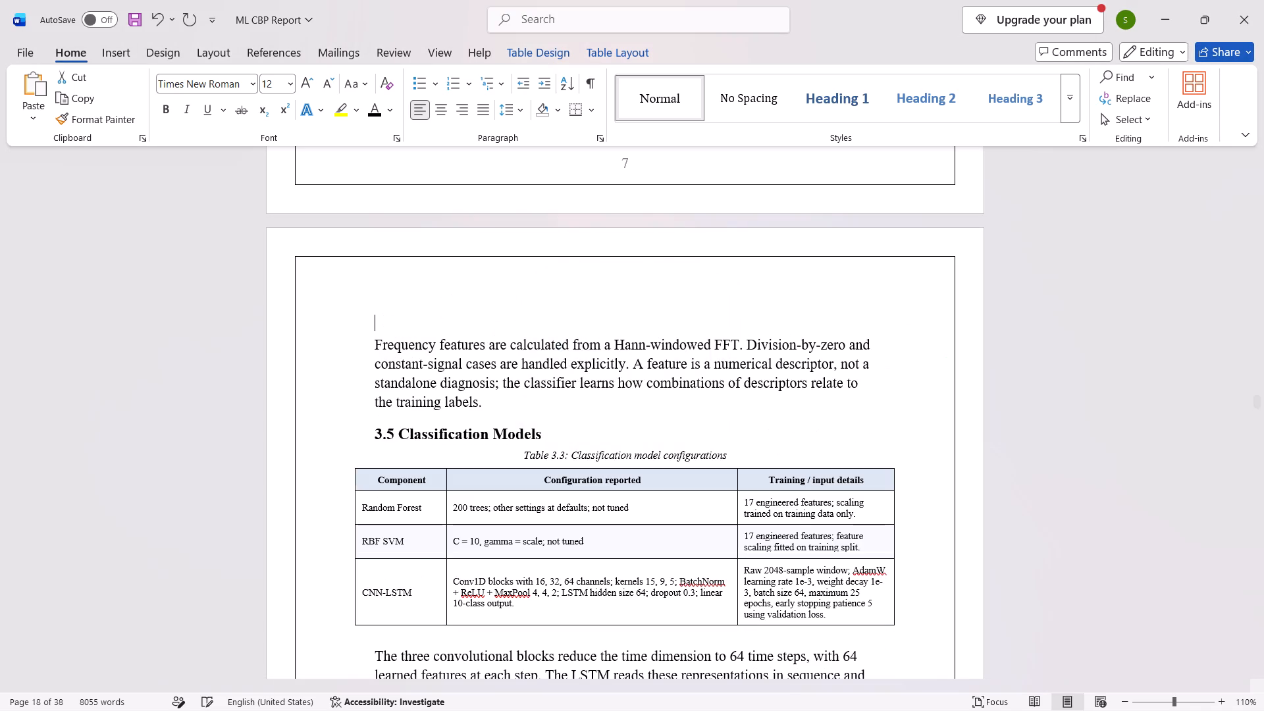
key(Down)
key(BackSpace)
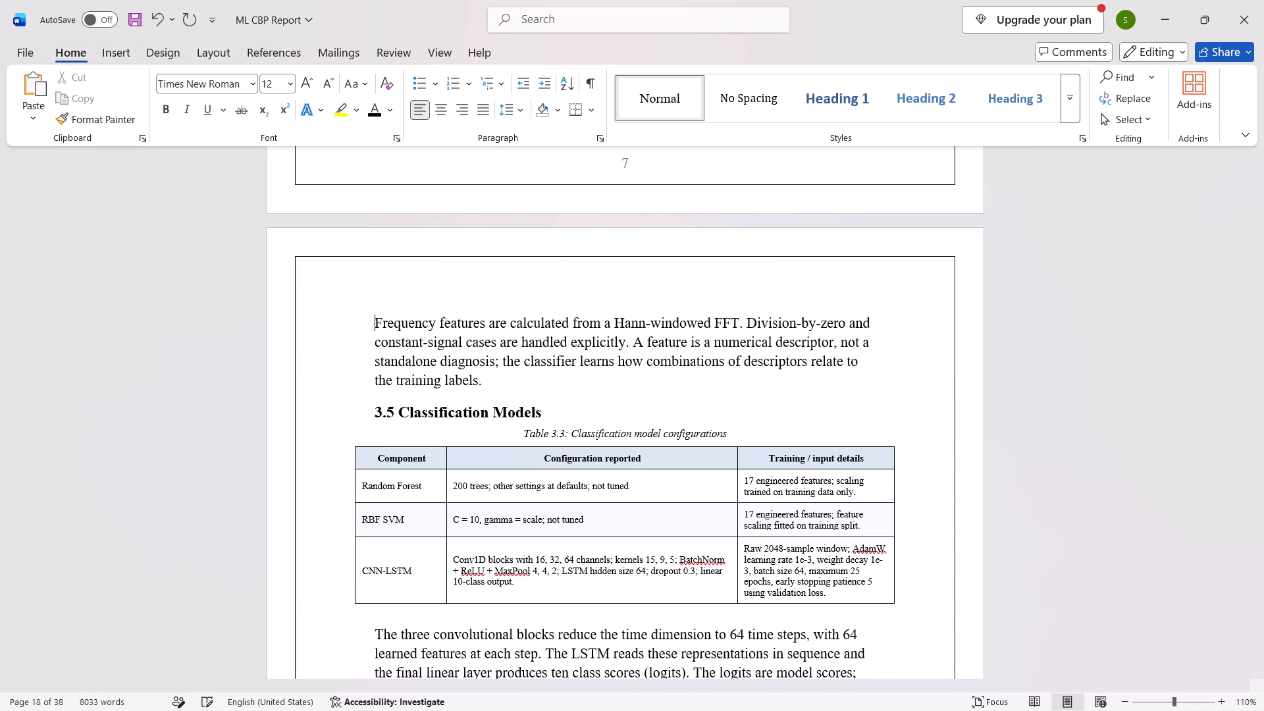
Reduce the heading "3.5 Classification Models" to 12 pt.
scroll(451, 294, down, 1)
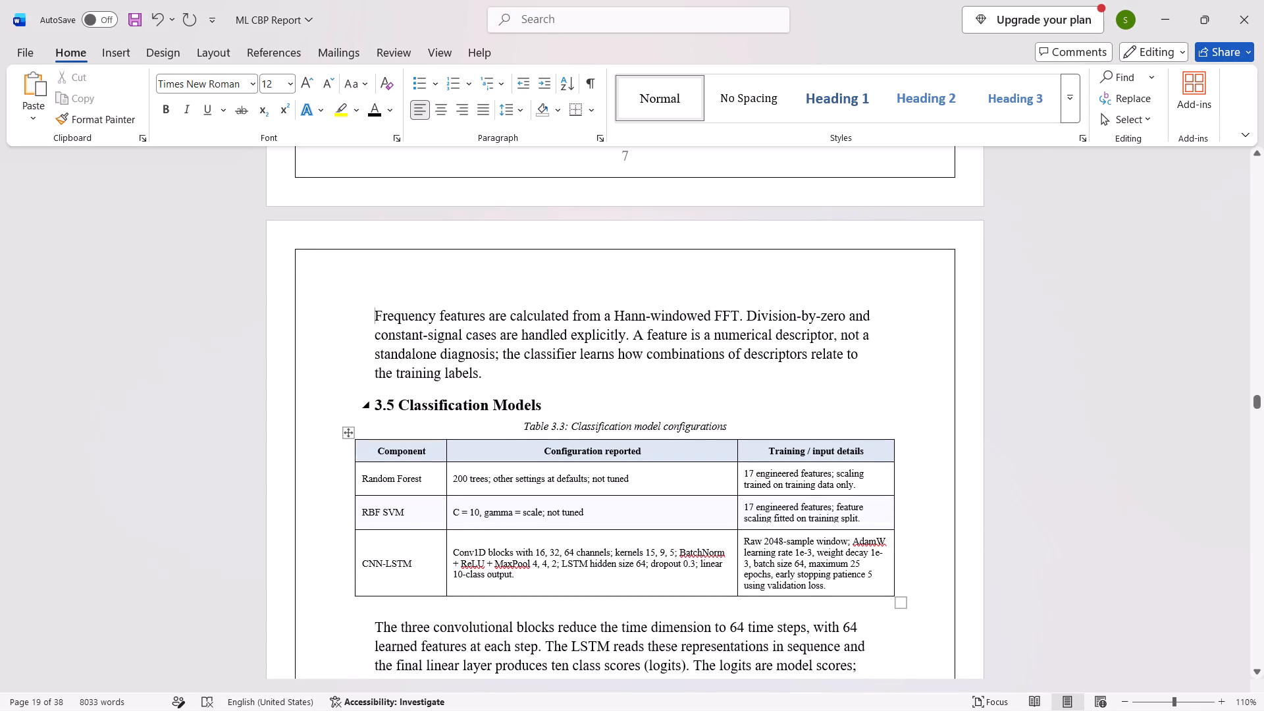
drag(562, 396, 354, 398)
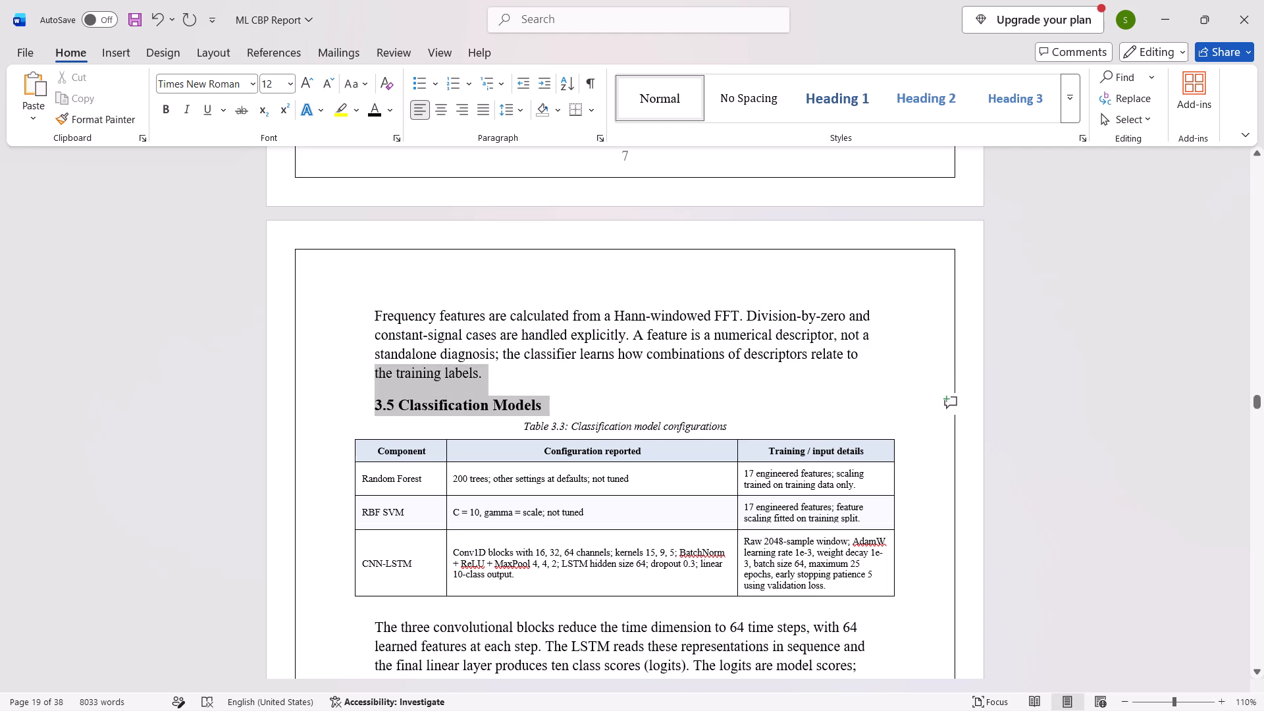
drag(354, 398, 359, 408)
click(329, 90)
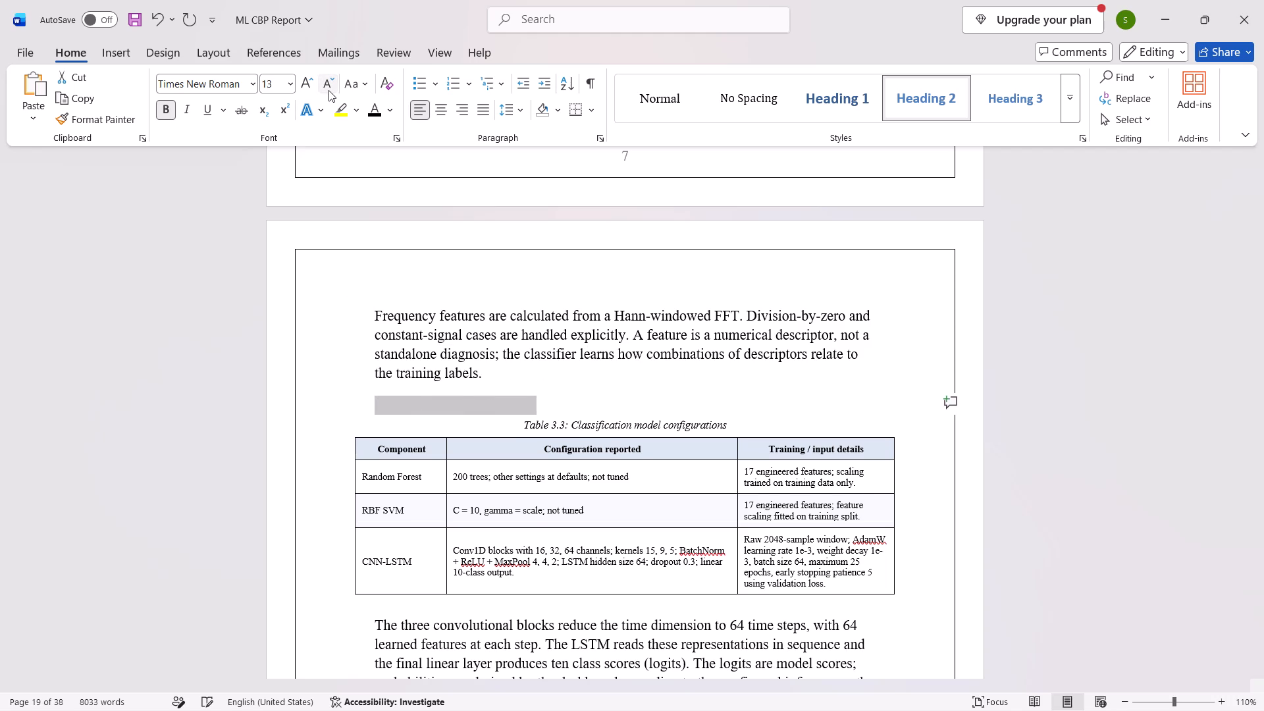
Set the Table 3.3 caption and all text inside the table to 12 pt.
scroll(783, 463, down, 1)
drag(882, 526, 524, 363)
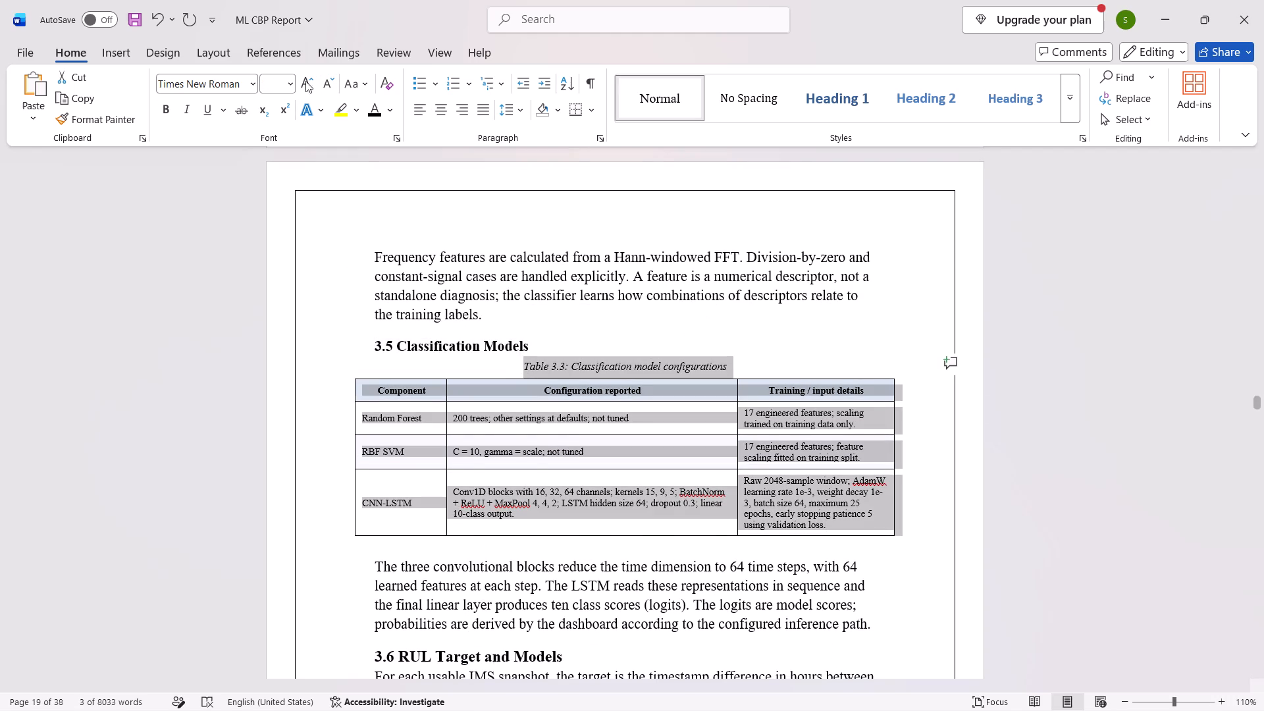
click(277, 83)
key(End)
key(Down)
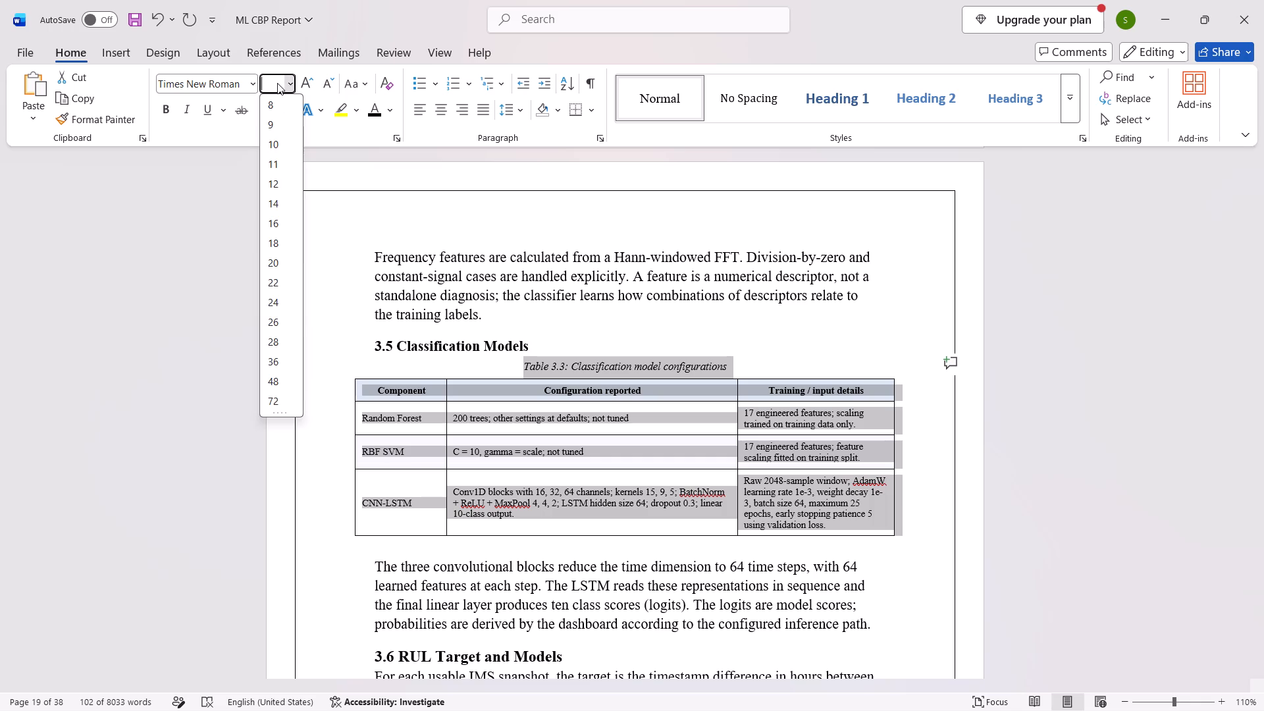
click(272, 182)
Align the text in all cells of Table 3.3, without its caption, to the left and centre it vertically.
scroll(556, 396, down, 1)
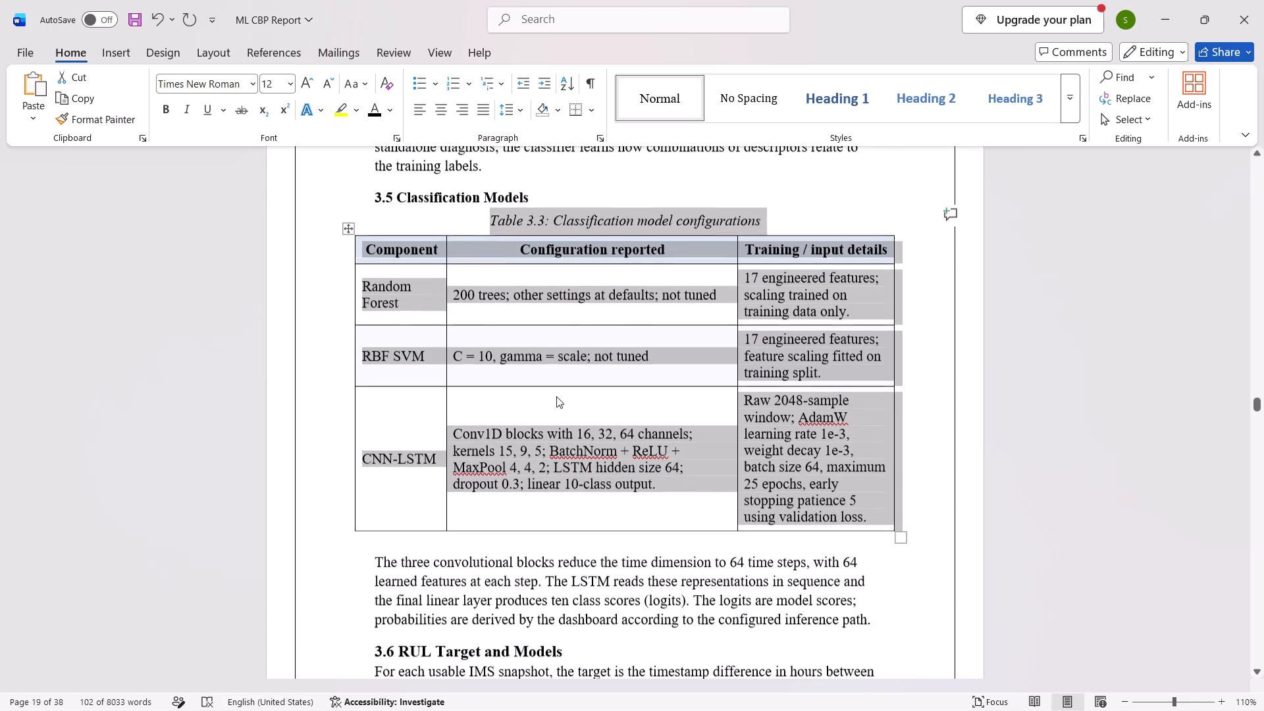
scroll(556, 396, down, 1)
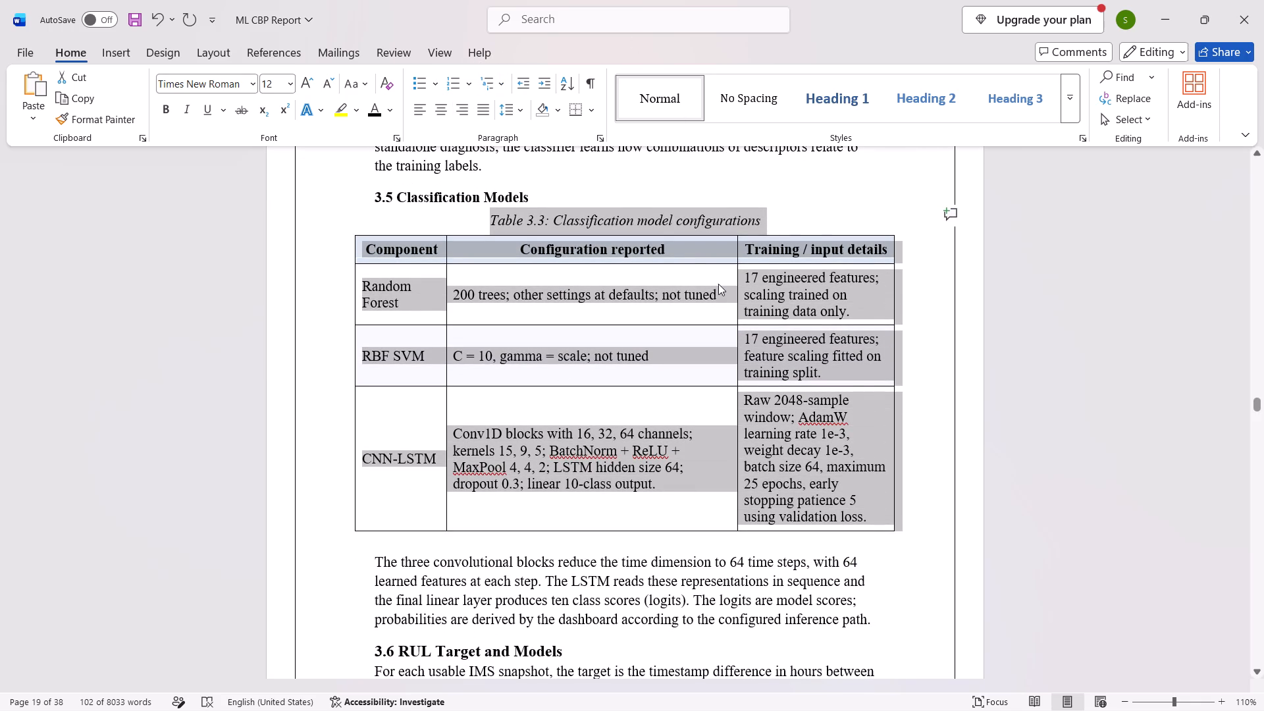
key(shift+Down)
key(shift+Left)
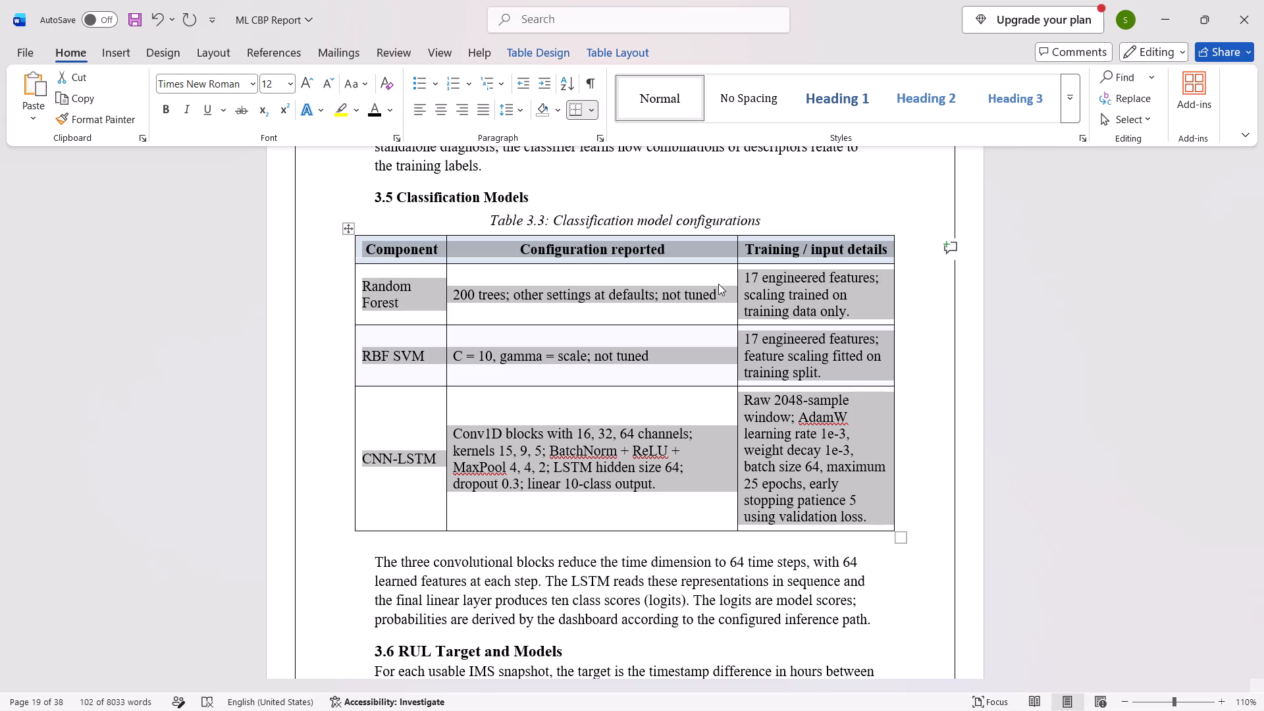
click(592, 47)
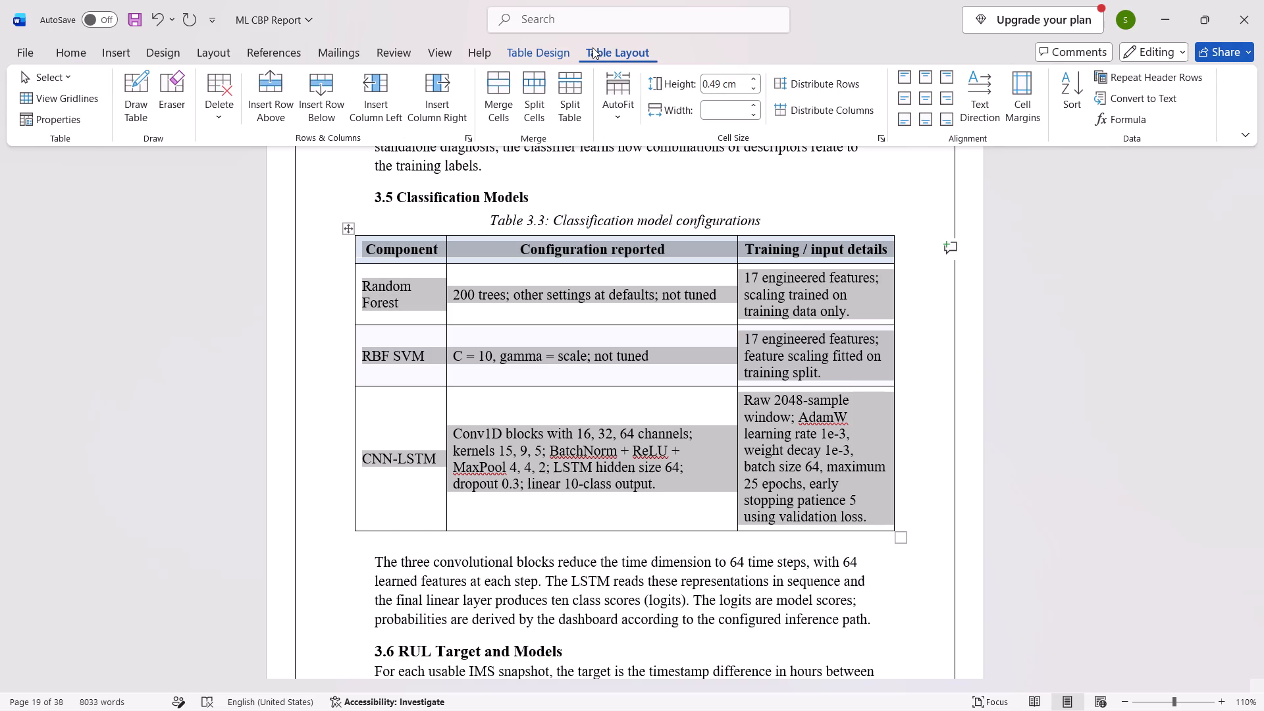
click(545, 56)
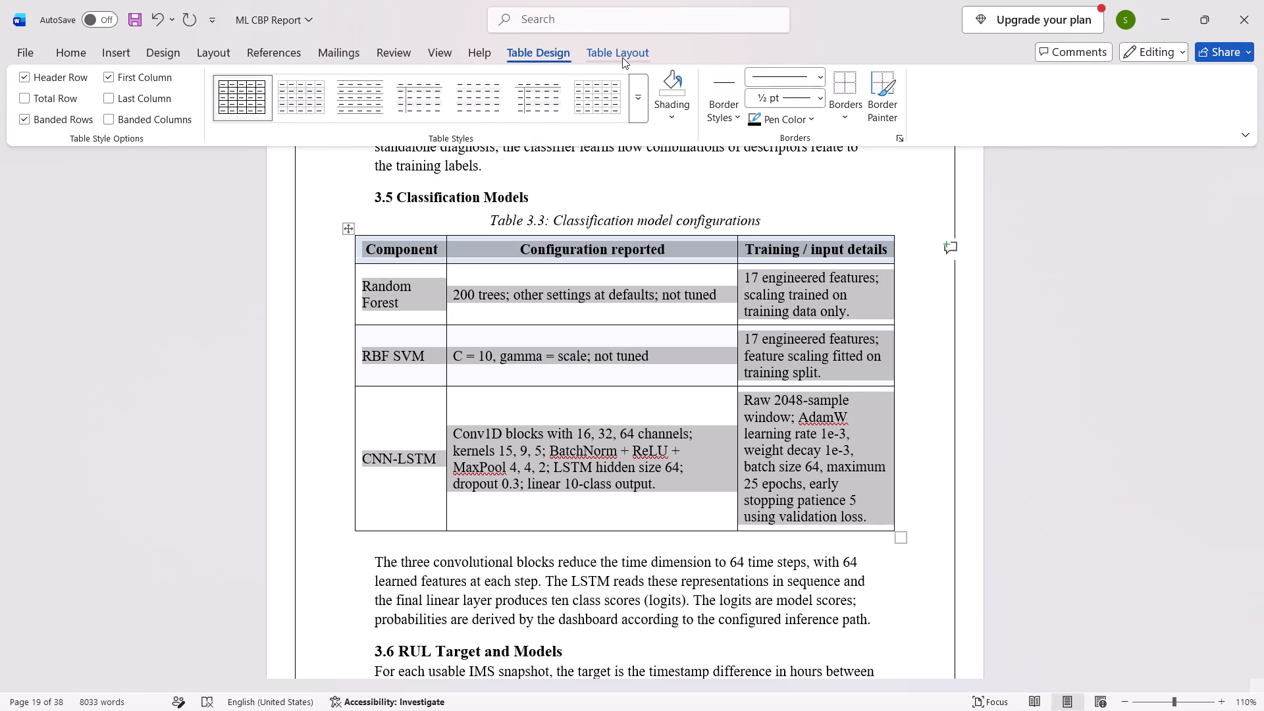
click(622, 57)
click(901, 99)
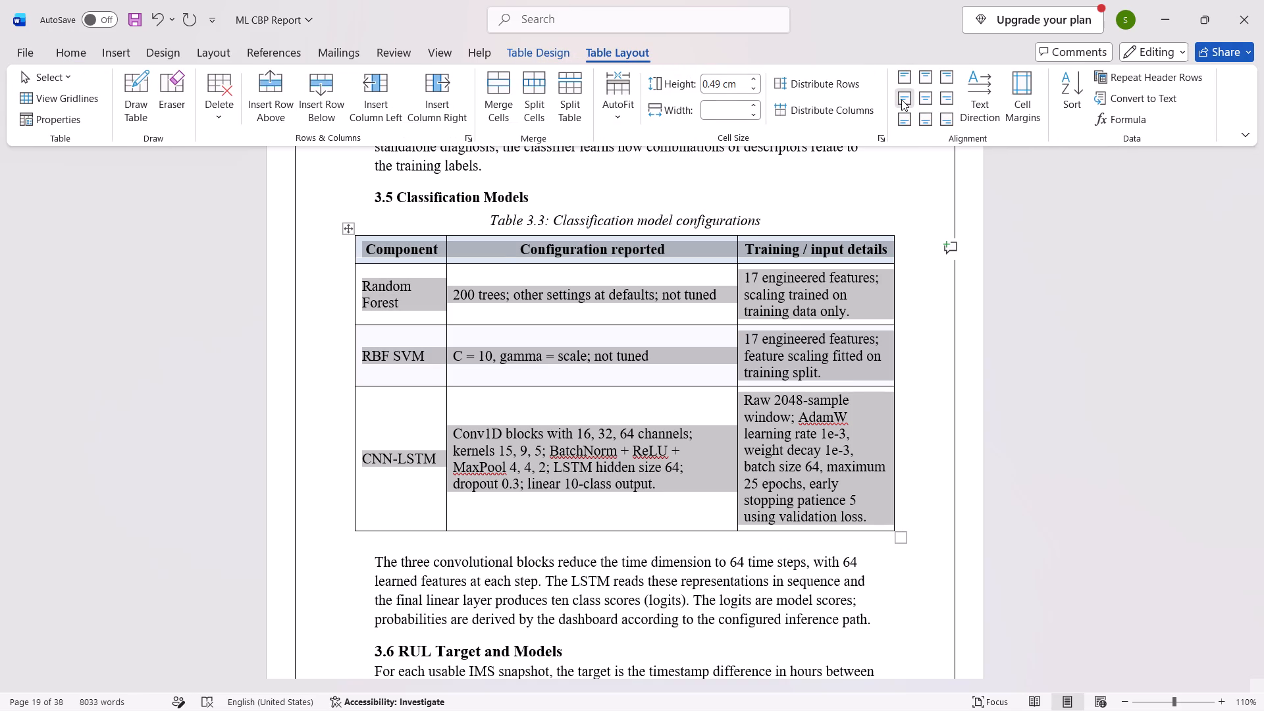
Apply the Table Grid Light style to Table 3.3.
click(547, 45)
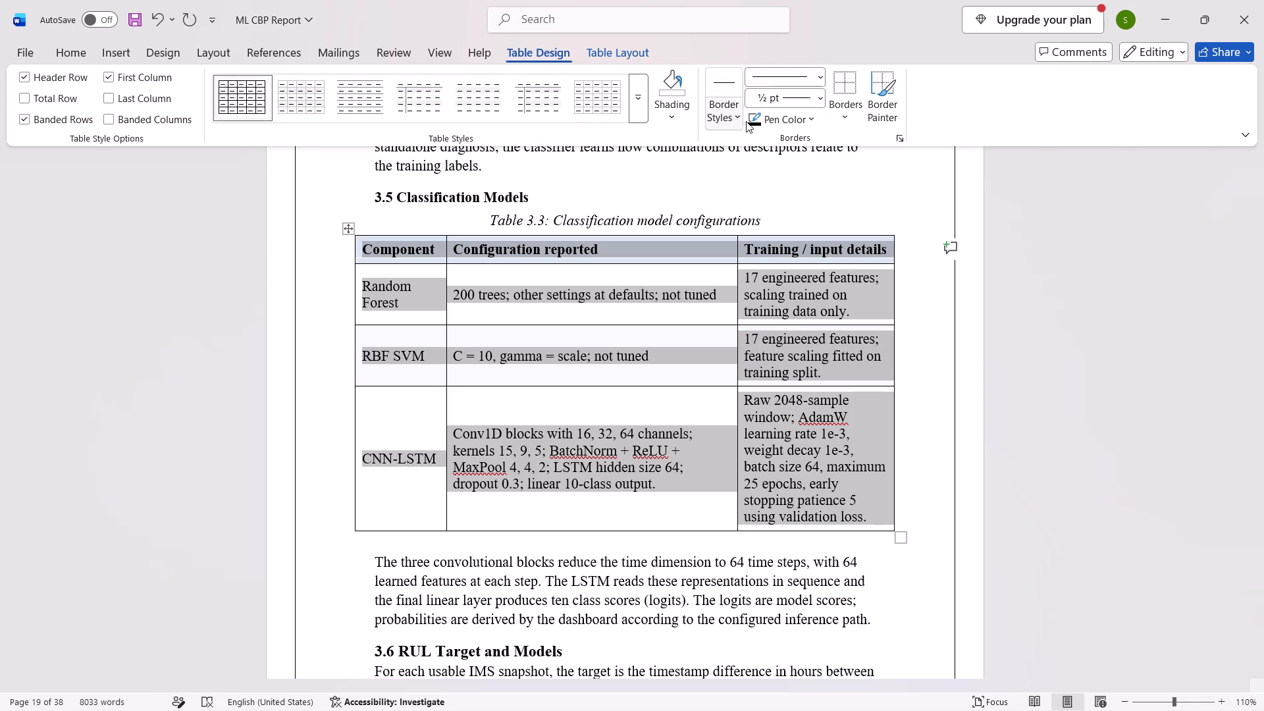
click(611, 111)
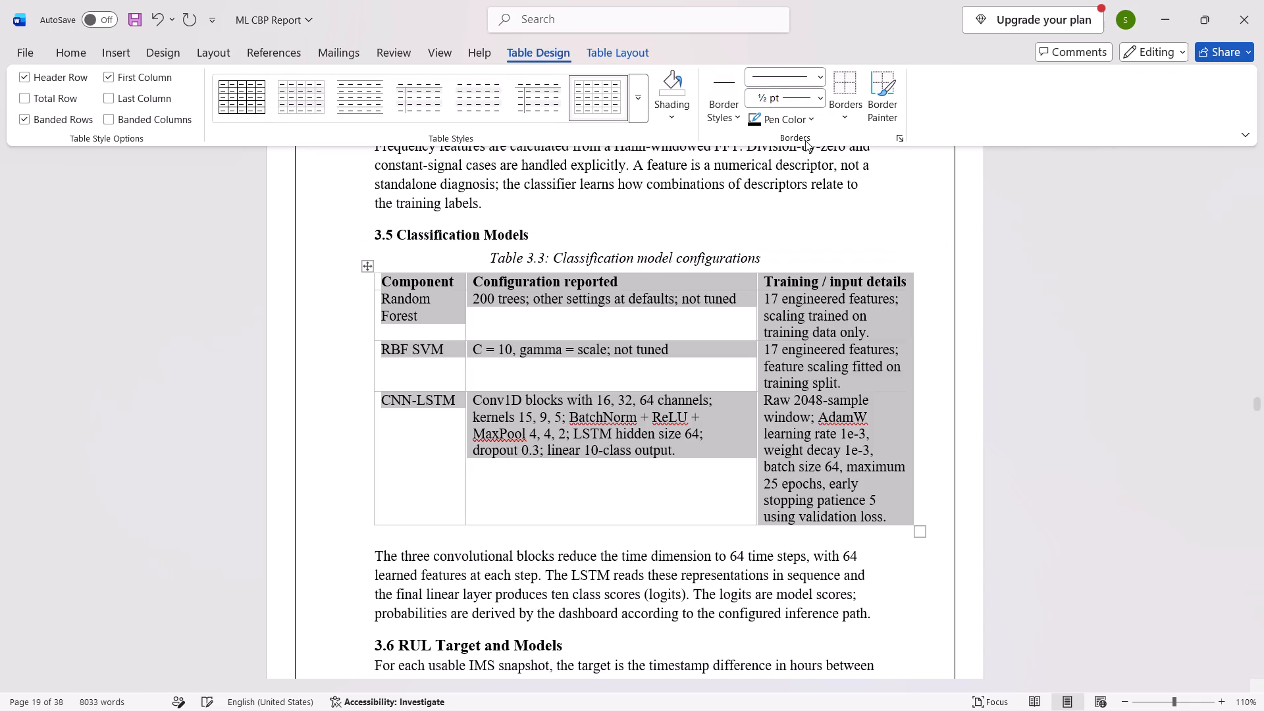
Remove all borders from Table 3.3.
click(857, 124)
click(875, 237)
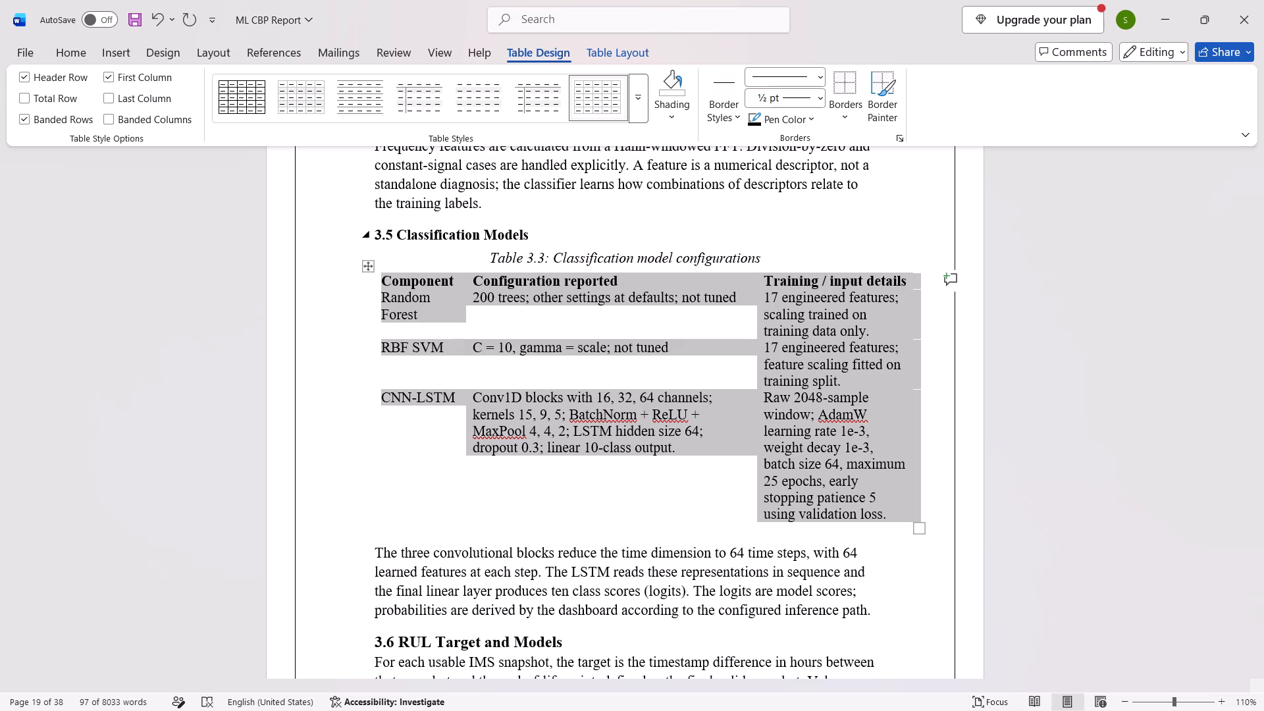
click(1021, 390)
Reduce the heading "3.6 RUL Target and Models" to 12 pt.
scroll(831, 365, down, 6)
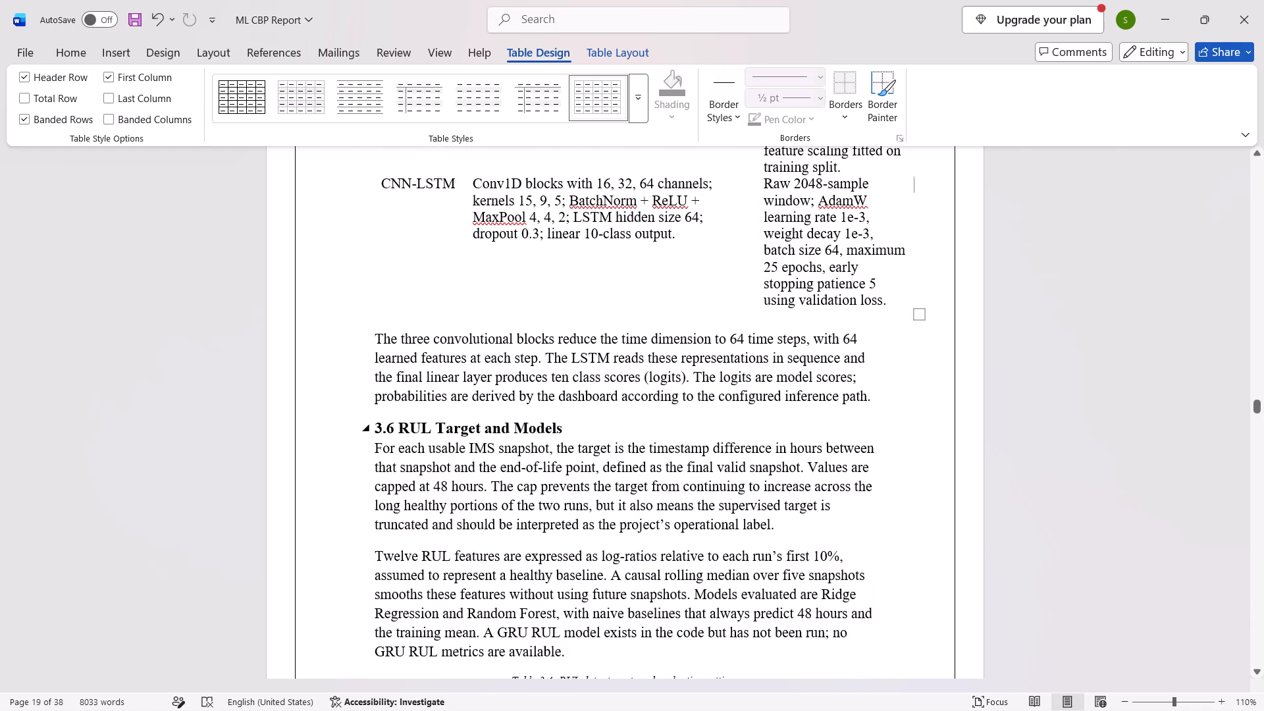
drag(564, 428, 345, 436)
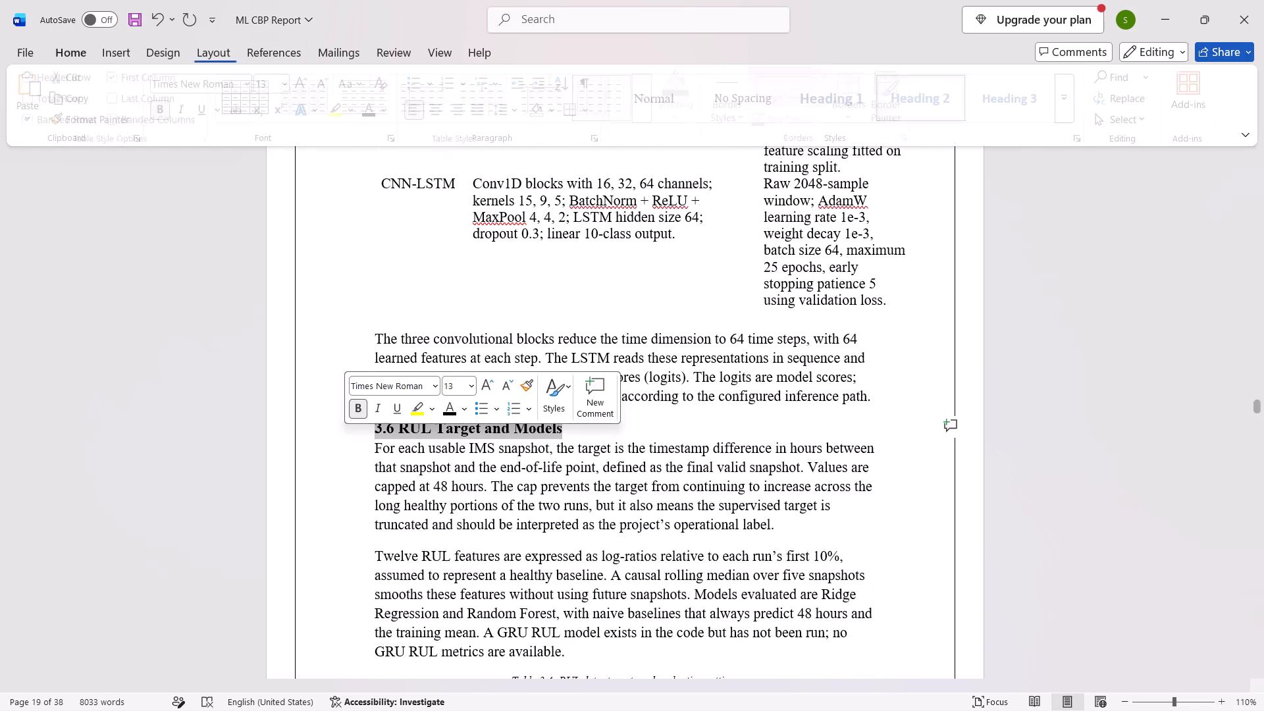
click(330, 91)
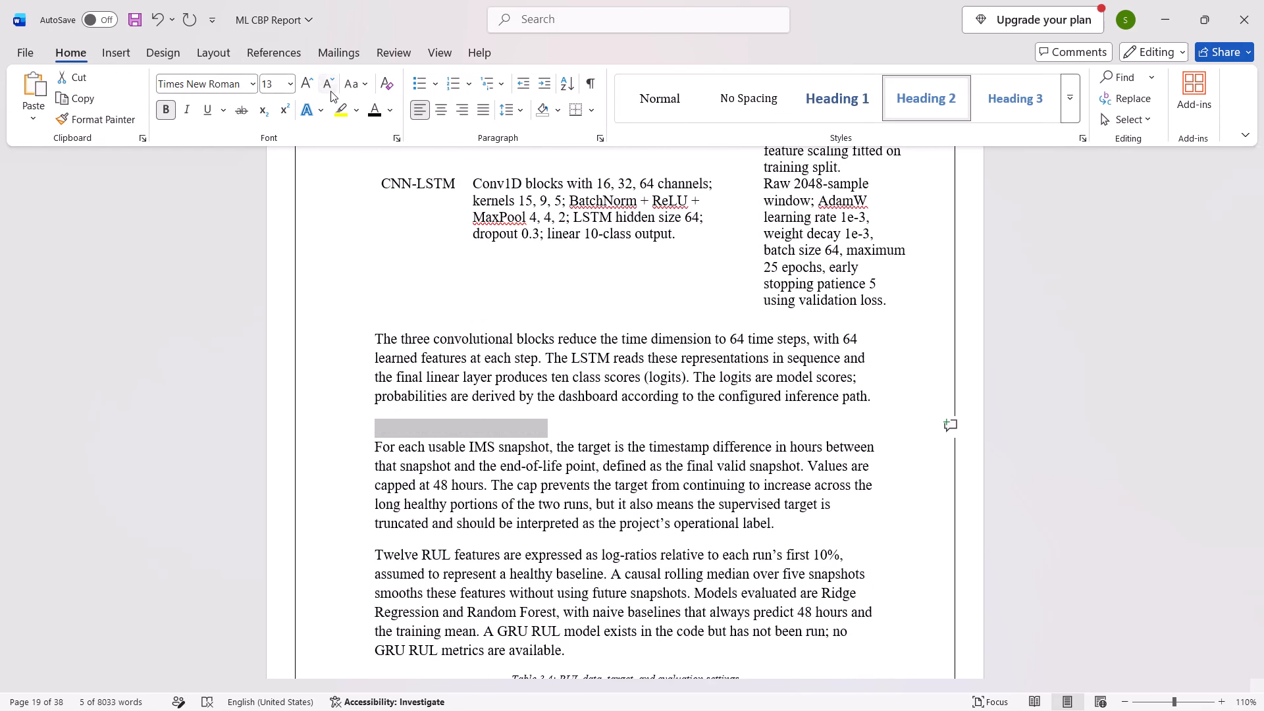
Save the report document.
scroll(570, 409, down, 5)
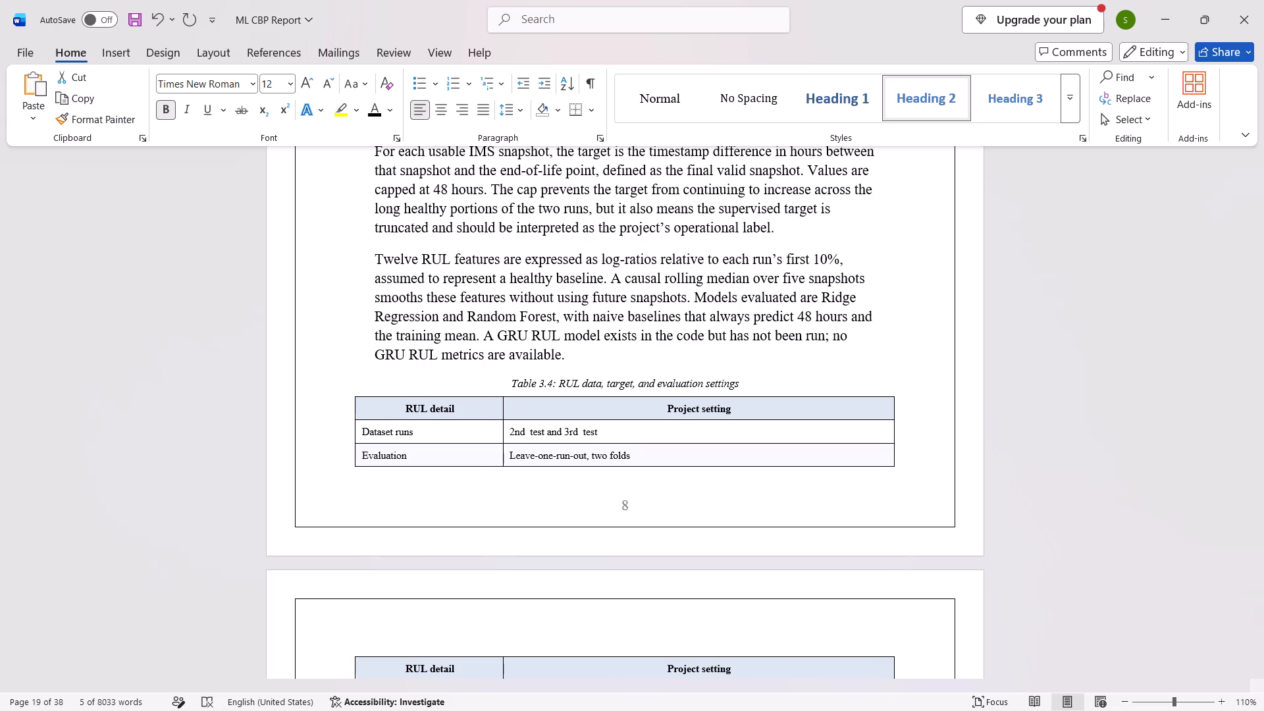
key(ctrl+s)
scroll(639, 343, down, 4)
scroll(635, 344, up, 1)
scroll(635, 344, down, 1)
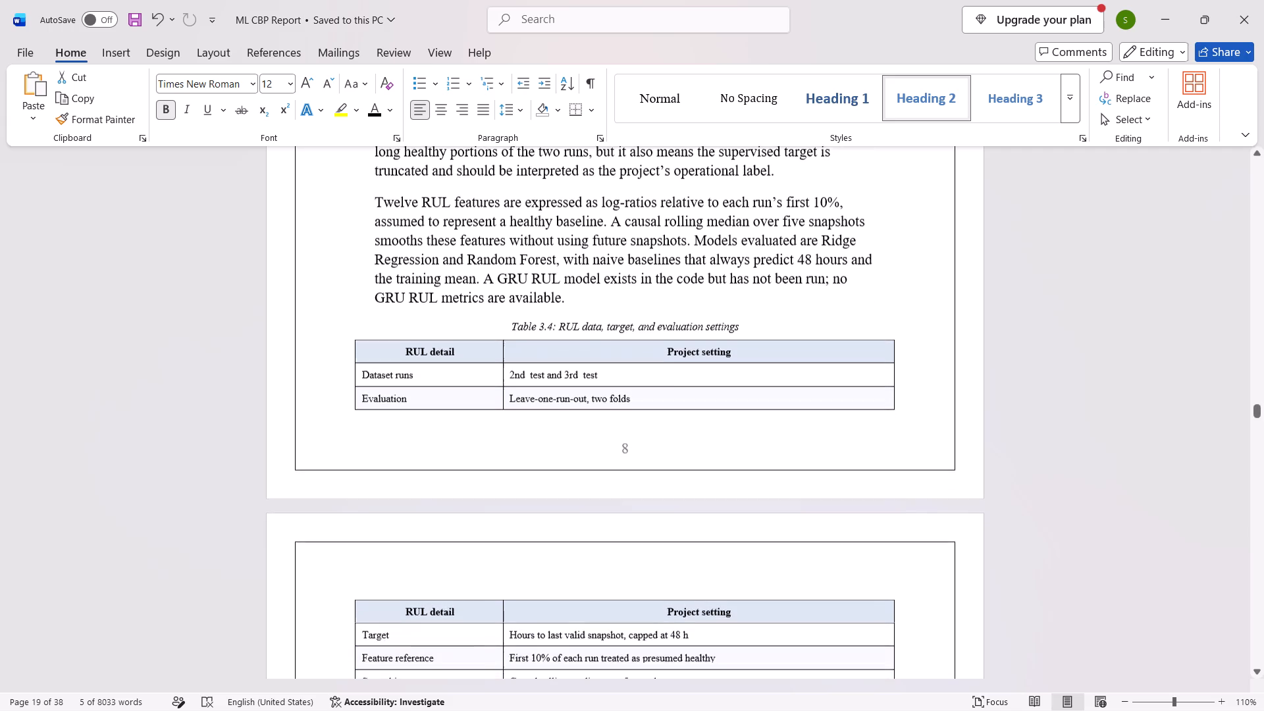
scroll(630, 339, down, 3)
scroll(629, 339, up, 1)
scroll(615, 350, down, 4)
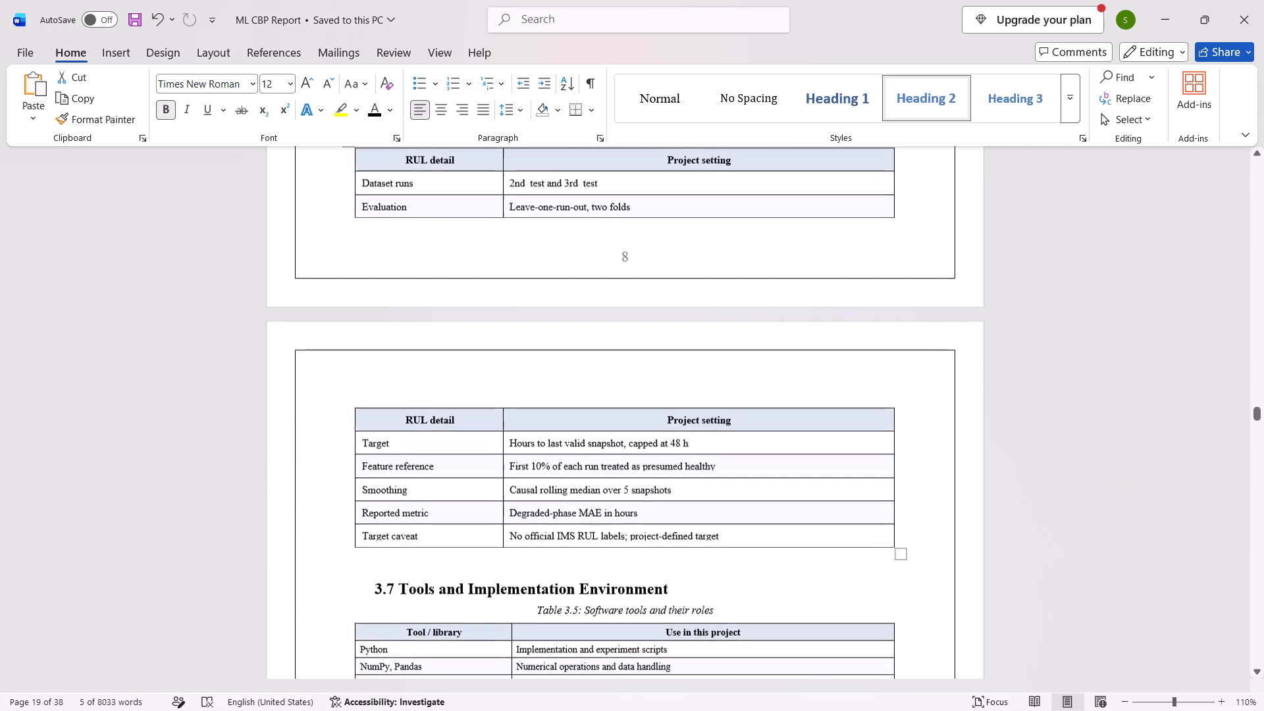